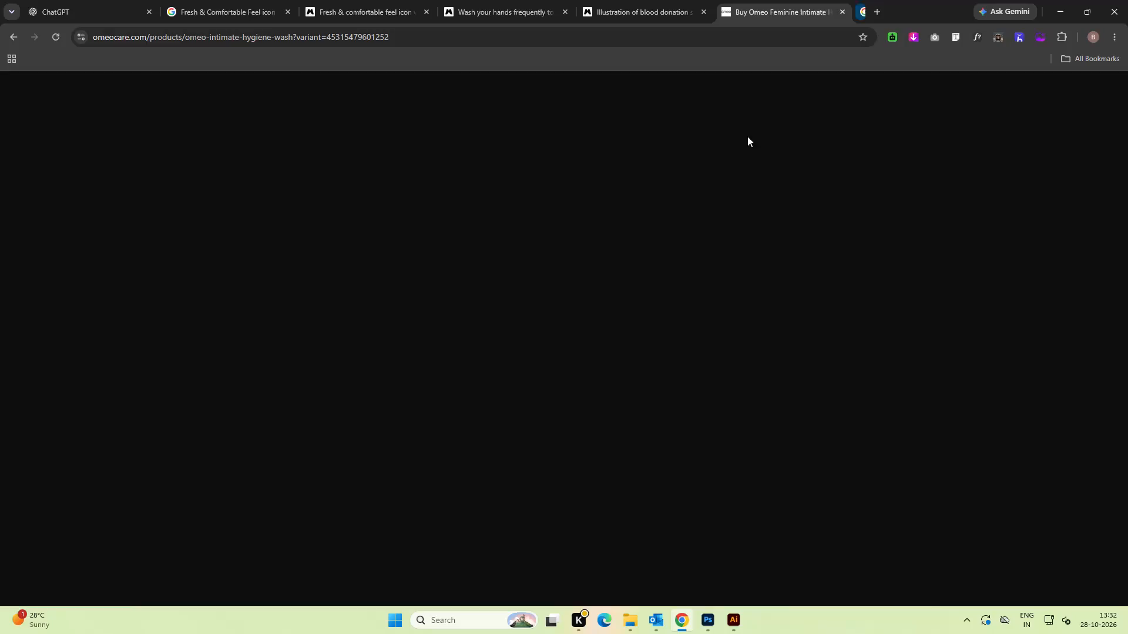
Switch to Photoshop and examine the bottle's back label around the "BEFORE 36 MONTHS" line, the barcode and the QR code.
{"action": "left_click", "coordinate": [711, 162]}
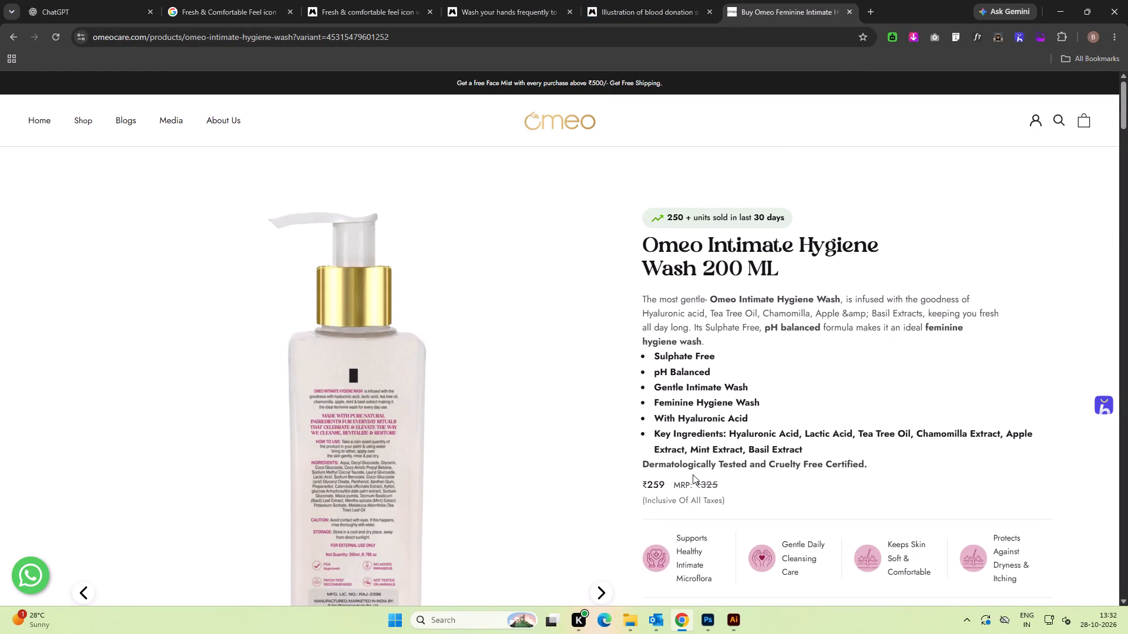
{"action": "left_click", "coordinate": [710, 623]}
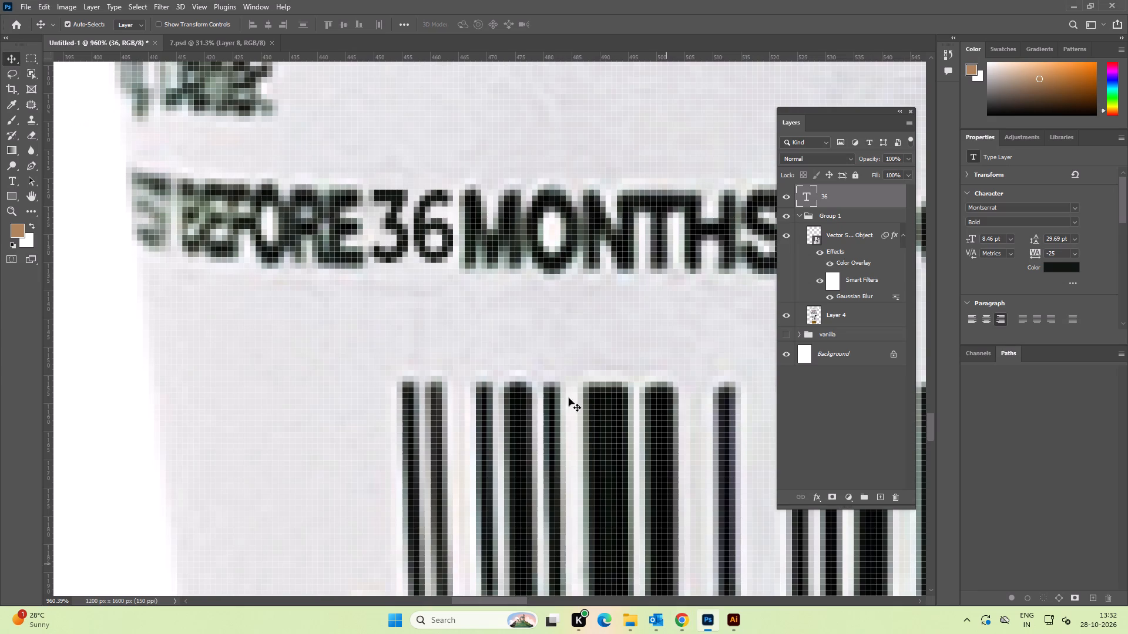
{"action": "scroll", "coordinate": [597, 310], "scroll_direction": "down", "scroll_amount": 4, "text": "alt"}
{"action": "key", "text": "space"}
{"action": "key", "text": "space"}
{"action": "key", "text": "space"}
{"action": "key", "text": "space"}
{"action": "key", "text": "space"}
{"action": "key", "text": "space"}
{"action": "key", "text": "space"}
{"action": "key", "text": "space"}
{"action": "key", "text": "space"}
{"action": "key", "text": "space"}
{"action": "key", "text": "space"}
{"action": "key", "text": "space"}
{"action": "key", "text": "space"}
{"action": "key", "text": "space"}
{"action": "key", "text": "space"}
{"action": "key", "text": "space"}
{"action": "key", "text": "space"}
{"action": "key", "text": "space"}
{"action": "key", "text": "space"}
{"action": "left_click_drag", "start_coordinate": [615, 359], "coordinate": [432, 369]}
{"action": "left_click_drag", "start_coordinate": [664, 343], "coordinate": [256, 379]}
{"action": "scroll", "coordinate": [498, 326], "scroll_direction": "down", "scroll_amount": 9, "text": "alt"}
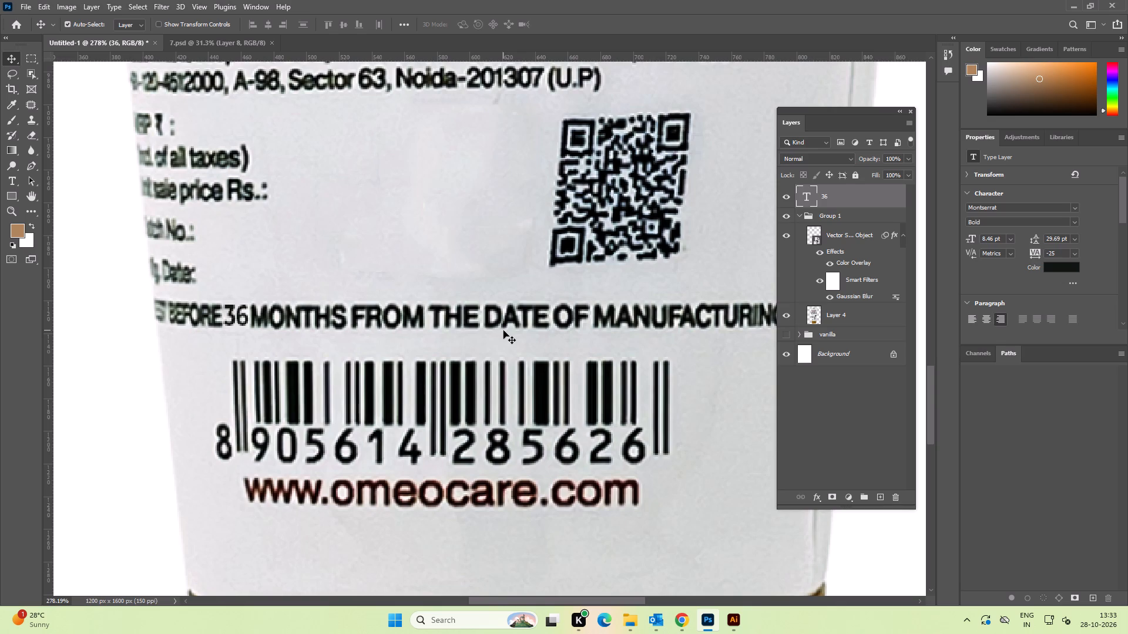
Switch to Chrome and inspect the bottle's back-label photo on the Omeo Intimate Hygiene Wash product page.
{"action": "left_click", "coordinate": [681, 630]}
{"action": "left_click", "coordinate": [871, 9]}
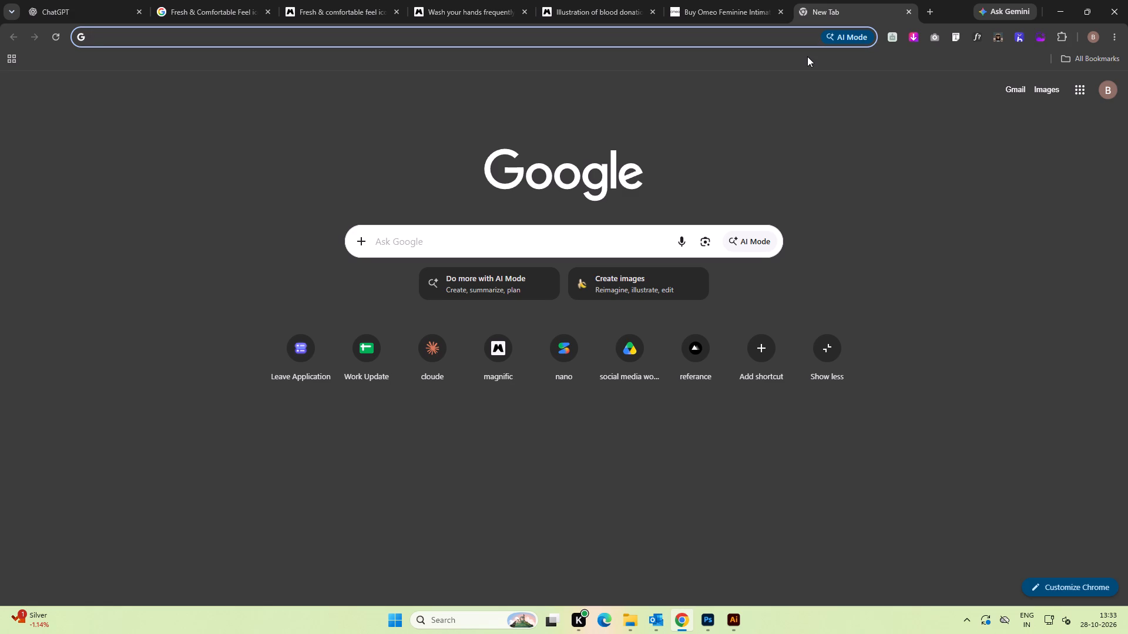
{"action": "left_click", "coordinate": [662, 0]}
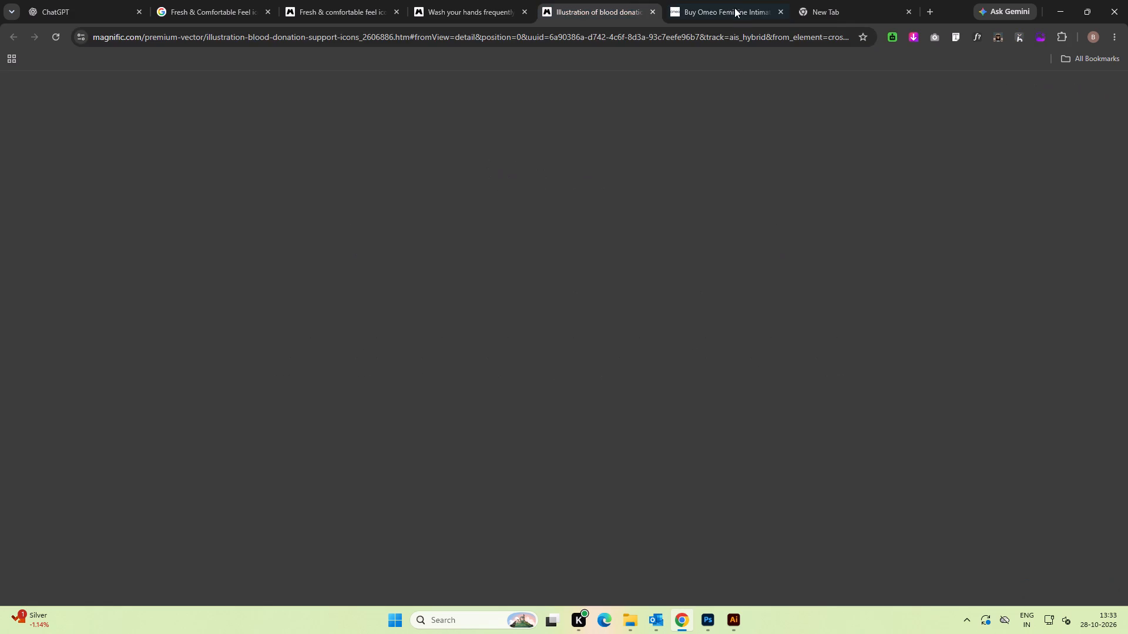
{"action": "left_click", "coordinate": [734, 6]}
{"action": "scroll", "coordinate": [602, 232], "scroll_direction": "down", "scroll_amount": 4}
{"action": "left_click", "coordinate": [463, 305]}
{"action": "double_click", "coordinate": [338, 327]}
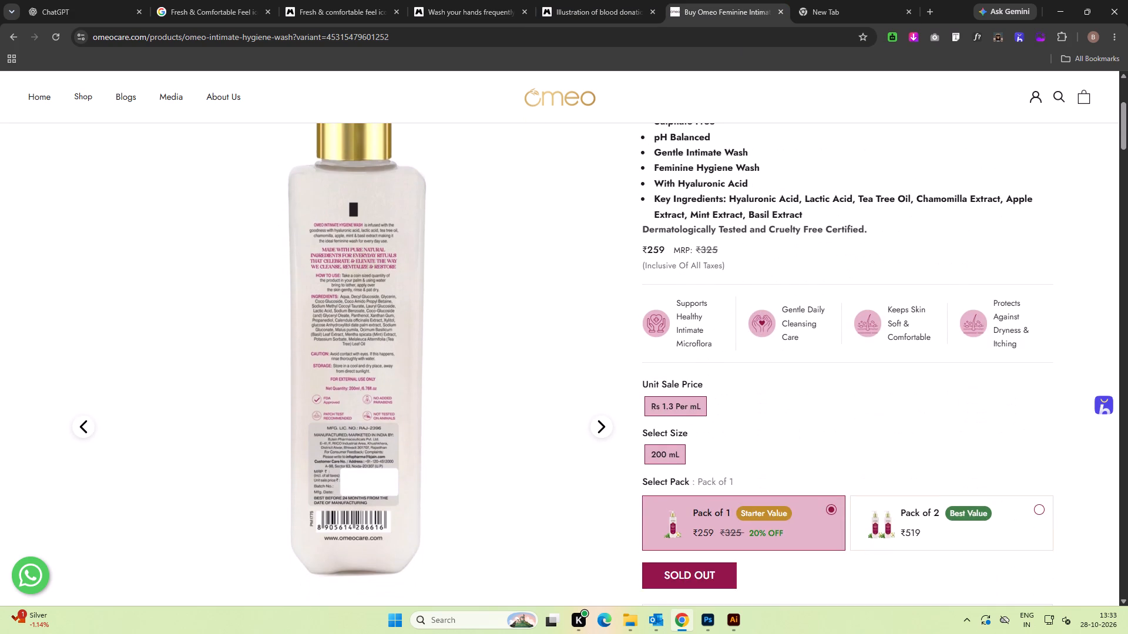
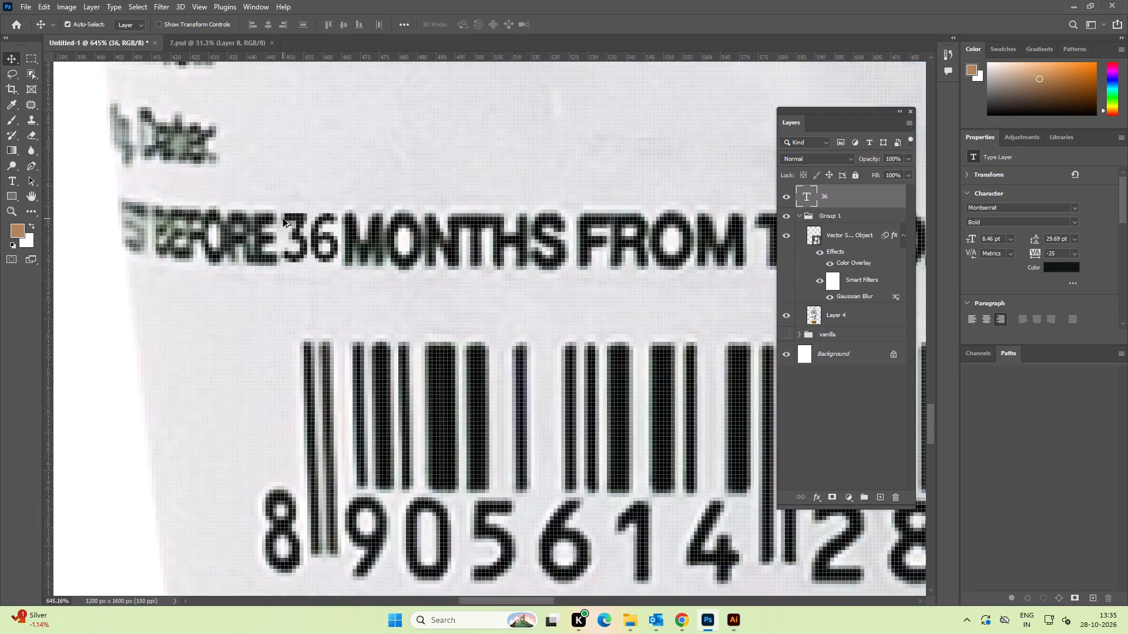
{"action": "scroll", "coordinate": [283, 219], "scroll_direction": "up", "scroll_amount": 8, "text": "alt"}
{"action": "left_click", "coordinate": [330, 271]}
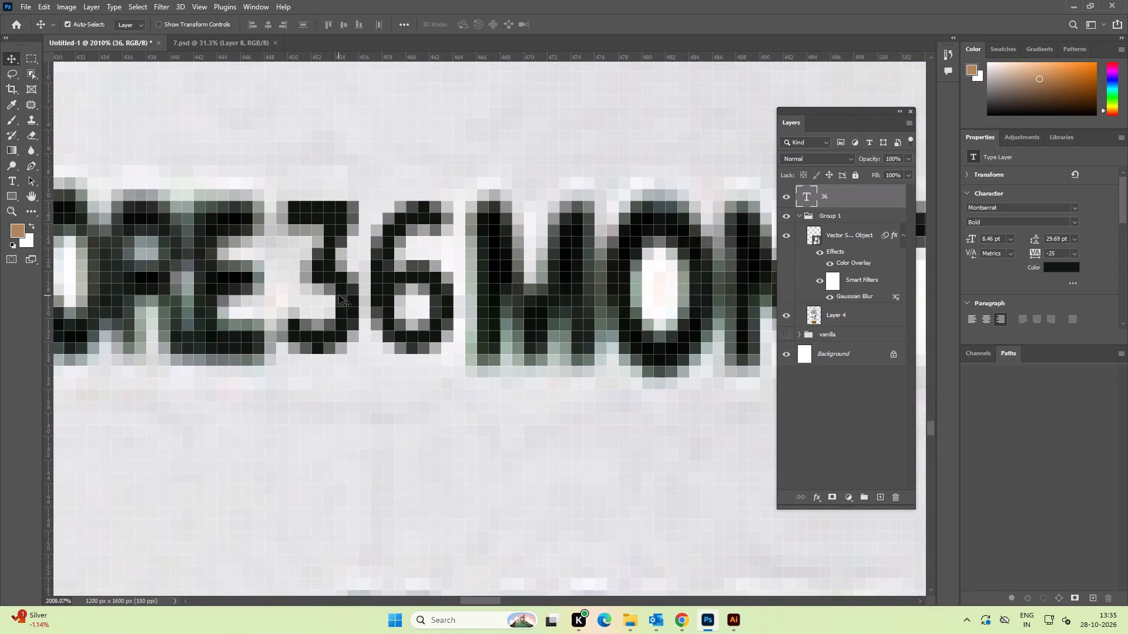
{"action": "key", "text": "ctrl+t"}
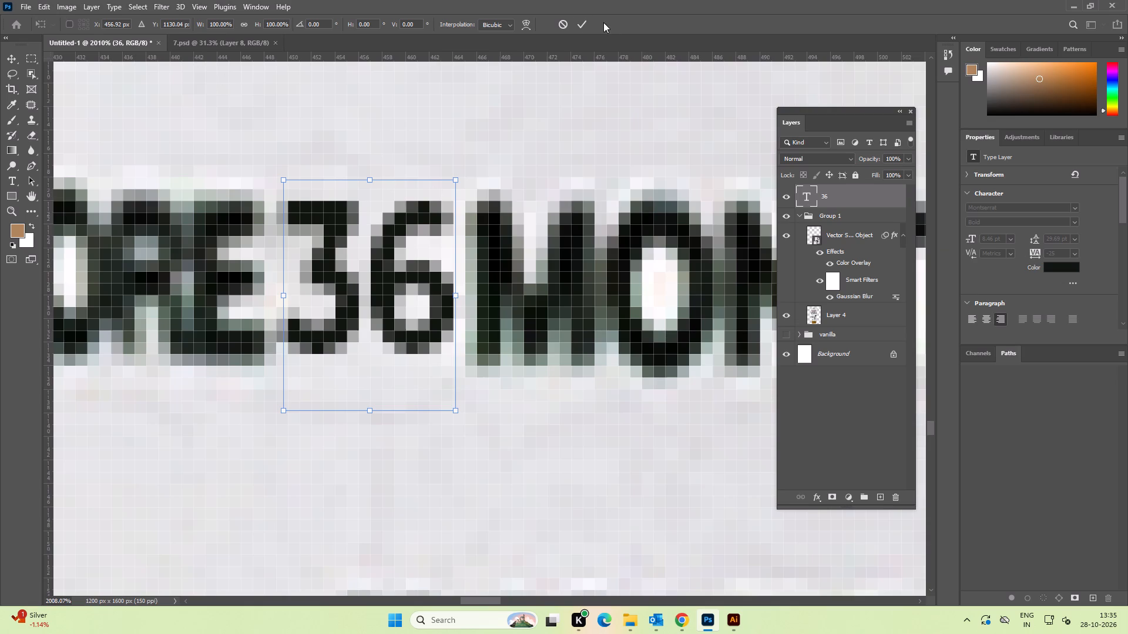
{"action": "left_click", "coordinate": [576, 21]}
{"action": "left_click", "coordinate": [994, 239]}
{"action": "key", "text": "ctrl+a"}
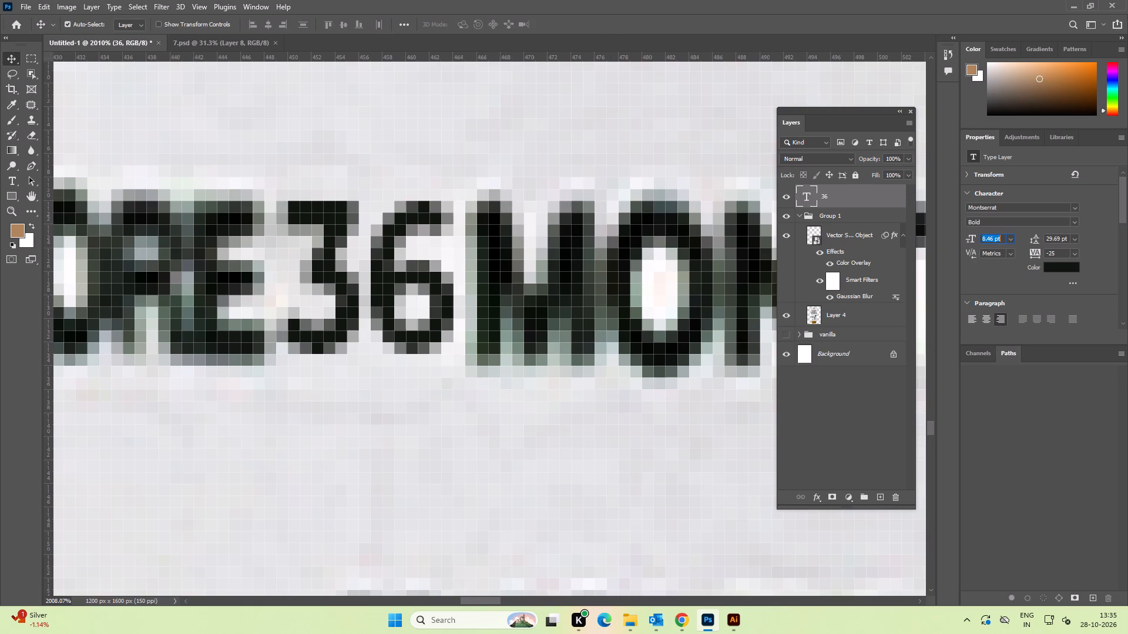
{"action": "key", "text": "8"}
{"action": "key", "text": "Return"}
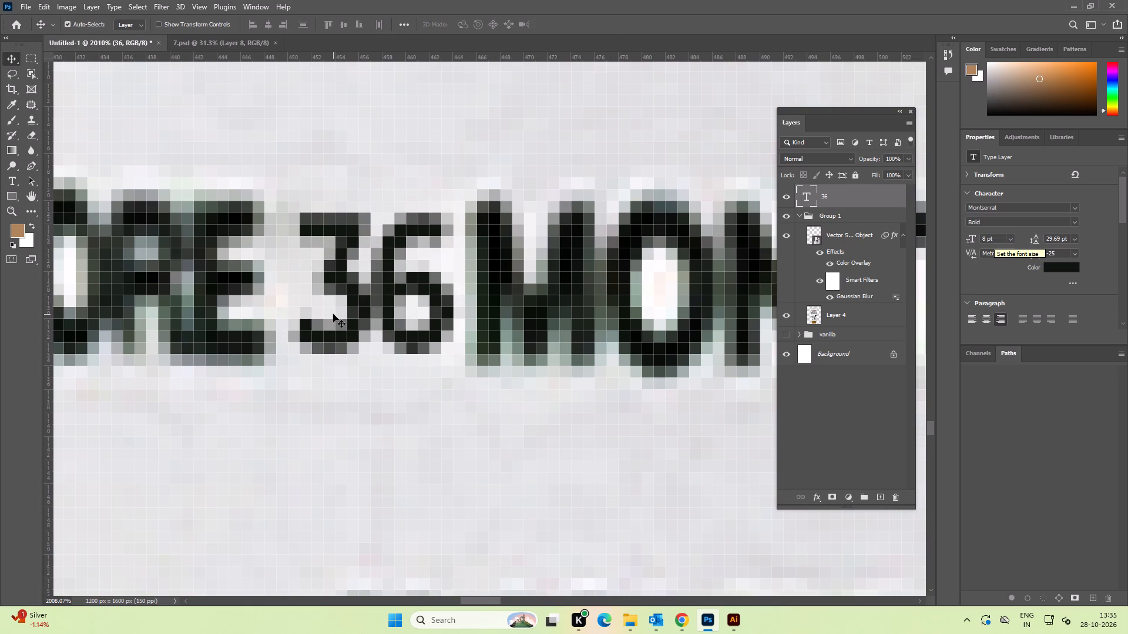
Stretch the "36" text vertically to about 103.75% to match the height of the neighbouring label lettering.
{"action": "key", "text": "Left"}
{"action": "key", "text": "Right"}
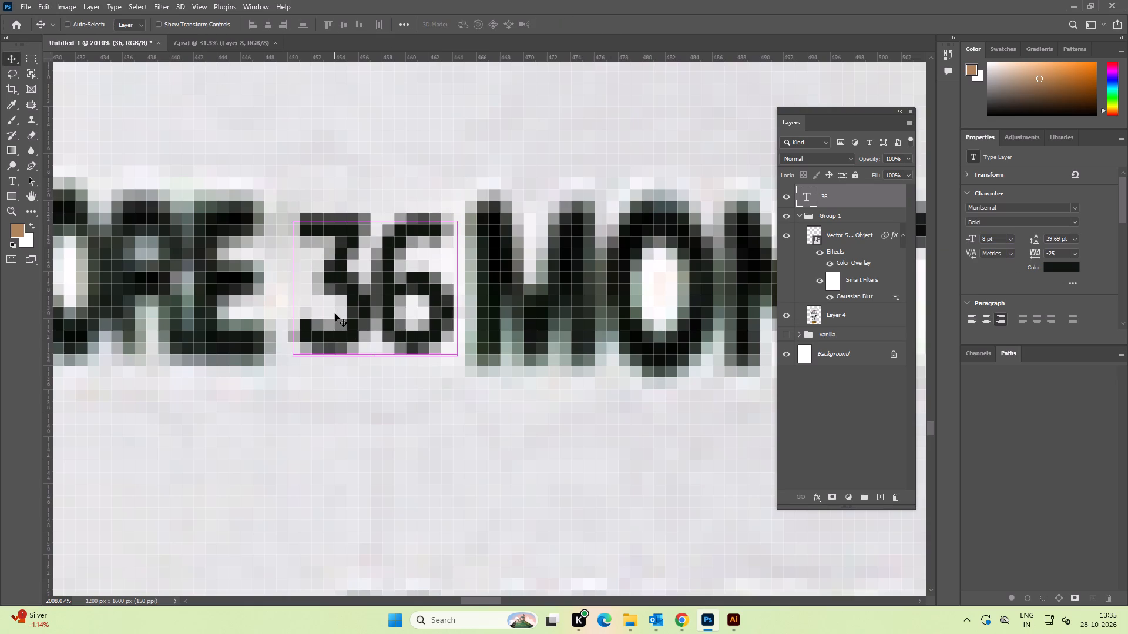
{"action": "key", "text": "ctrl+t"}
{"action": "left_click_drag", "start_coordinate": [375, 187], "coordinate": [378, 182], "text": "alt"}
{"action": "key", "text": "Down"}
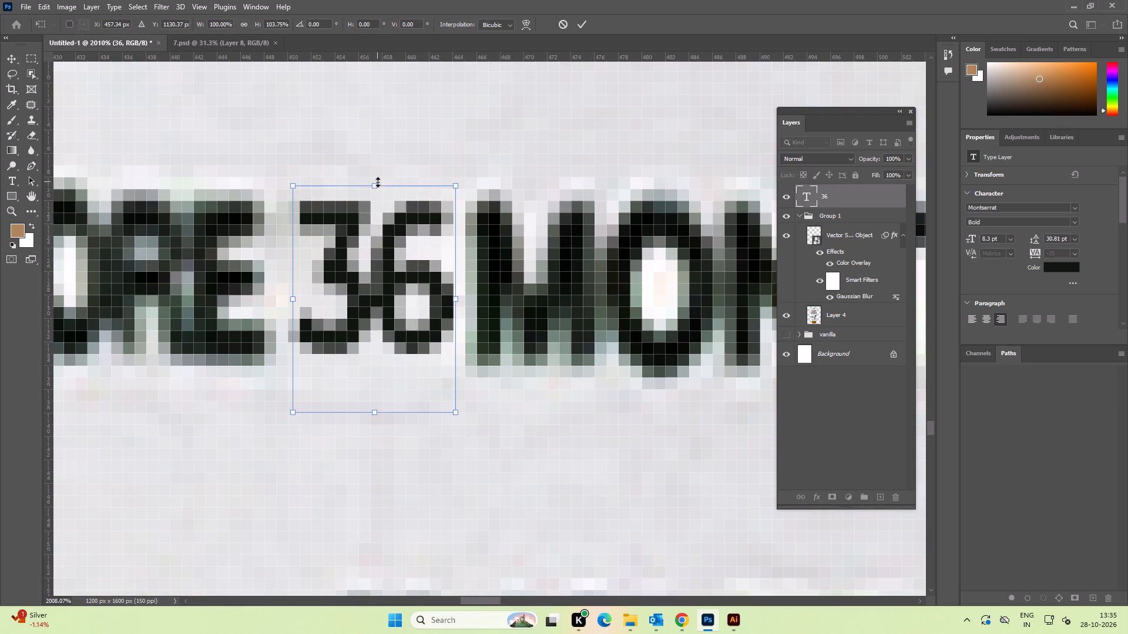
{"action": "left_click", "coordinate": [576, 22]}
{"action": "key", "text": "Down"}
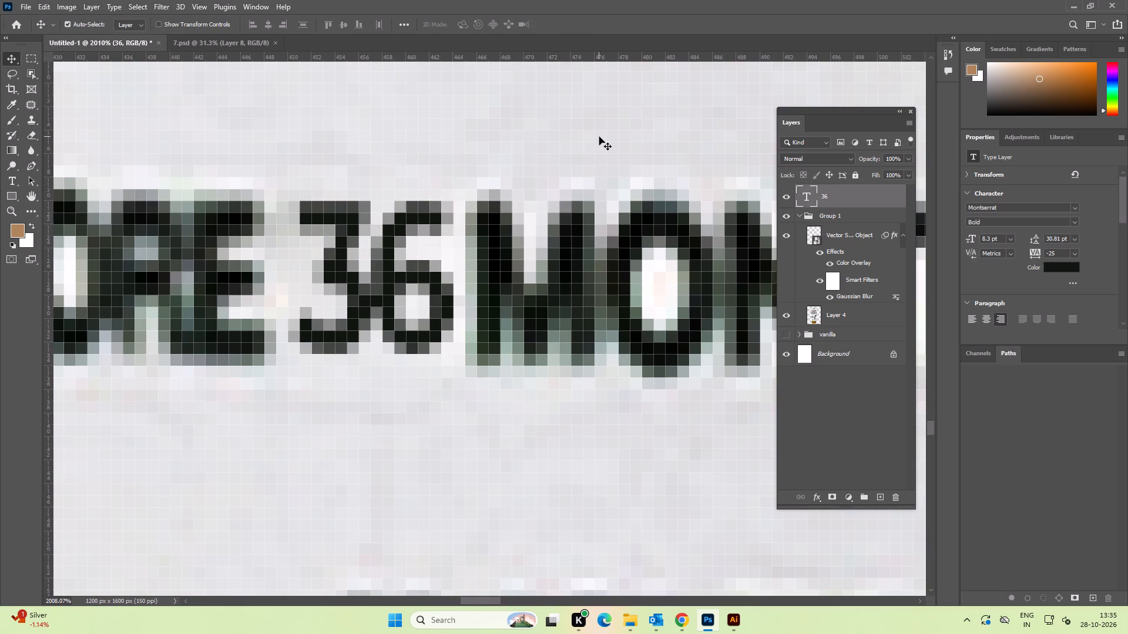
{"action": "key", "text": "ctrl+z"}
Fit the whole tube image in view, check the 7.psd document and close it.
{"action": "scroll", "coordinate": [376, 221], "scroll_direction": "down", "scroll_amount": 10, "text": "alt"}
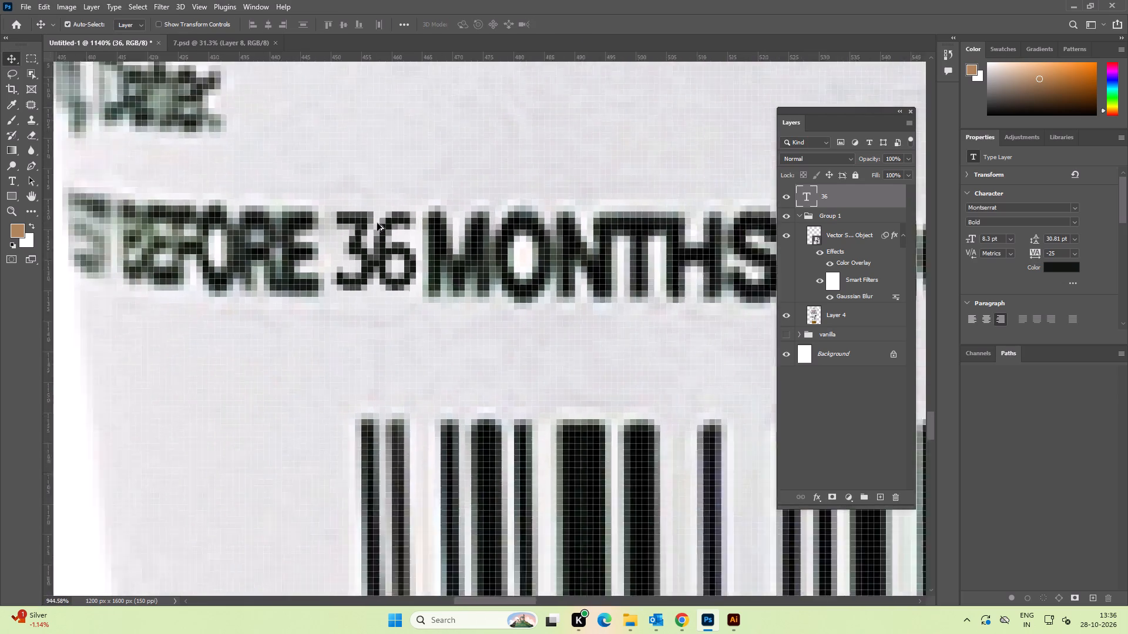
{"action": "scroll", "coordinate": [377, 223], "scroll_direction": "down", "scroll_amount": 2, "text": "alt"}
{"action": "key", "text": "ctrl+0"}
{"action": "scroll", "coordinate": [439, 227], "scroll_direction": "down", "scroll_amount": 4, "text": "alt"}
{"action": "key", "text": "space"}
{"action": "left_click_drag", "start_coordinate": [223, 259], "coordinate": [231, 259]}
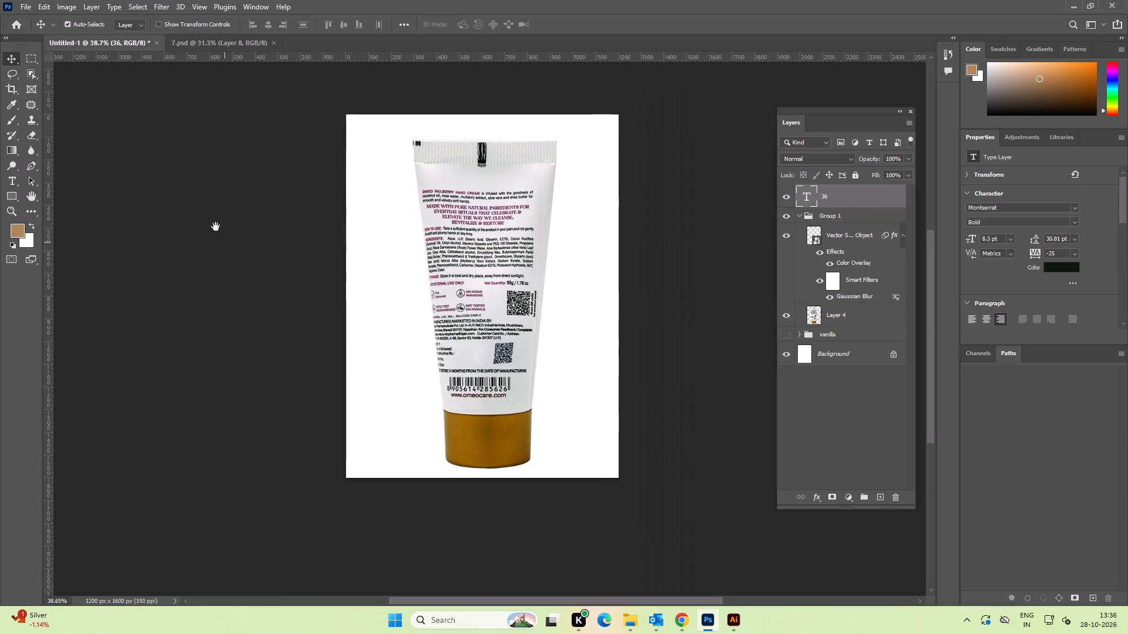
{"action": "left_click", "coordinate": [216, 227]}
{"action": "left_click", "coordinate": [183, 40]}
{"action": "left_click", "coordinate": [208, 217]}
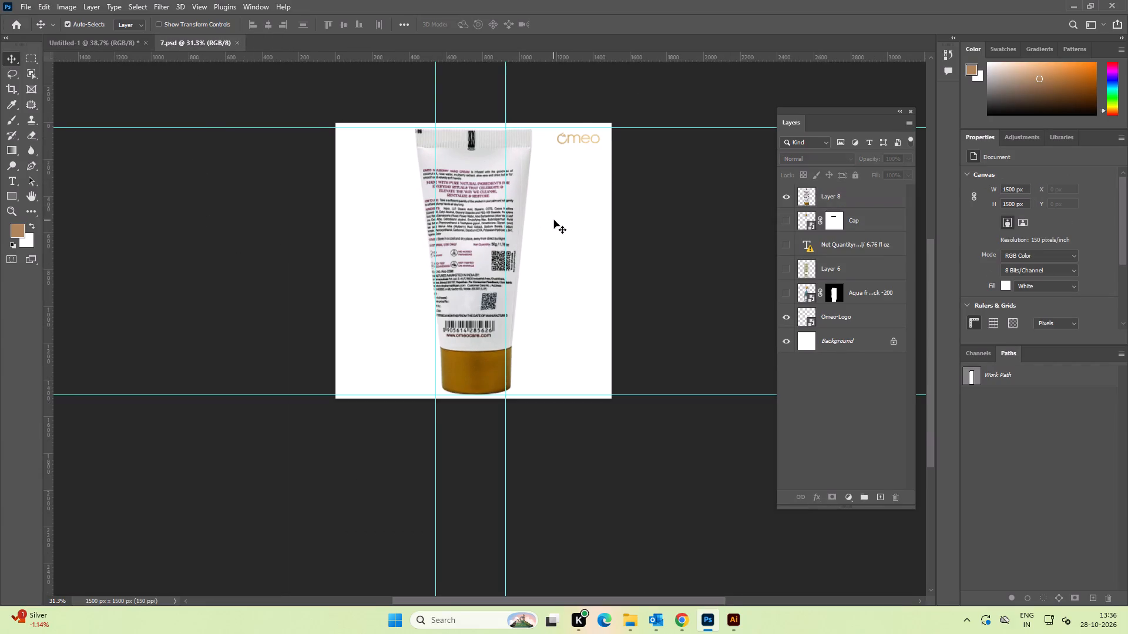
{"action": "left_click", "coordinate": [239, 39]}
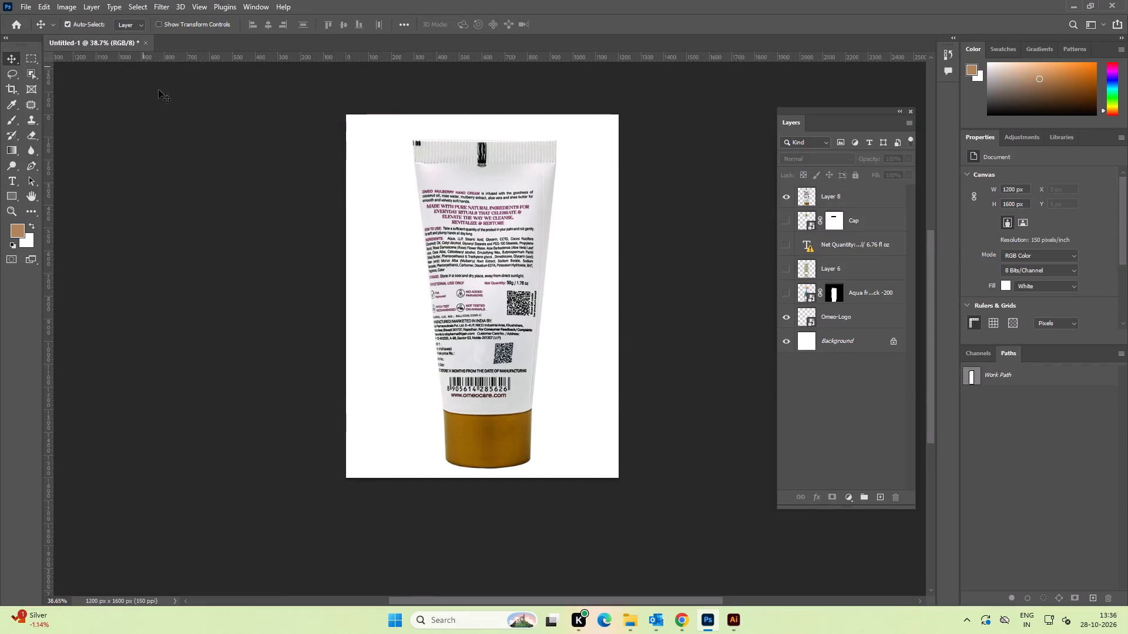
Switch to File Explorer and open All packs.psd from the 1200x1600 folder of Mulberry-Hand-Cream.
{"action": "key", "text": "alt+Tab"}
{"action": "left_click", "coordinate": [731, 255], "text": "alt"}
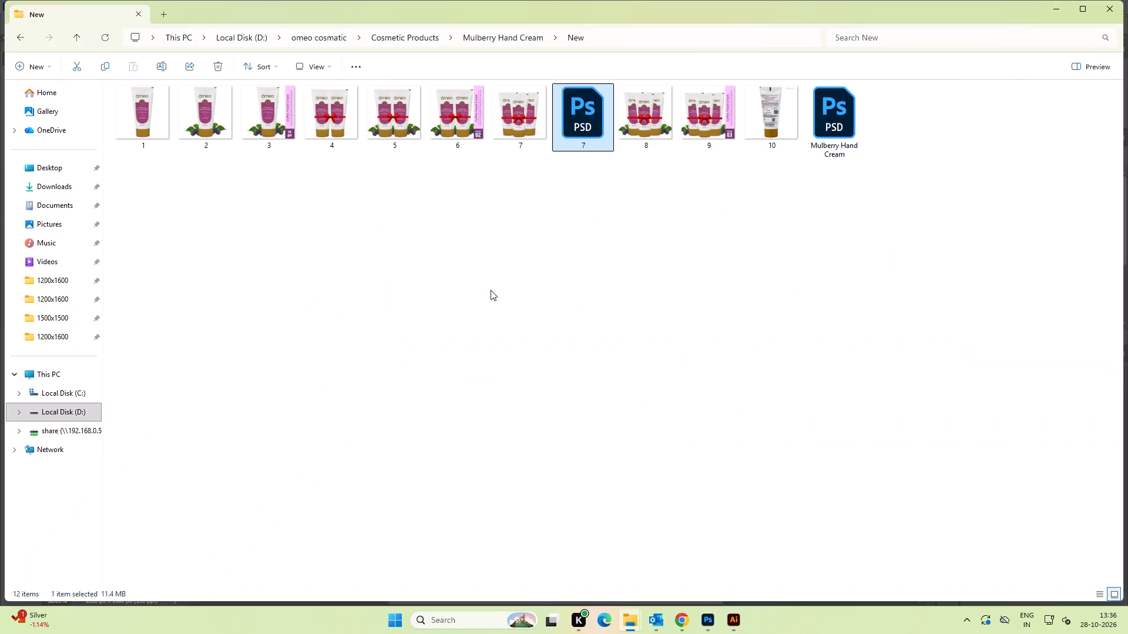
{"action": "left_click", "coordinate": [485, 289]}
{"action": "key", "text": "alt+Tab"}
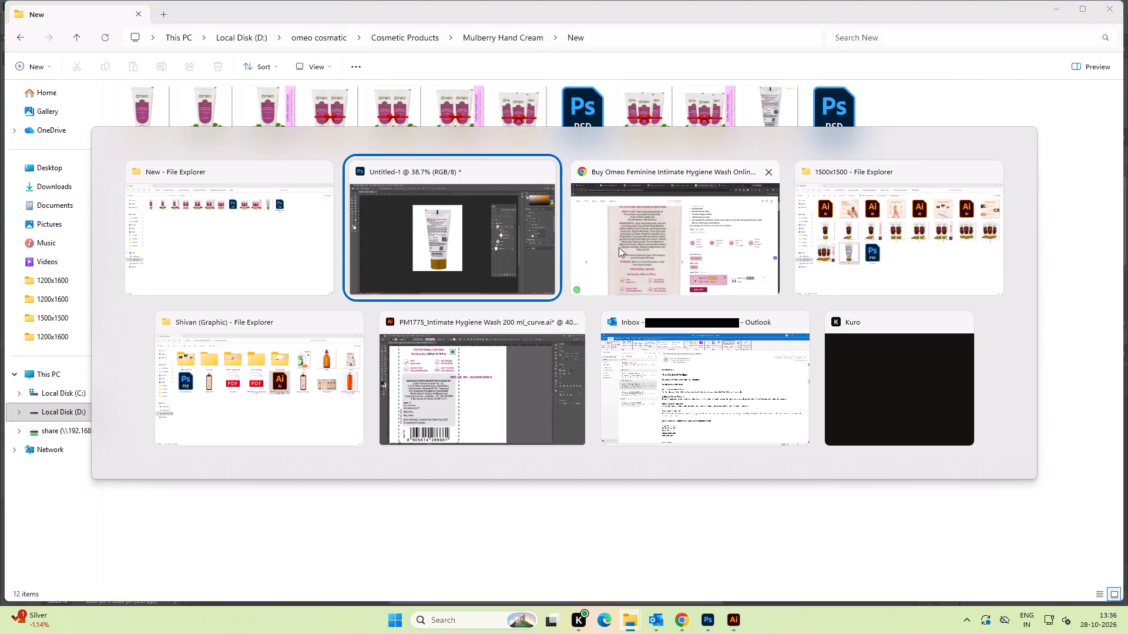
{"action": "left_click", "coordinate": [892, 251], "text": "alt"}
{"action": "key", "text": "BackSpace"}
{"action": "key", "text": "BackSpace"}
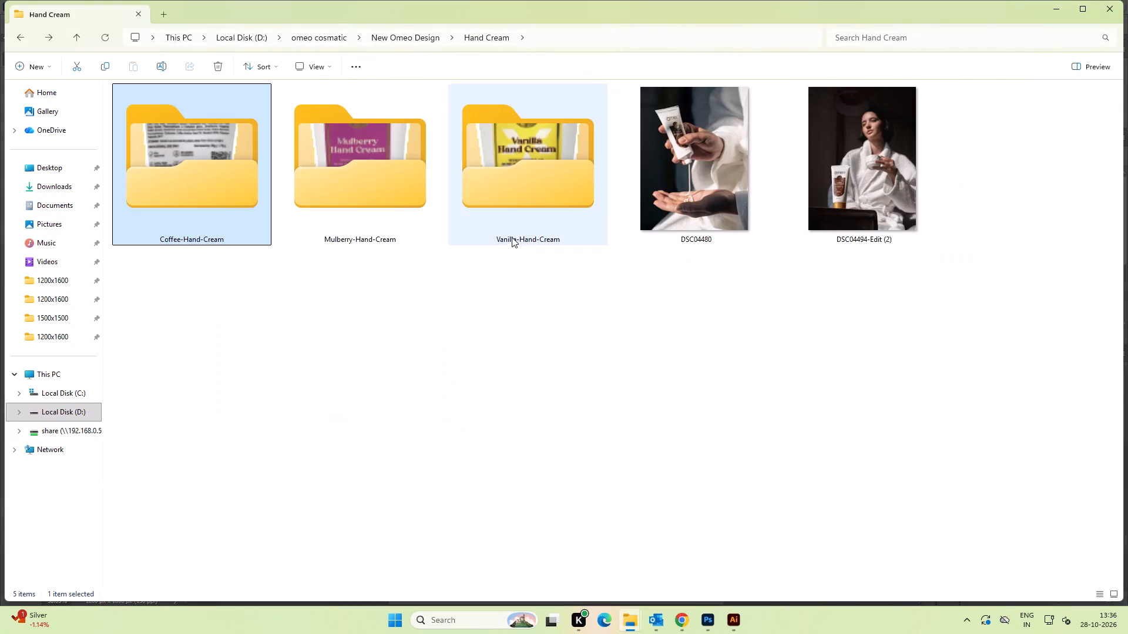
{"action": "double_click", "coordinate": [338, 158]}
{"action": "double_click", "coordinate": [149, 116]}
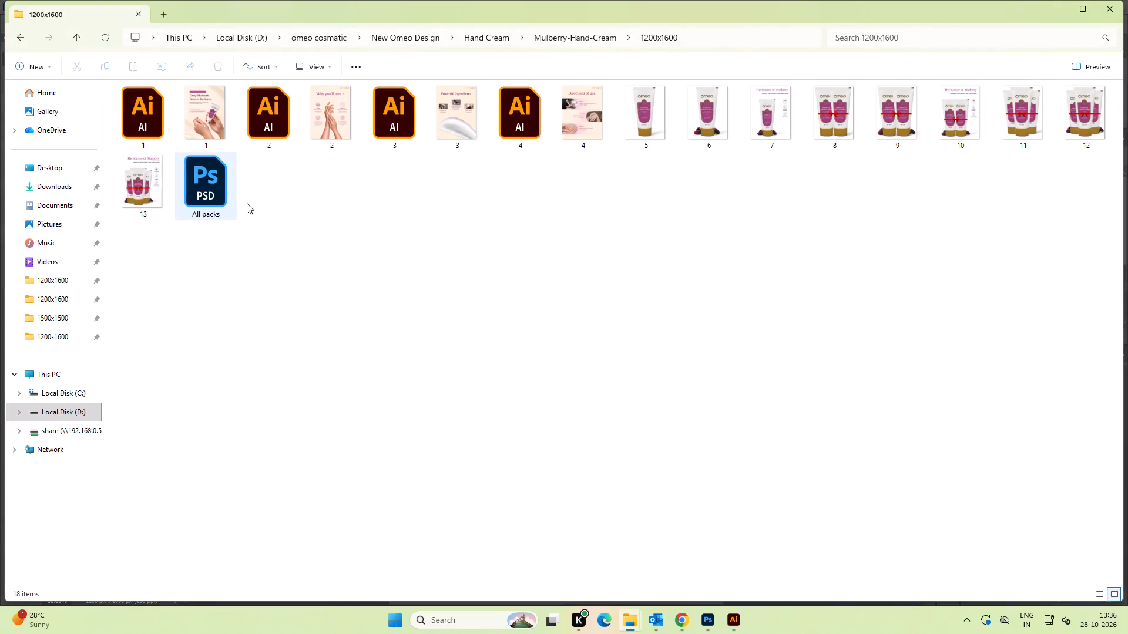
{"action": "double_click", "coordinate": [207, 180]}
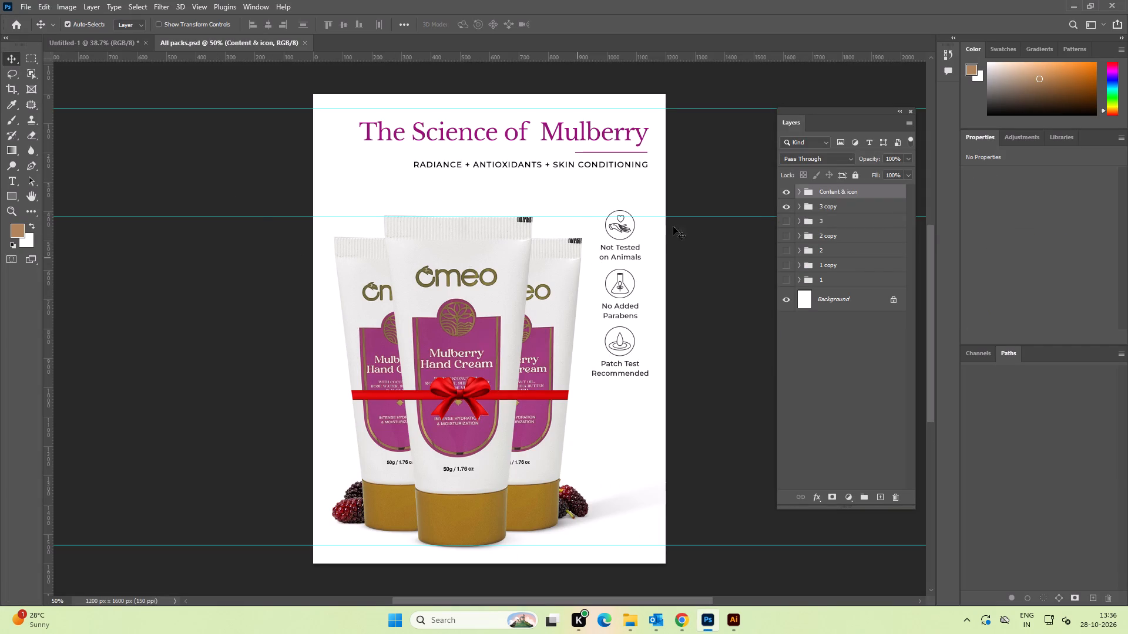
Hide the "Content & icon" and "3 copy" groups so only the white background shows in All packs.psd.
{"action": "triple_click", "coordinate": [786, 205]}
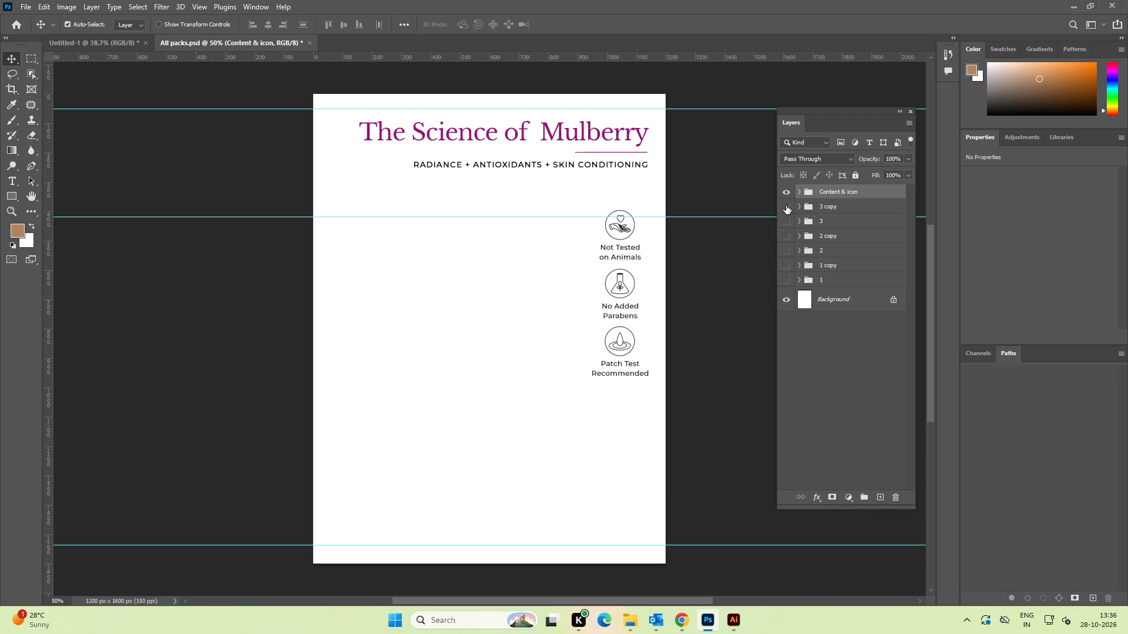
{"action": "left_click", "coordinate": [786, 205]}
{"action": "left_click", "coordinate": [784, 193]}
{"action": "left_click", "coordinate": [785, 207]}
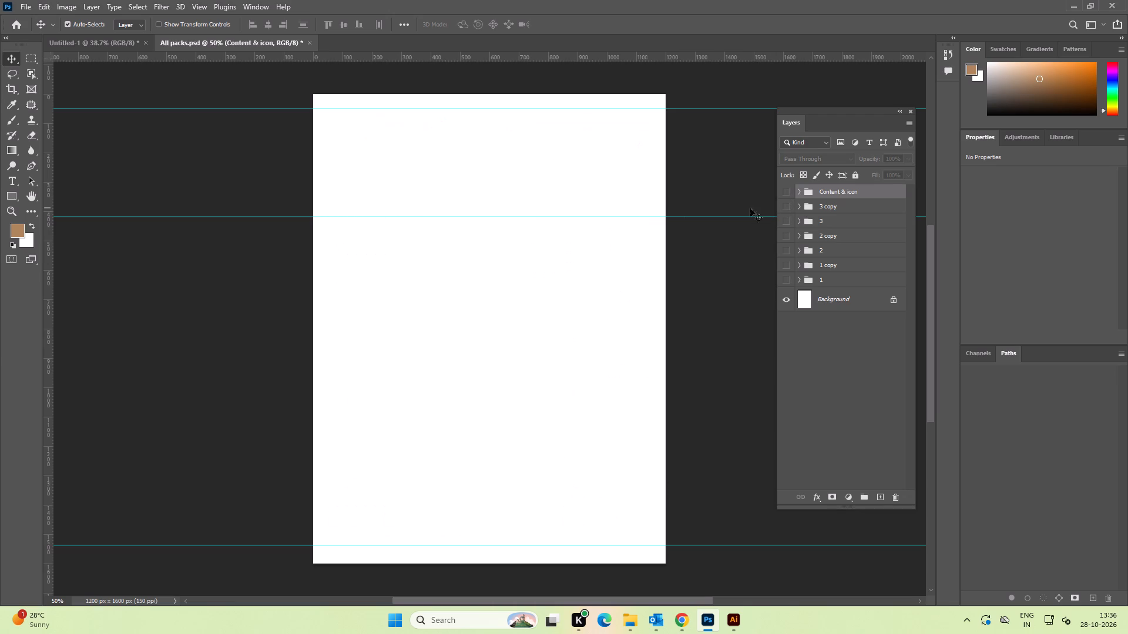
Return to the Untitled-1 document containing the back view of the hand cream tube.
{"action": "left_click", "coordinate": [89, 43]}
{"action": "scroll", "coordinate": [564, 221], "scroll_direction": "down", "scroll_amount": 5, "text": "alt"}
{"action": "key", "text": "space"}
{"action": "left_click", "coordinate": [634, 231]}
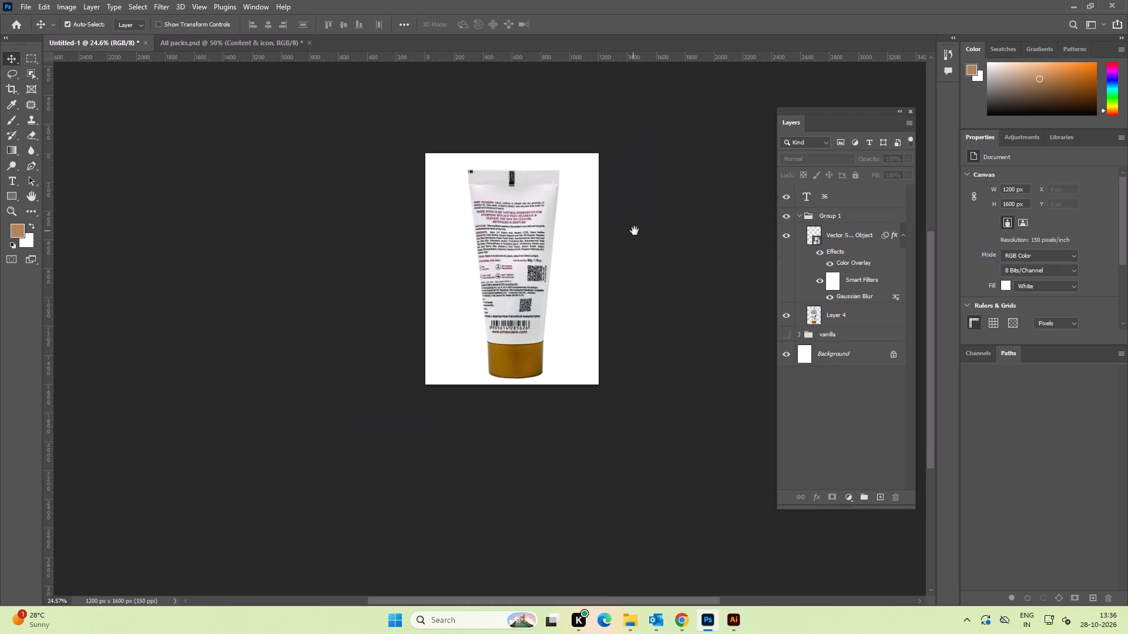
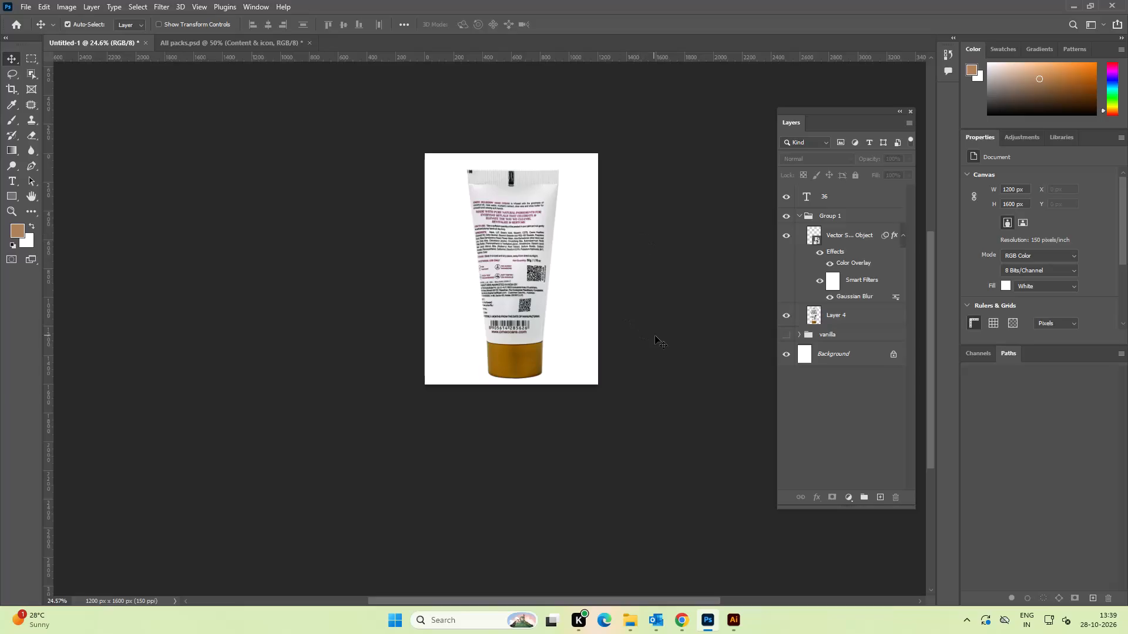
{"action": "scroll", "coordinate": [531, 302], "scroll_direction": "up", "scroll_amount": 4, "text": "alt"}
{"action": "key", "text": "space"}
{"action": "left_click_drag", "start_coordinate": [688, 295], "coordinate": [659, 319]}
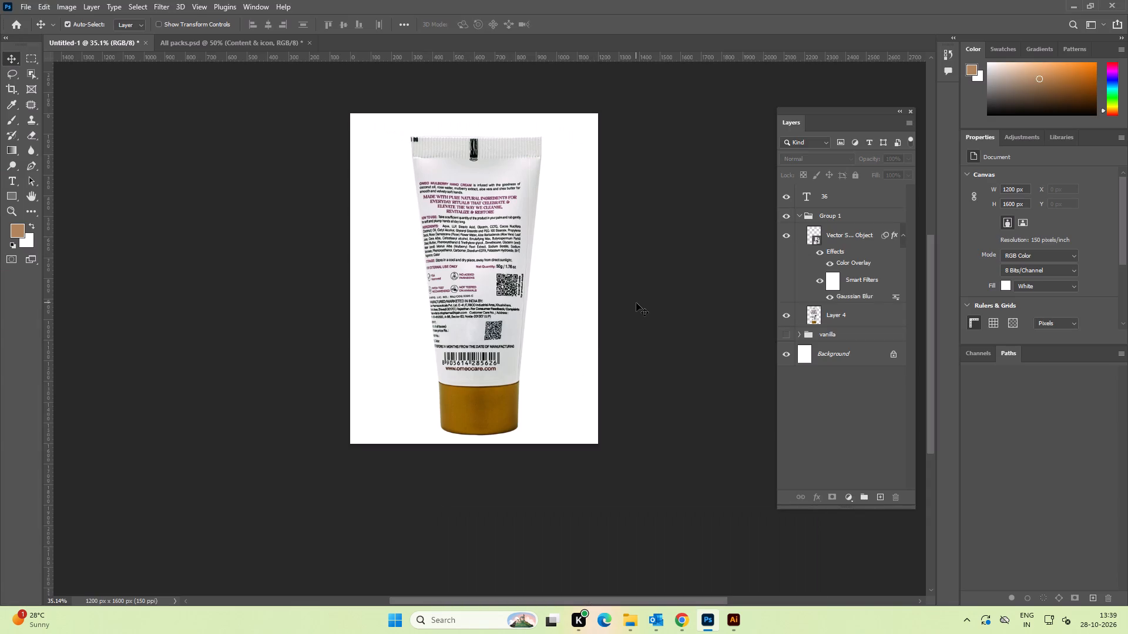
Switch to a new File Explorer window and open omeo cosmatic > New Omeo Design > Hair > Approved on drive D.
{"action": "key", "text": "alt+e"}
{"action": "left_click", "coordinate": [666, 318]}
{"action": "key", "text": "super+e"}
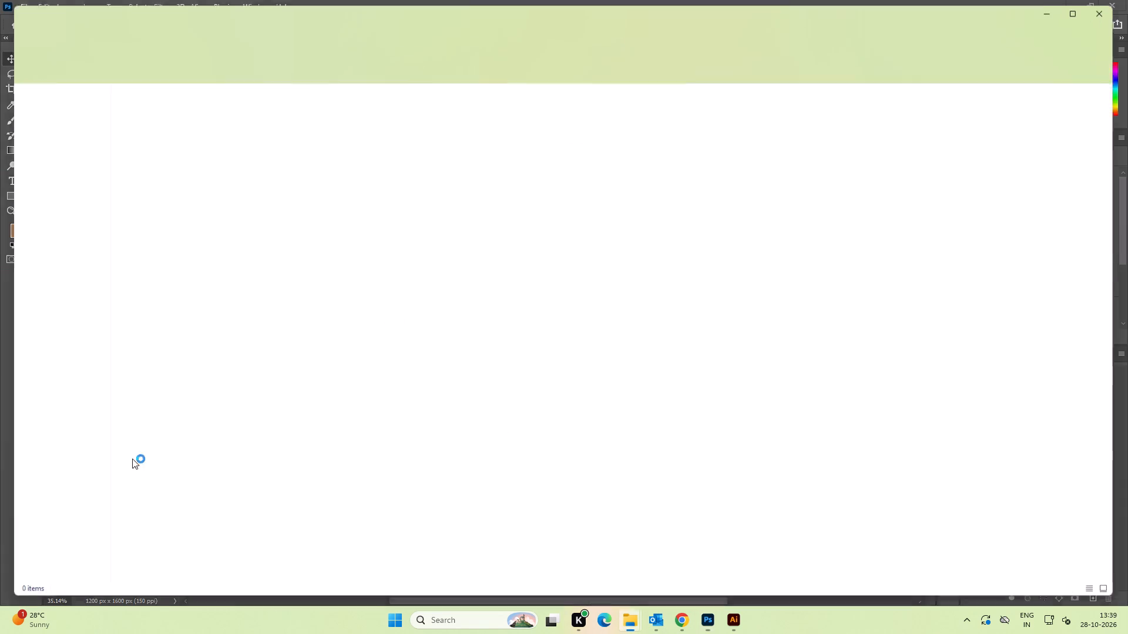
{"action": "left_click", "coordinate": [45, 403]}
{"action": "double_click", "coordinate": [882, 158]}
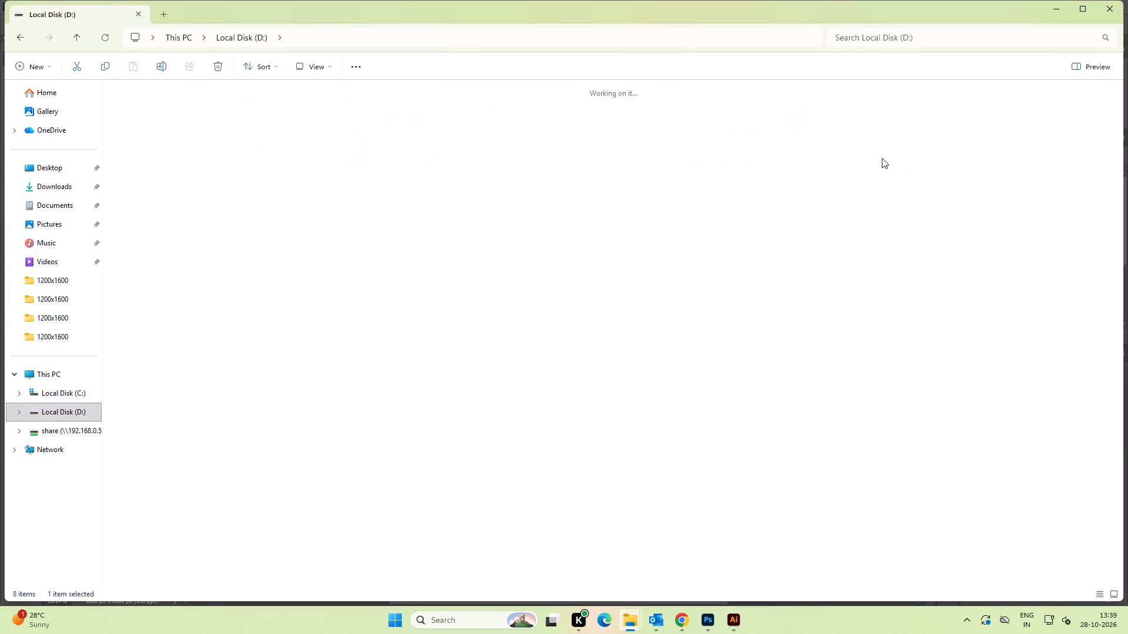
{"action": "left_click", "coordinate": [1008, 156]}
{"action": "double_click", "coordinate": [1057, 155]}
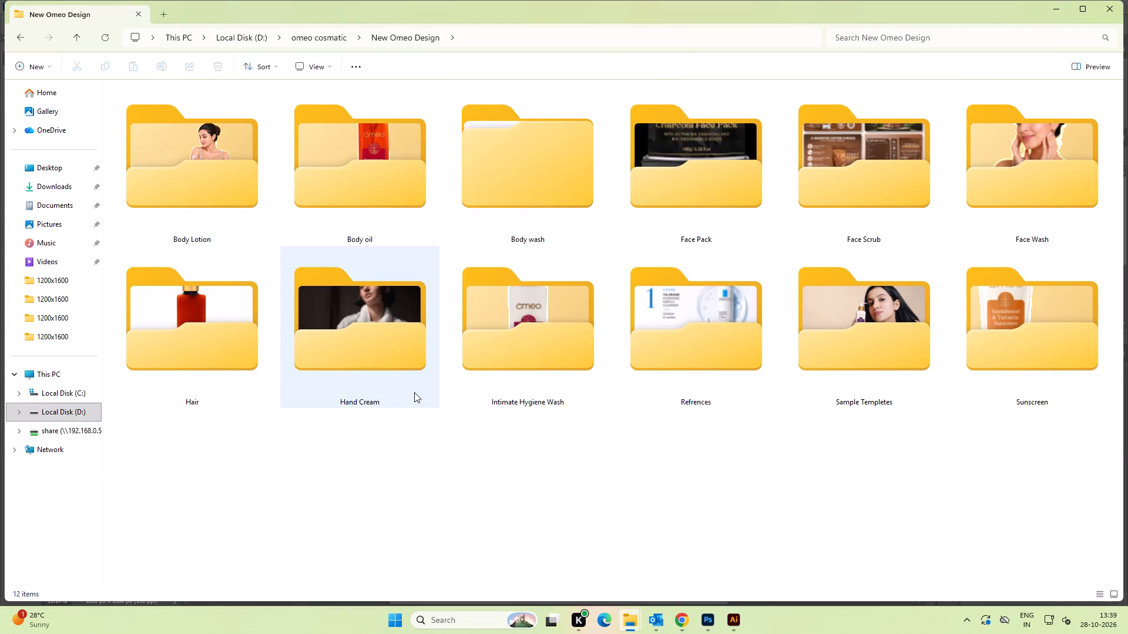
{"action": "double_click", "coordinate": [205, 345]}
{"action": "double_click", "coordinate": [150, 125]}
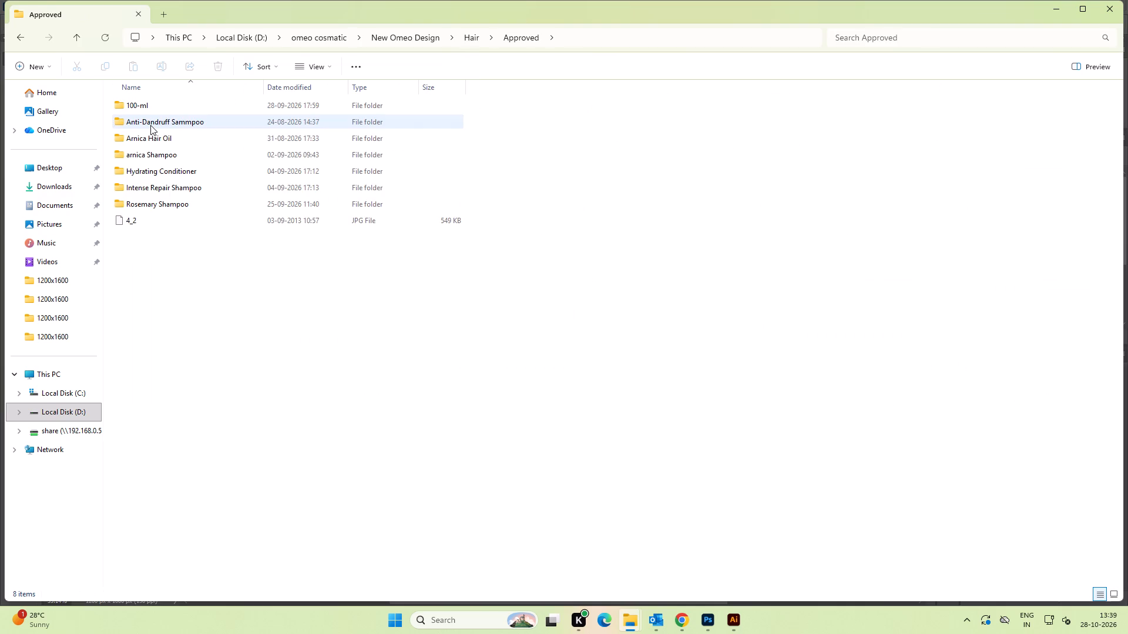
Enlarge the folder thumbnails, examine the 1200x1600 pack images of Anti-Dandruff Sammpoo, and return to the Approved folder.
{"action": "scroll", "coordinate": [244, 180], "scroll_direction": "up", "scroll_amount": 18, "text": "ctrl"}
{"action": "scroll", "coordinate": [244, 180], "scroll_direction": "down", "scroll_amount": 2, "text": "ctrl"}
{"action": "scroll", "coordinate": [244, 180], "scroll_direction": "up", "scroll_amount": 6, "text": "ctrl"}
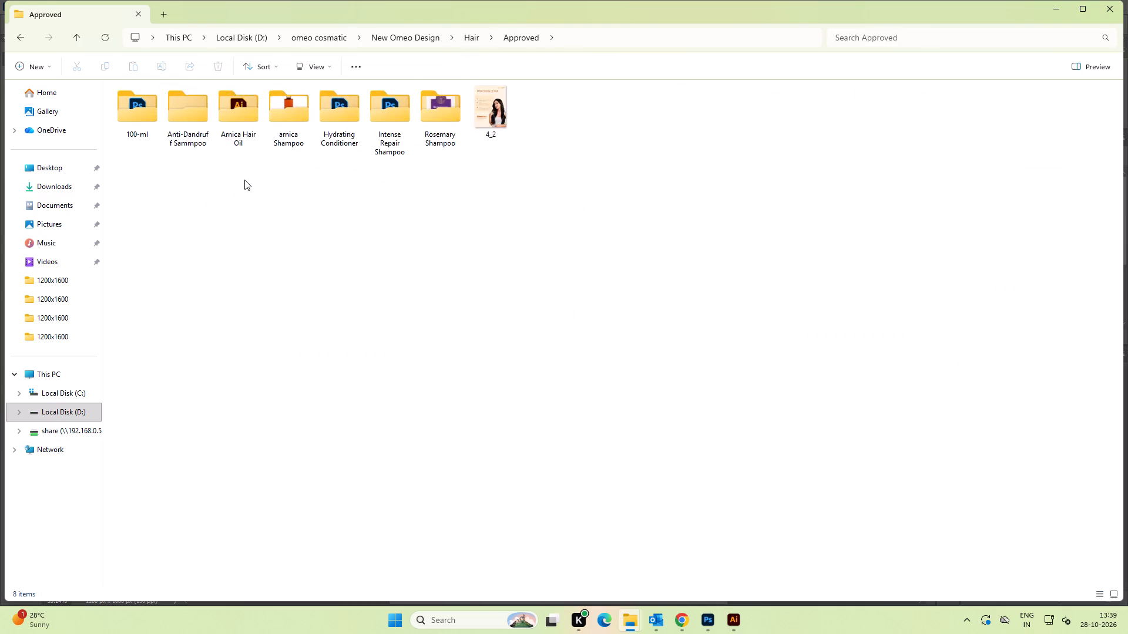
{"action": "scroll", "coordinate": [244, 180], "scroll_direction": "up", "scroll_amount": 13, "text": "ctrl"}
{"action": "scroll", "coordinate": [244, 180], "scroll_direction": "down", "scroll_amount": 1, "text": "ctrl"}
{"action": "scroll", "coordinate": [244, 180], "scroll_direction": "up", "scroll_amount": 1, "text": "ctrl"}
{"action": "scroll", "coordinate": [244, 180], "scroll_direction": "down", "scroll_amount": 1, "text": "ctrl"}
{"action": "scroll", "coordinate": [244, 180], "scroll_direction": "up", "scroll_amount": 2, "text": "ctrl"}
{"action": "double_click", "coordinate": [301, 160]}
{"action": "left_click", "coordinate": [157, 119]}
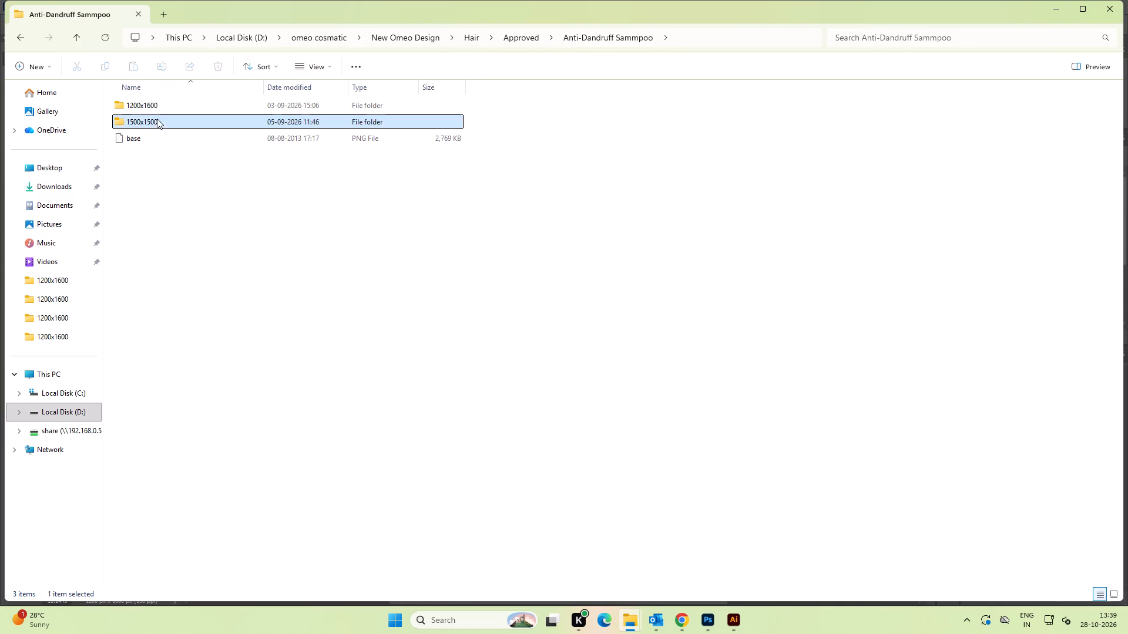
{"action": "double_click", "coordinate": [163, 103]}
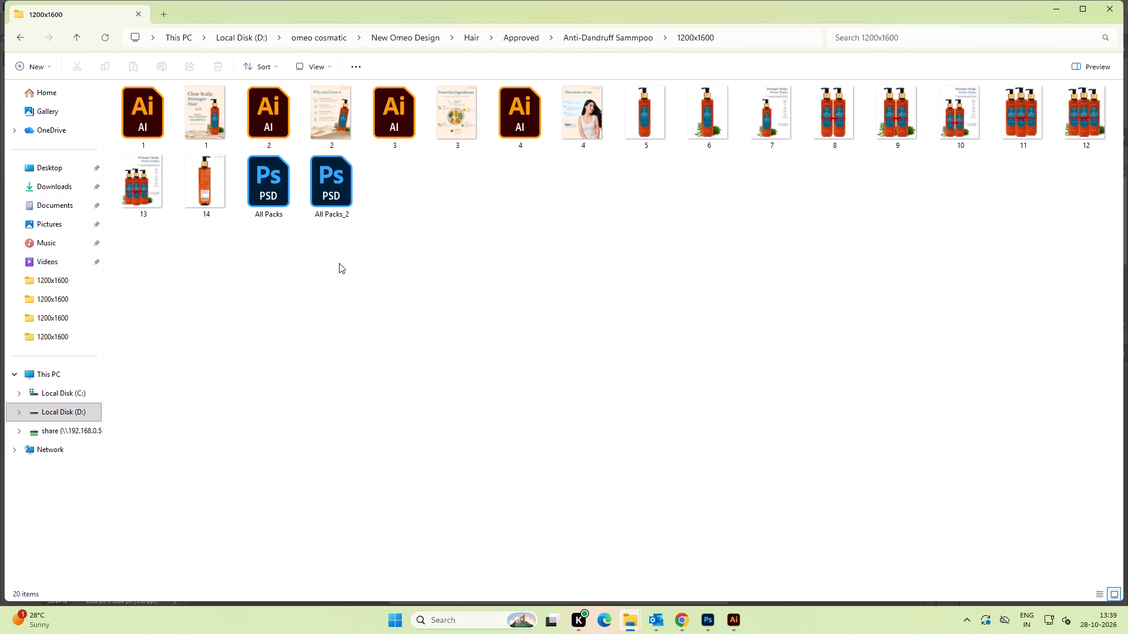
{"action": "left_click_drag", "start_coordinate": [635, 261], "coordinate": [639, 255]}
{"action": "left_click", "coordinate": [747, 116]}
{"action": "key", "text": "BackSpace"}
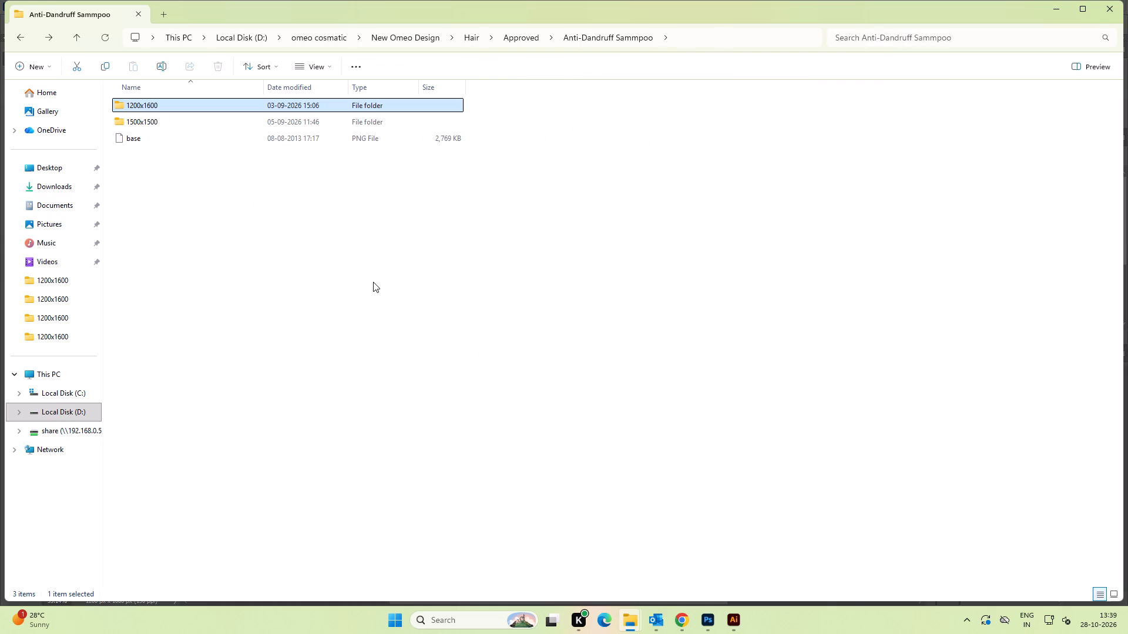
{"action": "key", "text": "BackSpace"}
Examine the pack images in the 1200x1600 folder of Arnica Hair Oil and return to the Approved folder.
{"action": "double_click", "coordinate": [473, 147]}
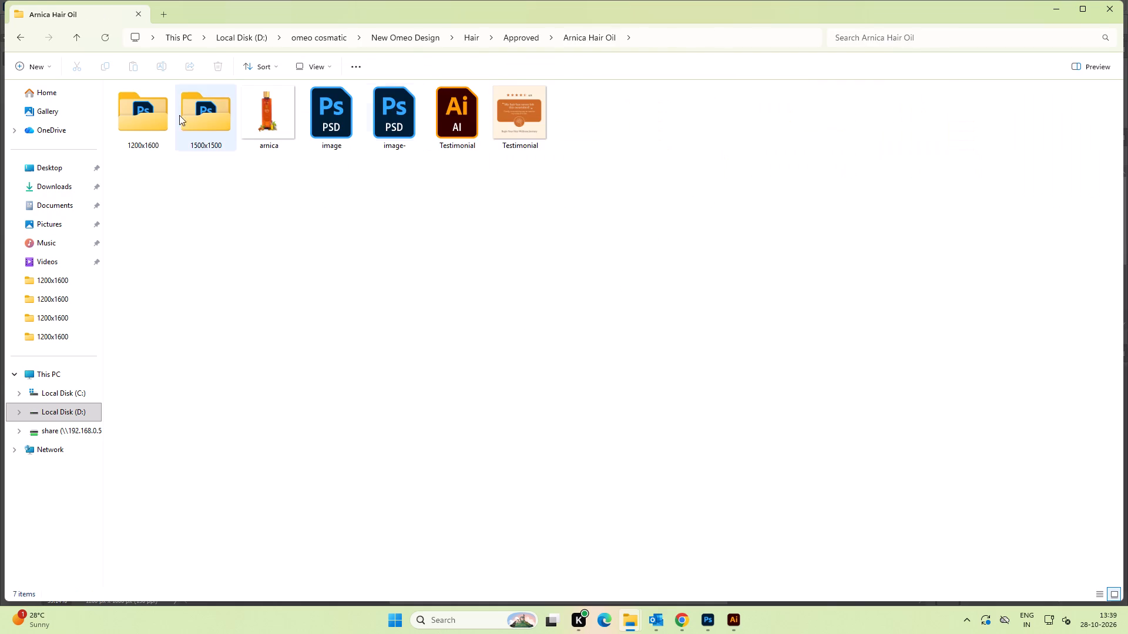
{"action": "double_click", "coordinate": [115, 104]}
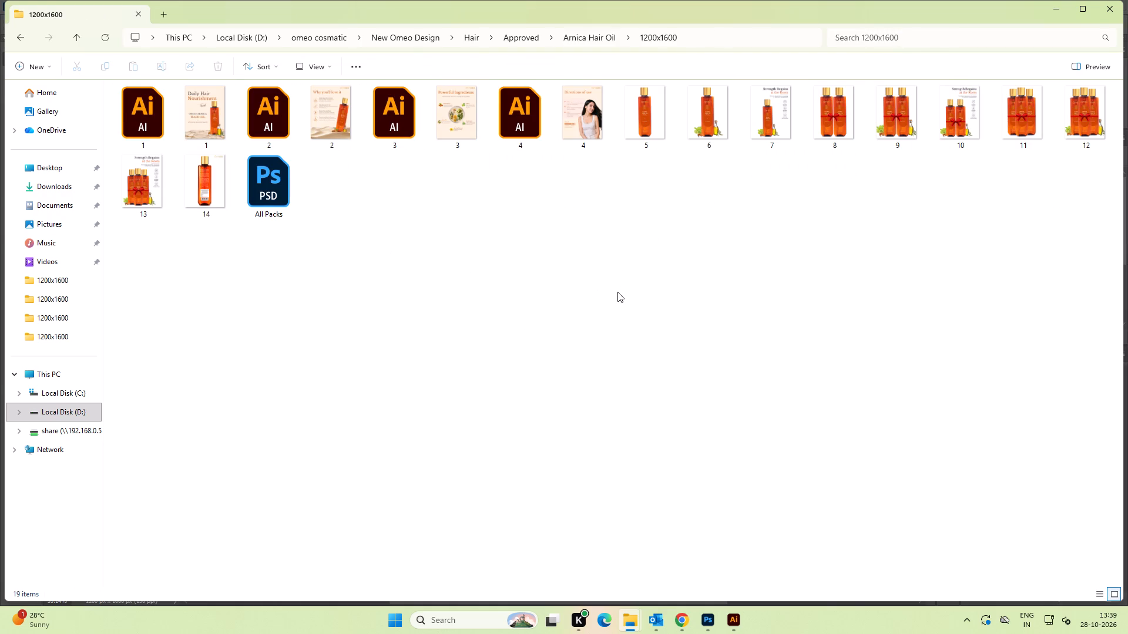
{"action": "key", "text": "BackSpace"}
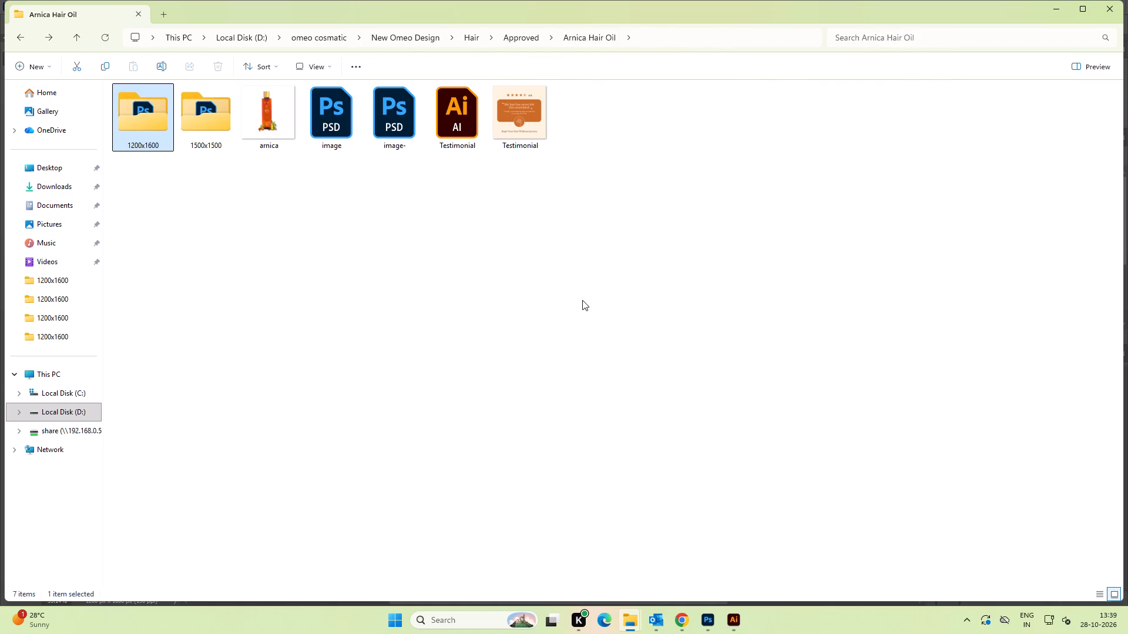
{"action": "key", "text": "BackSpace"}
Select the arnica Shampoo folder in the Approved folder.
{"action": "left_click", "coordinate": [568, 181]}
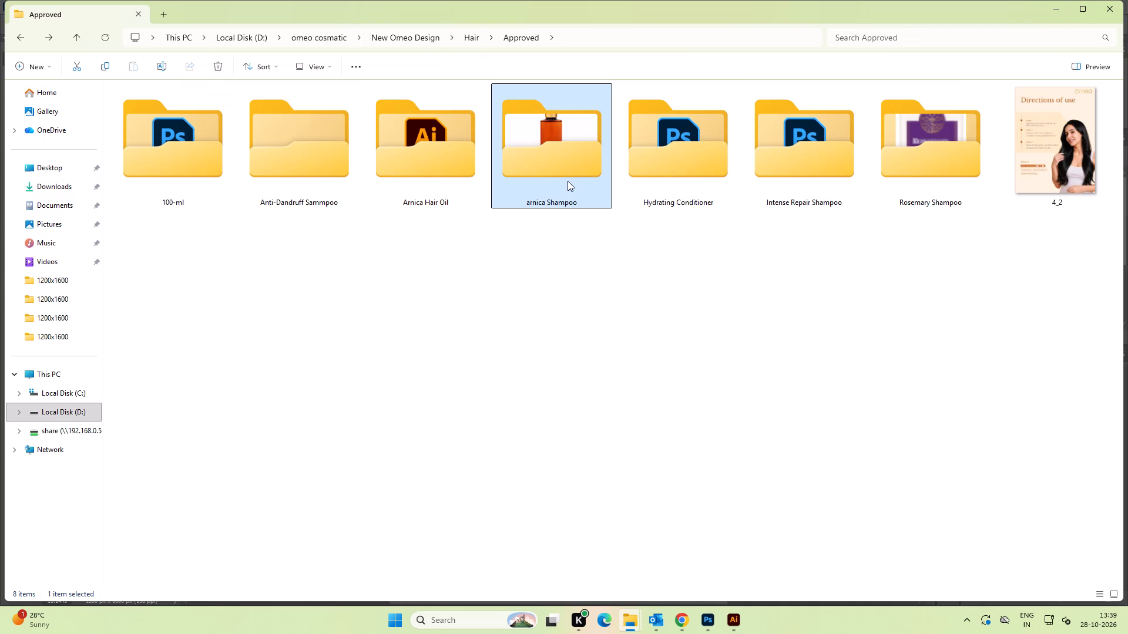
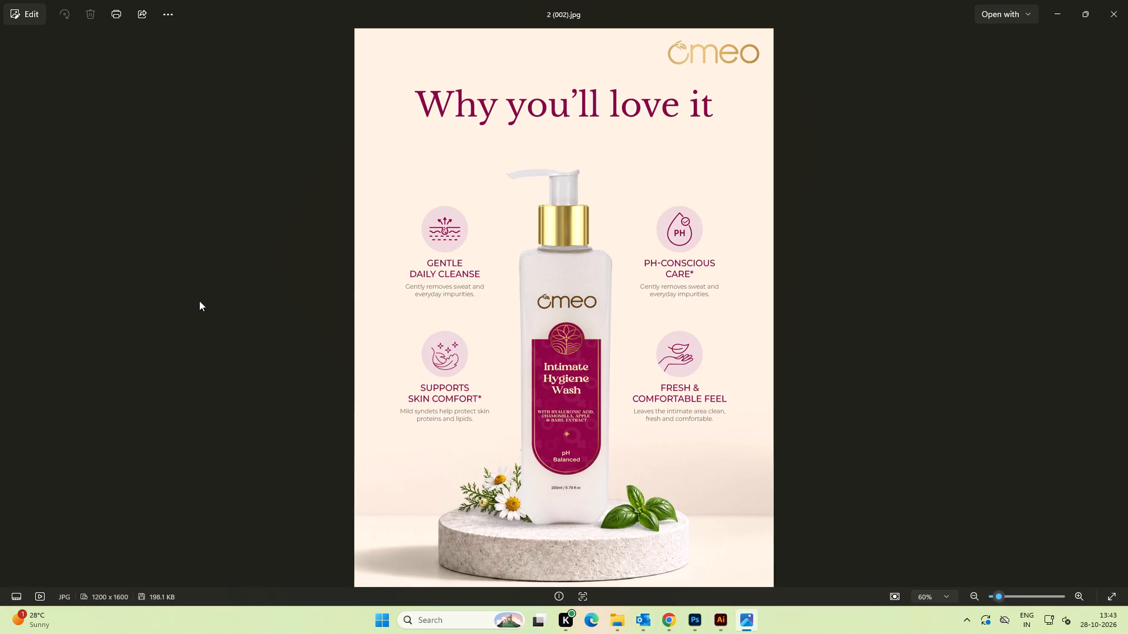
Switch to a new File Explorer window and browse to Local Disk (D:).
{"action": "key", "text": "super+e"}
{"action": "left_click", "coordinate": [59, 413]}
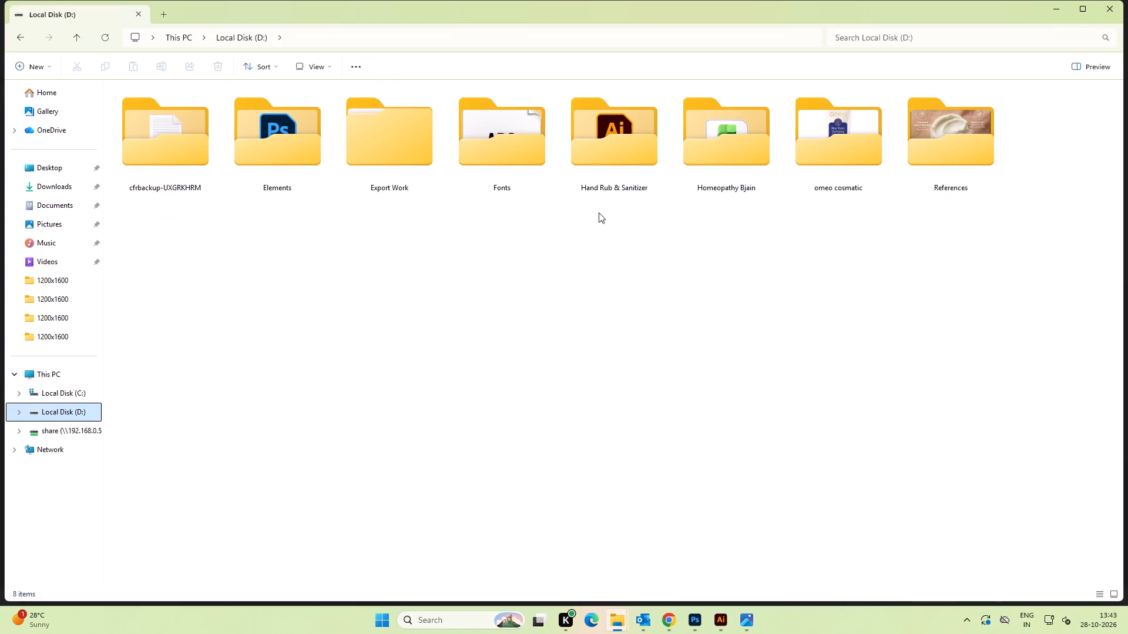
Open the Illustrator file 2 from omeo cosmatic > New Omeo Design > Intimate Hygiene Wash > 1200x1600 and maximize its window.
{"action": "double_click", "coordinate": [852, 164]}
{"action": "left_click", "coordinate": [938, 133]}
{"action": "double_click", "coordinate": [1004, 136]}
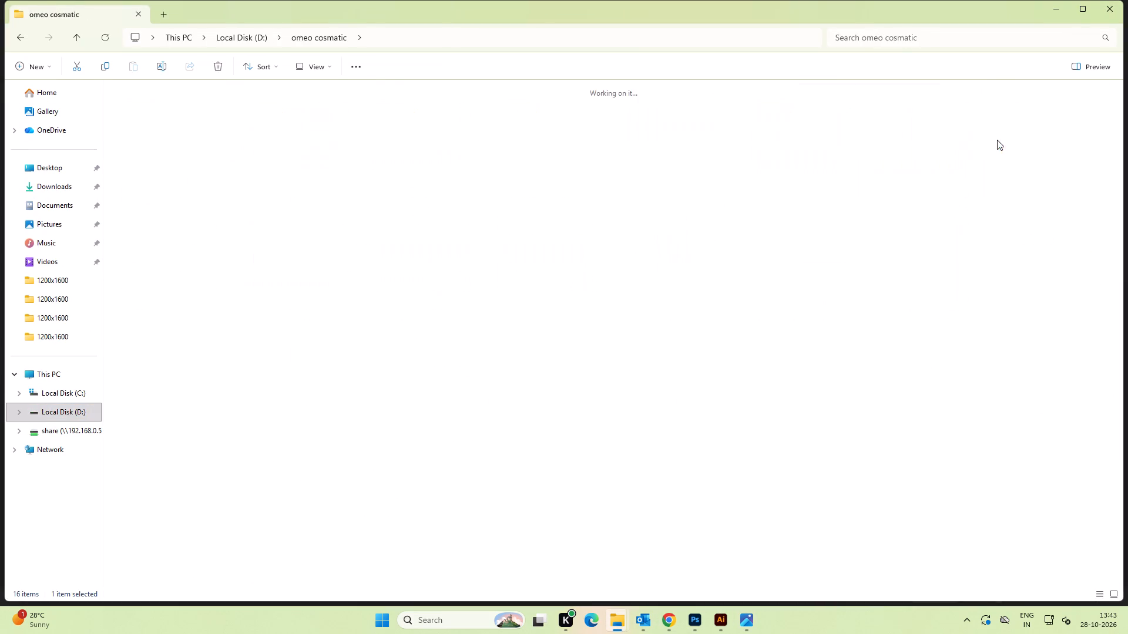
{"action": "left_click", "coordinate": [516, 338]}
{"action": "double_click", "coordinate": [527, 341]}
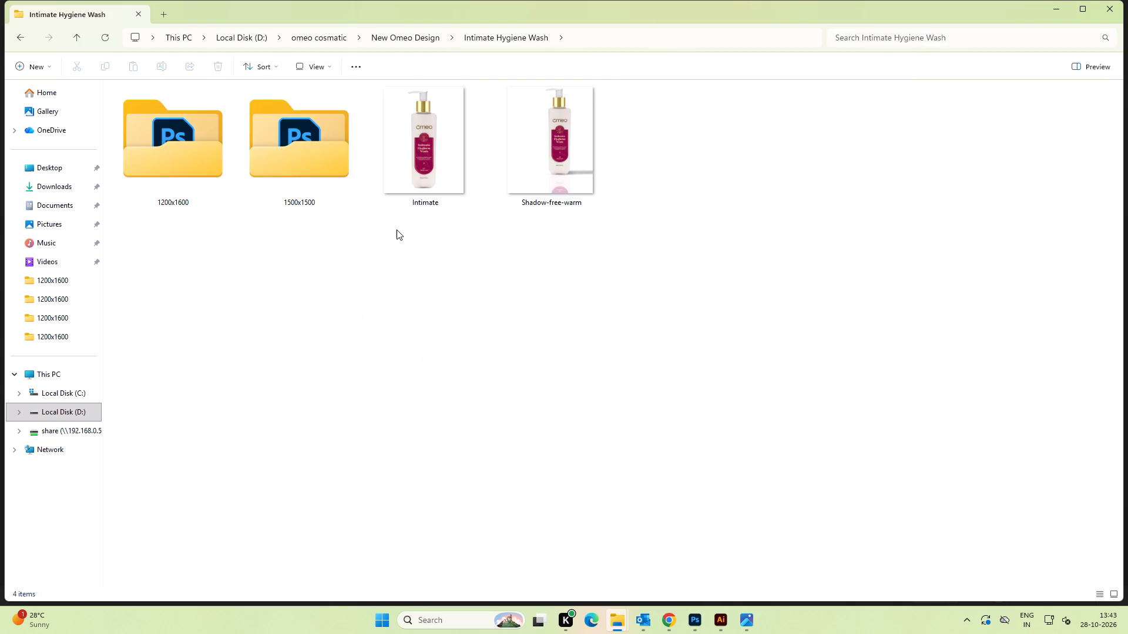
{"action": "double_click", "coordinate": [133, 153]}
{"action": "left_click", "coordinate": [328, 122]}
{"action": "double_click", "coordinate": [267, 122]}
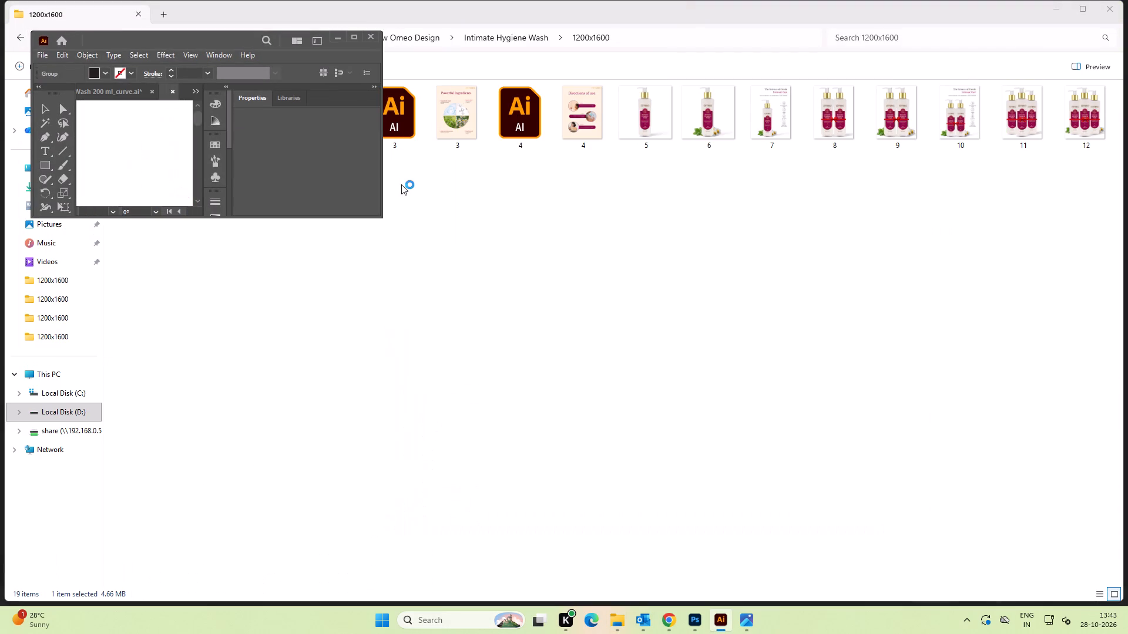
{"action": "left_click", "coordinate": [352, 36]}
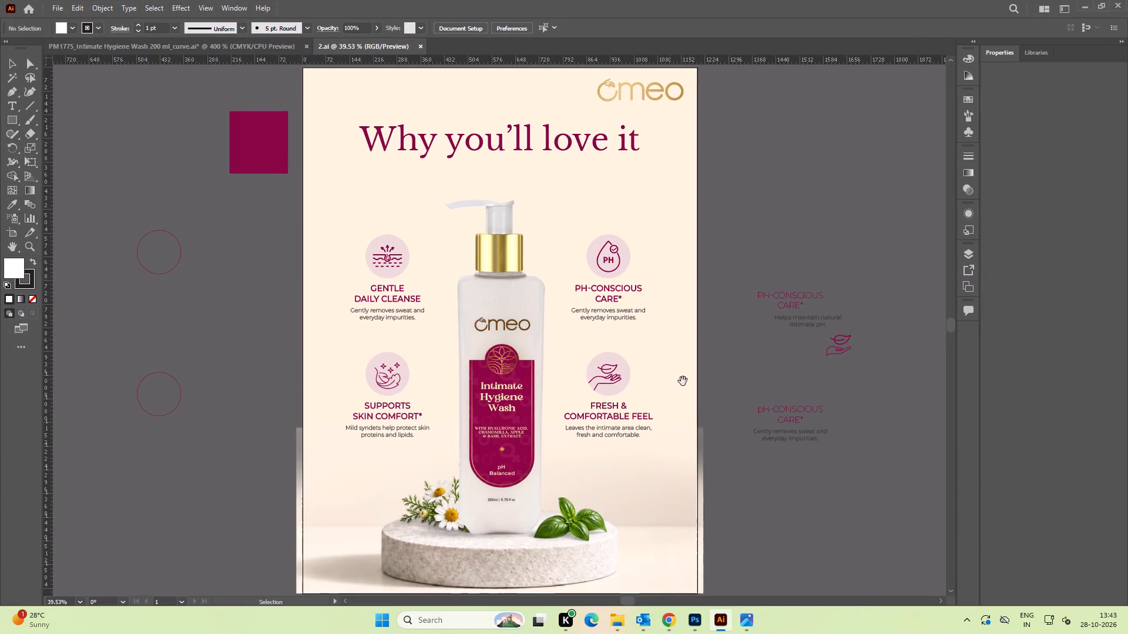
Replace the description under the PH-CONSCIOUS CARE* heading with the off-artboard text "Helps maintain natural intimate pH.".
{"action": "key", "text": "space"}
{"action": "left_click_drag", "start_coordinate": [683, 381], "coordinate": [518, 284]}
{"action": "scroll", "coordinate": [644, 230], "scroll_direction": "up", "scroll_amount": 4, "text": "alt"}
{"action": "key", "text": "space"}
{"action": "left_click_drag", "start_coordinate": [519, 225], "coordinate": [693, 276]}
{"action": "scroll", "coordinate": [694, 275], "scroll_direction": "down", "scroll_amount": 1, "text": "alt"}
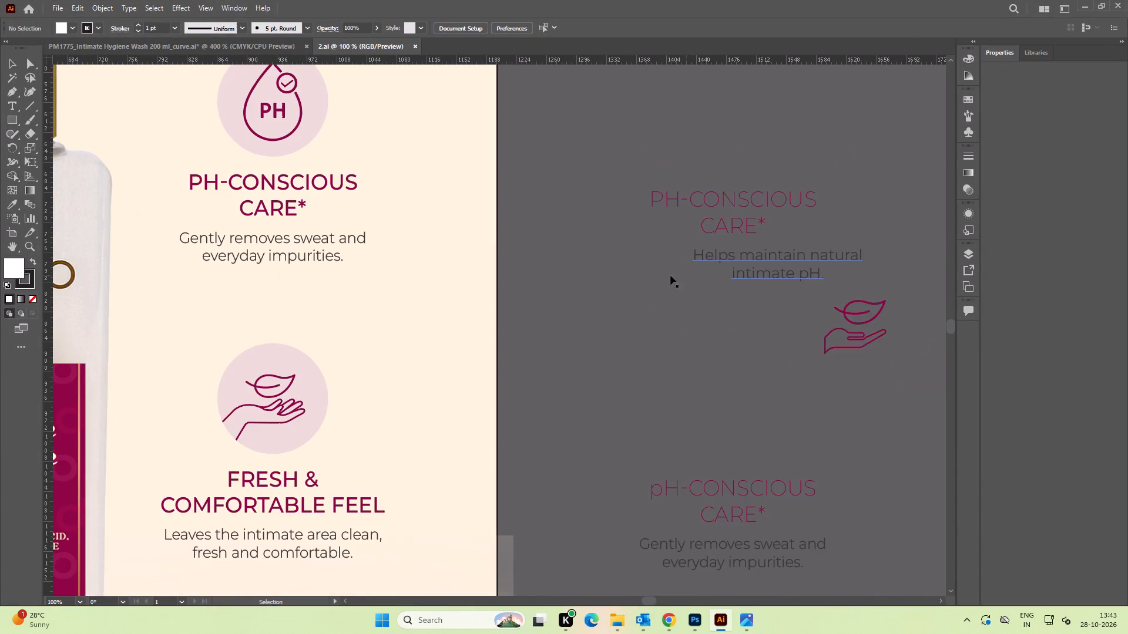
{"action": "key", "text": "space"}
{"action": "left_click_drag", "start_coordinate": [630, 274], "coordinate": [653, 271]}
{"action": "left_click_drag", "start_coordinate": [807, 254], "coordinate": [617, 256]}
{"action": "key", "text": "t"}
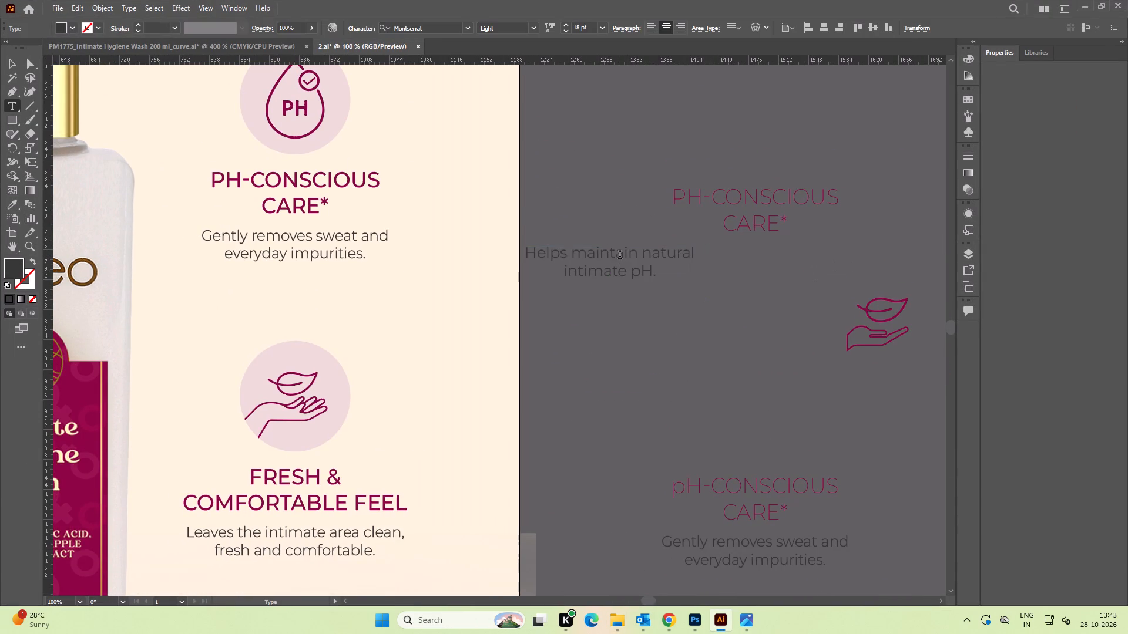
{"action": "left_click", "coordinate": [620, 256]}
{"action": "key", "text": "ctrl+a"}
{"action": "key", "text": "ctrl+c"}
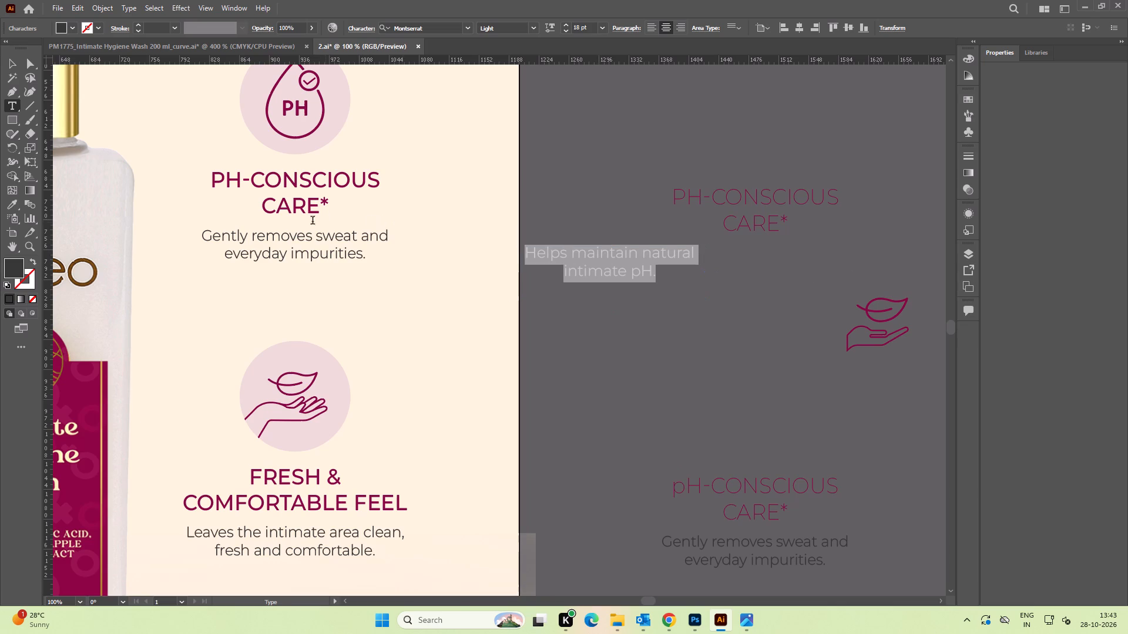
{"action": "left_click", "coordinate": [311, 242]}
{"action": "key", "text": "ctrl+a"}
{"action": "key", "text": "ctrl+v"}
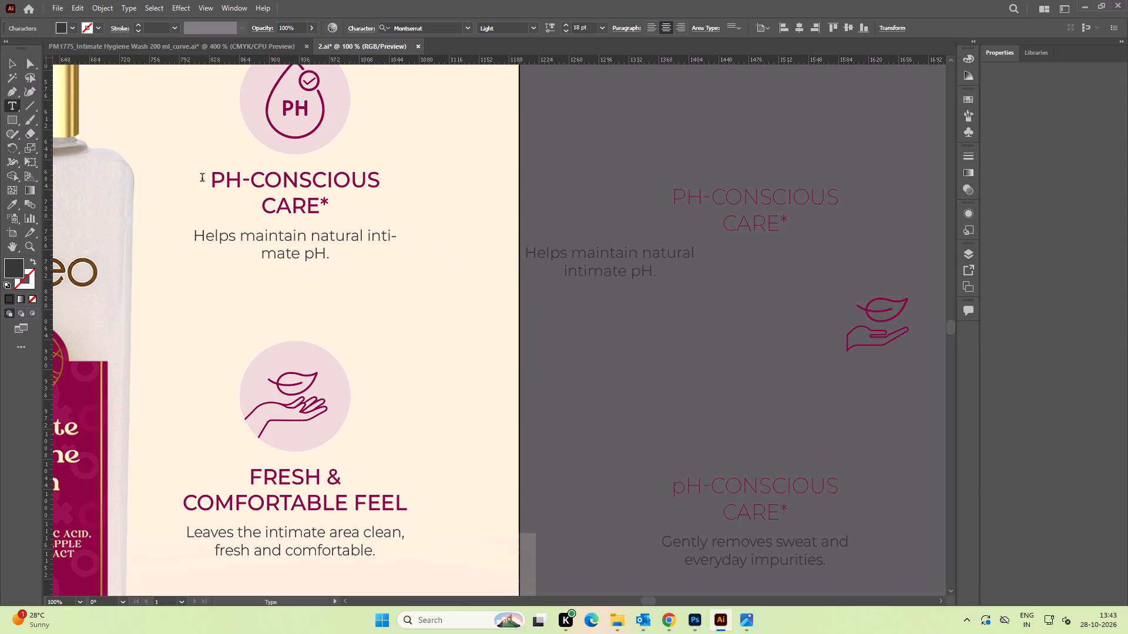
Narrow the new description's text box so "intimate pH." wraps whole onto line two, and centre it horizontally under its heading.
{"action": "left_click", "coordinate": [9, 65]}
{"action": "left_click_drag", "start_coordinate": [403, 246], "coordinate": [387, 244]}
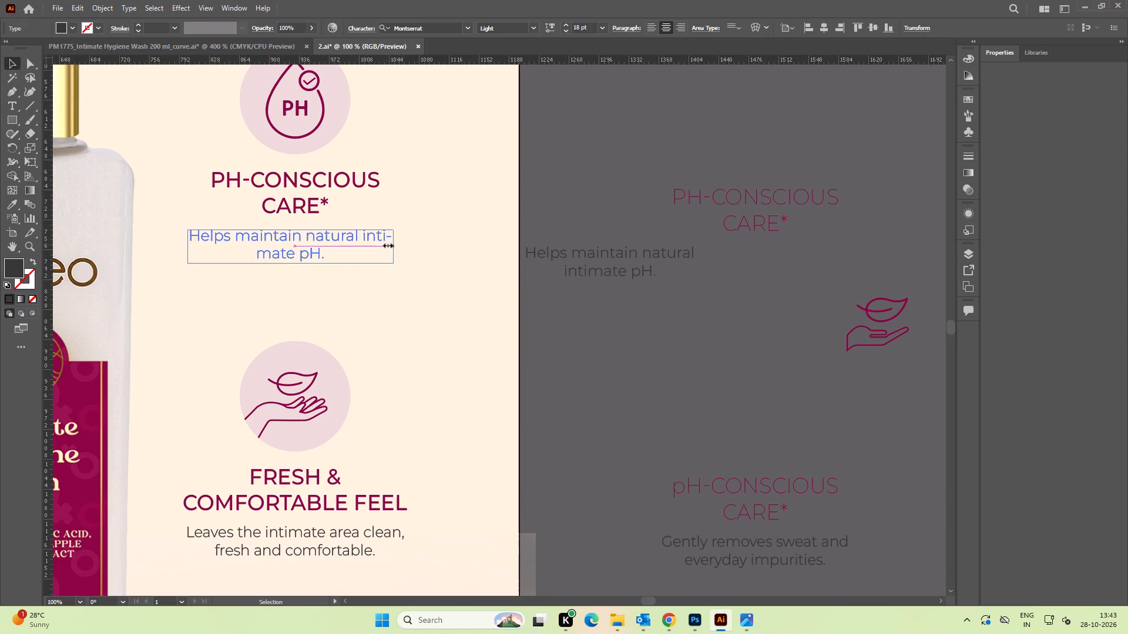
{"action": "left_click_drag", "start_coordinate": [387, 244], "coordinate": [380, 244]}
{"action": "left_click", "coordinate": [298, 205], "text": "shift"}
{"action": "left_click", "coordinate": [297, 206]}
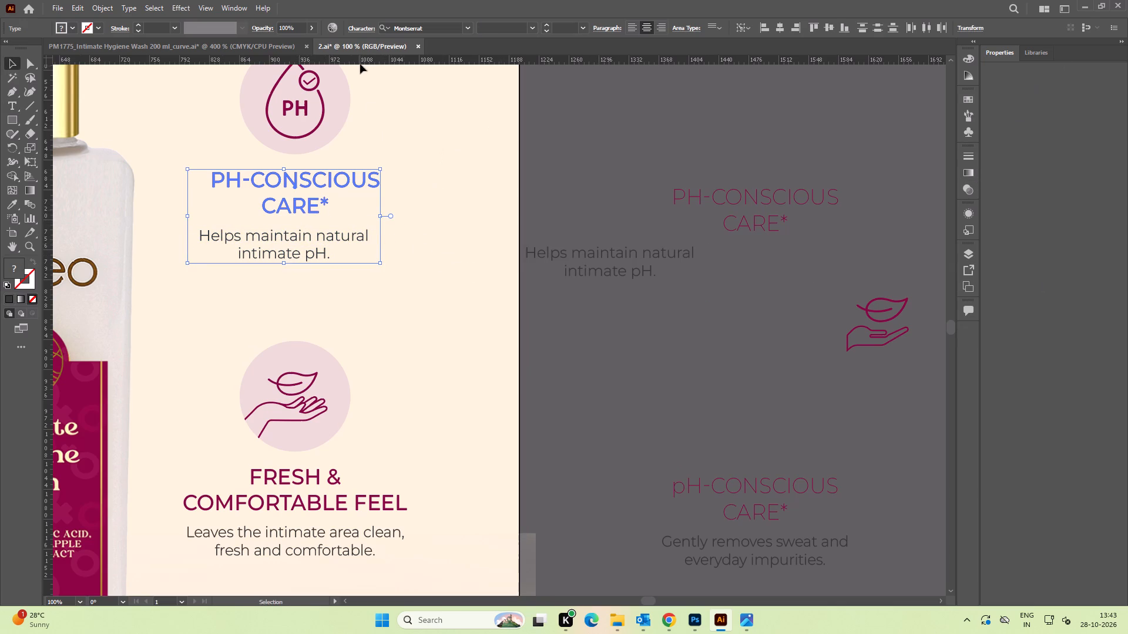
{"action": "left_click", "coordinate": [780, 29]}
{"action": "left_click_drag", "start_coordinate": [674, 111], "coordinate": [682, 109]}
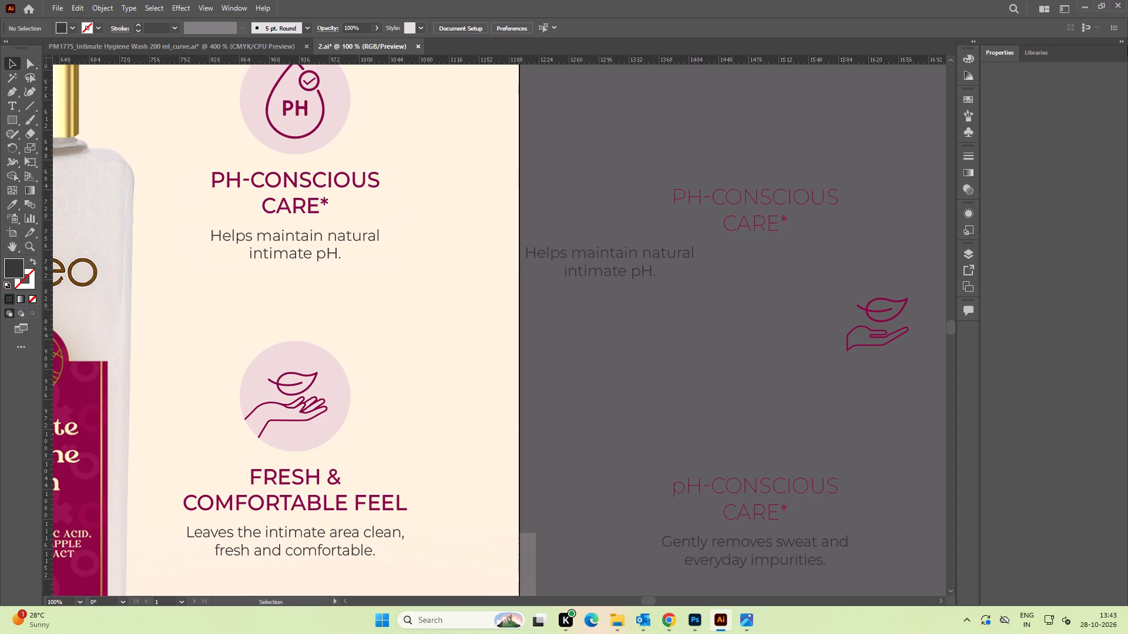
Reset the Essentials Classic workspace.
{"action": "left_click", "coordinate": [1064, 8]}
{"action": "left_click", "coordinate": [1004, 148]}
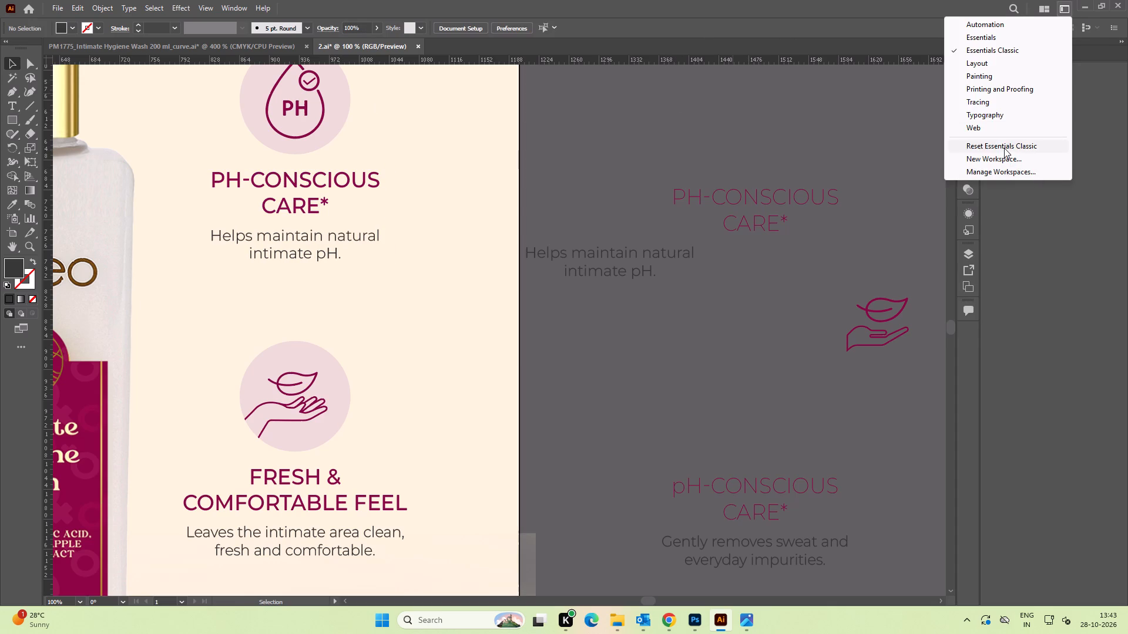
Retype the first letter of the PH-CONSCIOUS CARE* heading on the artboard as a lowercase p.
{"action": "left_click", "coordinate": [635, 135]}
{"action": "key", "text": "space"}
{"action": "left_click_drag", "start_coordinate": [580, 124], "coordinate": [663, 171]}
{"action": "scroll", "coordinate": [338, 154], "scroll_direction": "up", "scroll_amount": 2, "text": "alt"}
{"action": "left_click", "coordinate": [445, 297]}
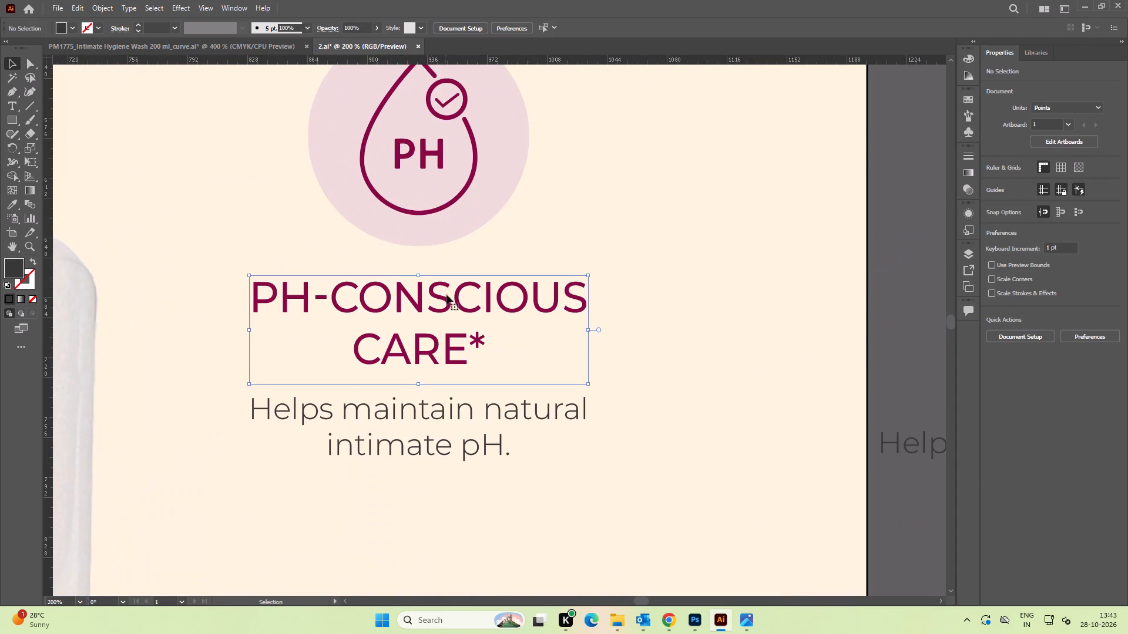
{"action": "scroll", "coordinate": [456, 254], "scroll_direction": "down", "scroll_amount": 2, "text": "alt"}
{"action": "key", "text": "space"}
{"action": "left_click_drag", "start_coordinate": [507, 281], "coordinate": [497, 275]}
{"action": "key", "text": "t"}
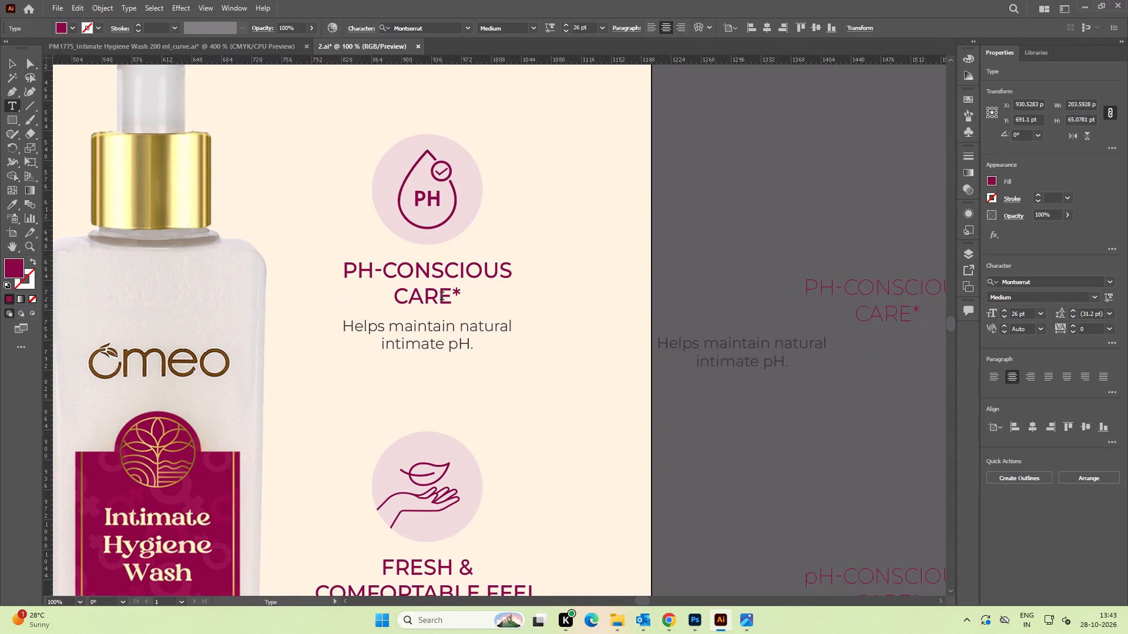
{"action": "left_click", "coordinate": [442, 297]}
{"action": "key", "text": "Right"}
{"action": "key", "text": "Right"}
{"action": "key", "text": "Left"}
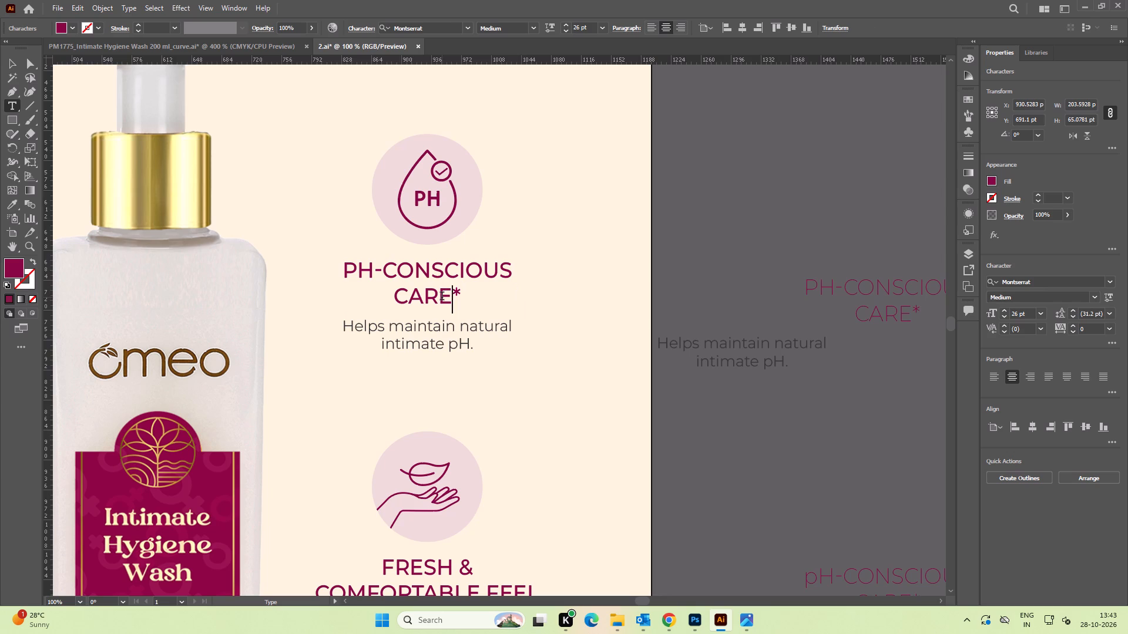
{"action": "key", "text": "Up"}
{"action": "key", "text": "Left"}
{"action": "key", "text": "Left"}
{"action": "key", "text": "ctrl+Left"}
{"action": "key", "text": "ctrl+Left"}
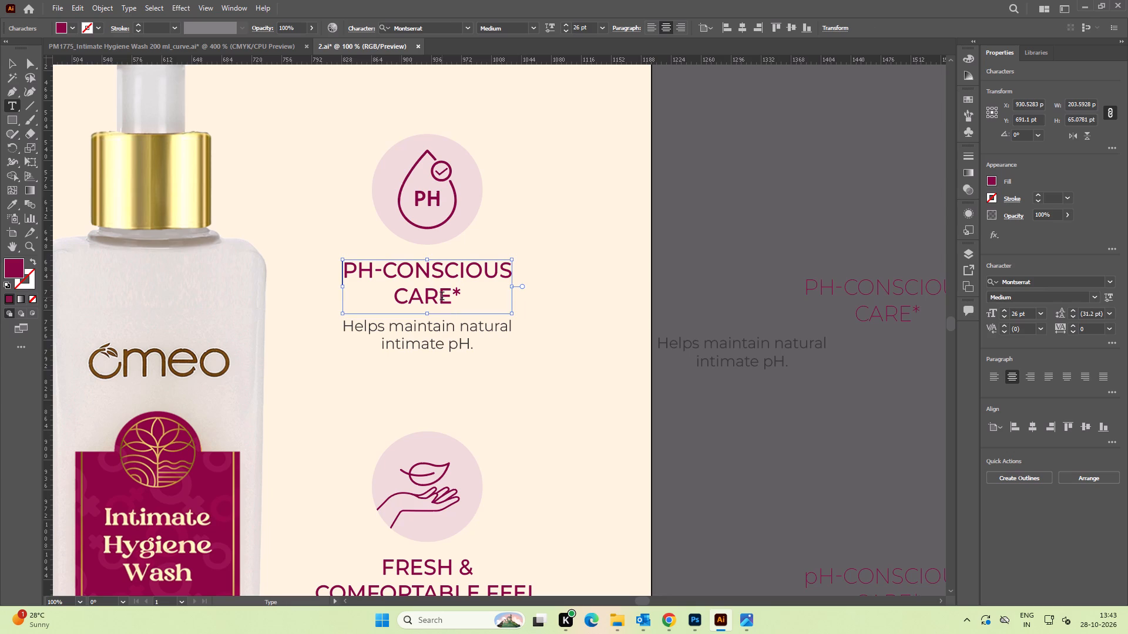
{"action": "key", "text": "Right"}
{"action": "key", "text": "Left"}
{"action": "key", "text": "Right"}
{"action": "key", "text": "shift+Left"}
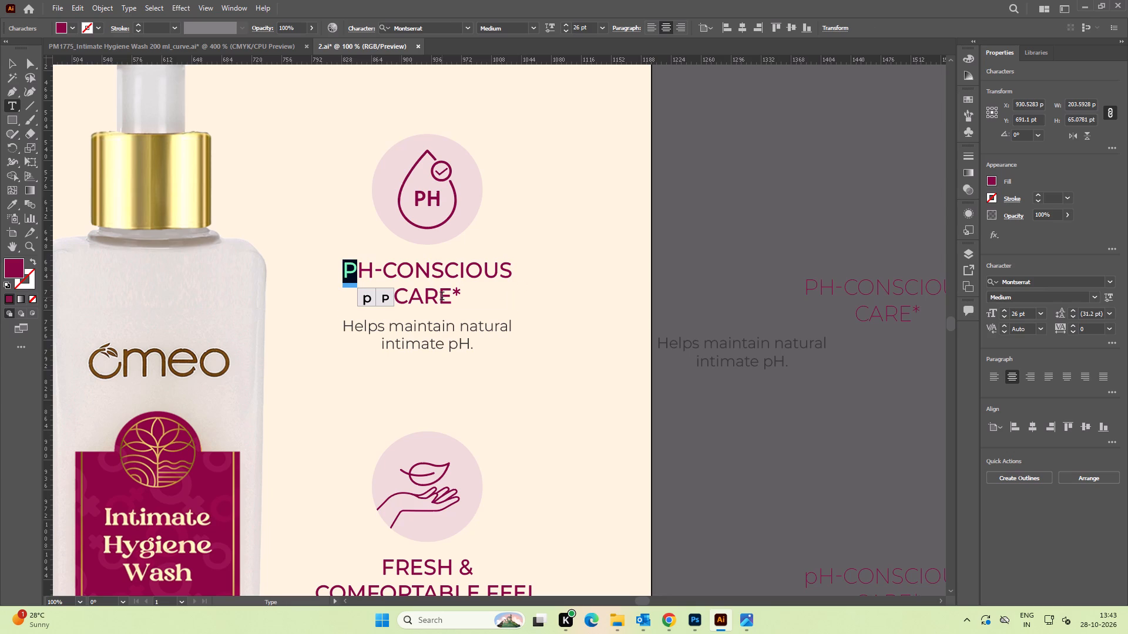
{"action": "key", "text": "p"}
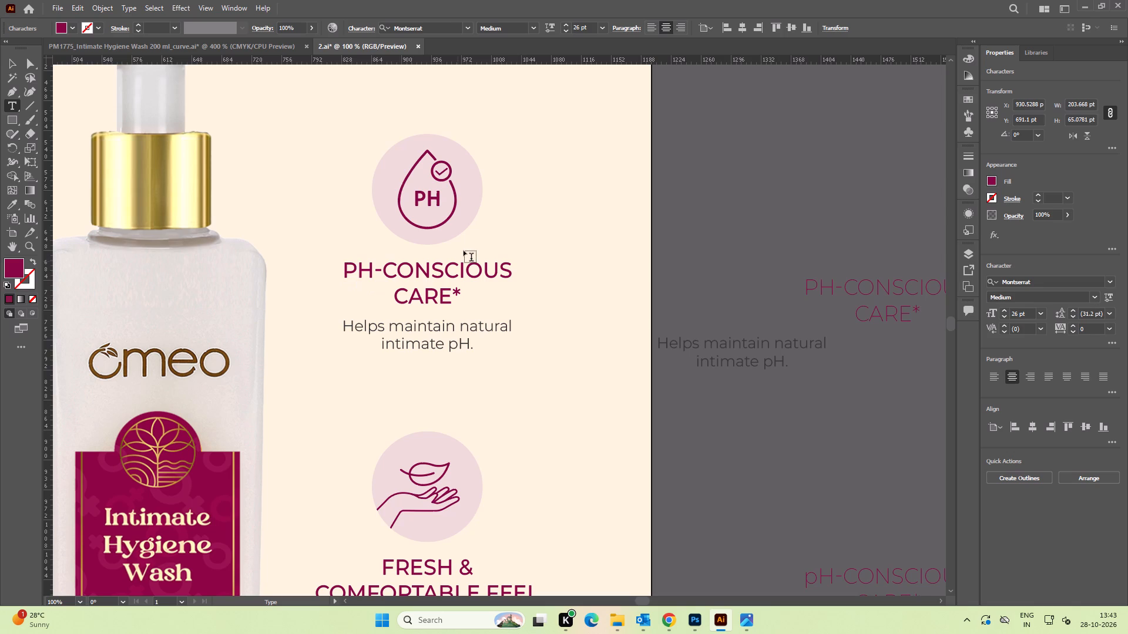
Turn off All Caps for only the first letter of the PH-CONSCIOUS CARE* heading.
{"action": "key", "text": "shift+Left"}
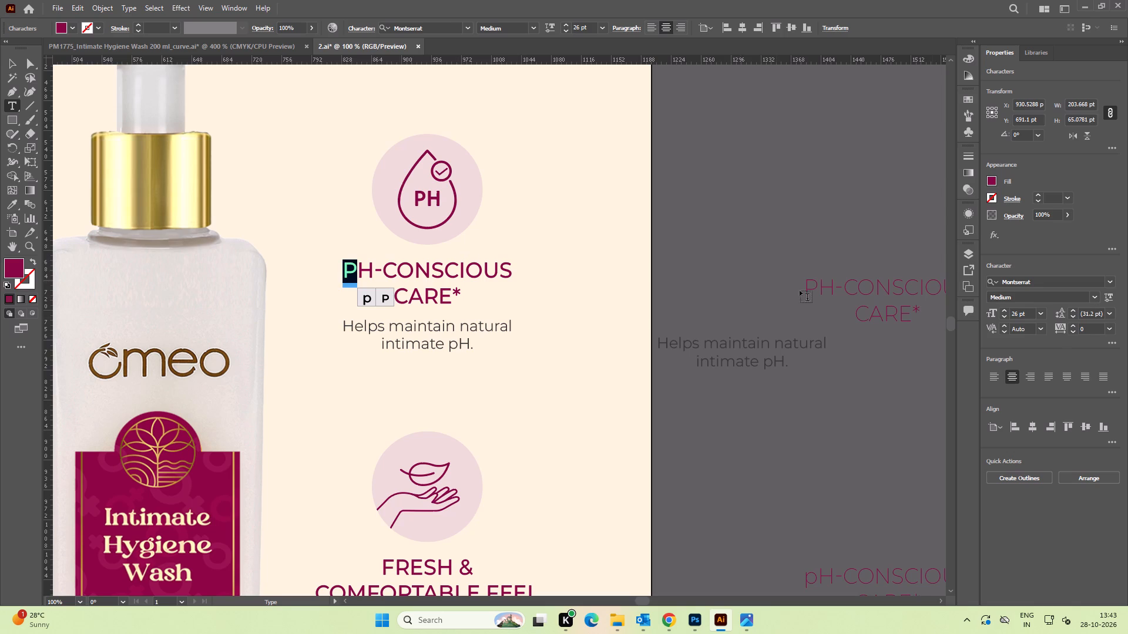
{"action": "left_click", "coordinate": [1114, 342]}
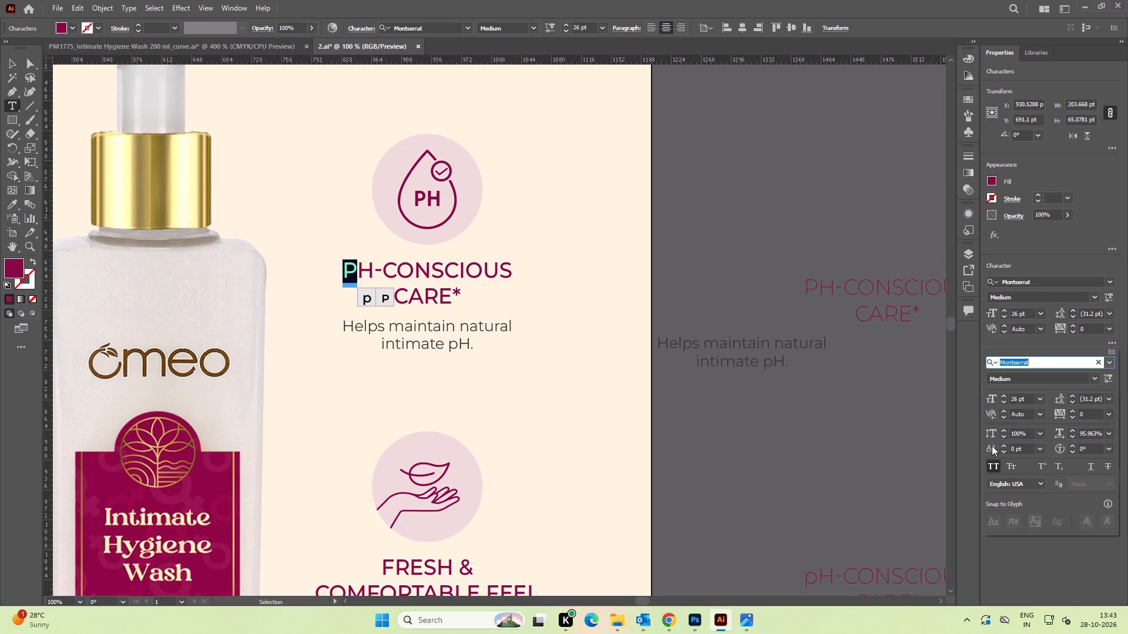
{"action": "left_click", "coordinate": [989, 467]}
{"action": "left_click", "coordinate": [8, 63]}
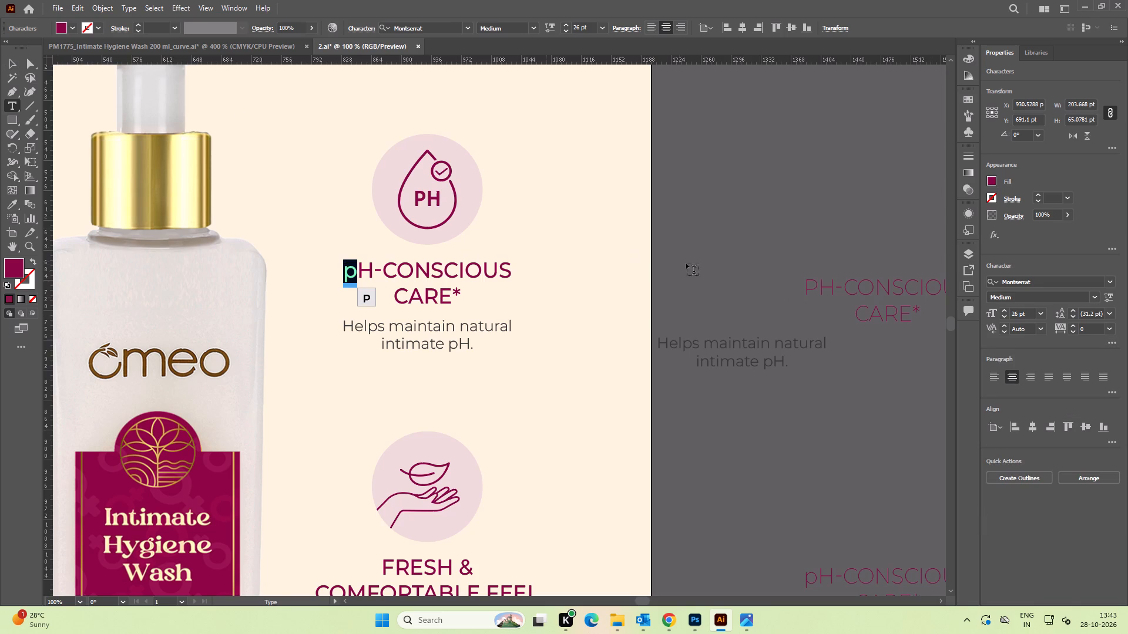
{"action": "left_click", "coordinate": [727, 248]}
Replace the word "CONSCIOUS" in the pH-CONSCIOUS CARE* heading with a word beginning "Bal", keeping the "pH-" prefix.
{"action": "key", "text": "t"}
{"action": "left_click", "coordinate": [455, 283]}
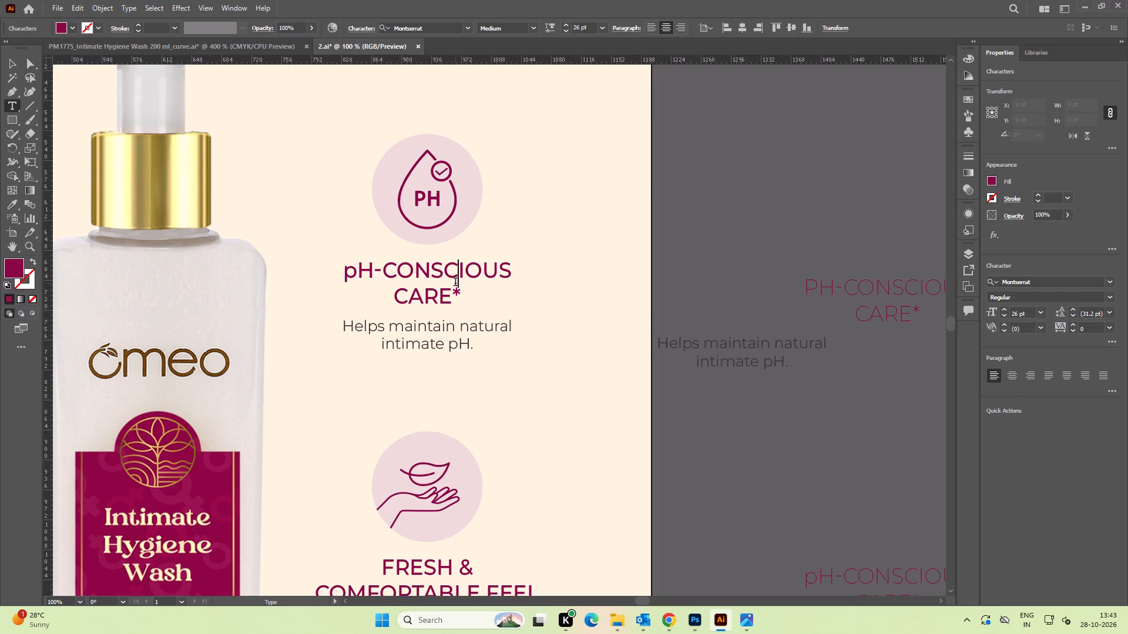
{"action": "key", "text": "Down"}
{"action": "key", "text": "Right"}
{"action": "key", "text": "shift+Up"}
{"action": "key", "text": "shift+Up"}
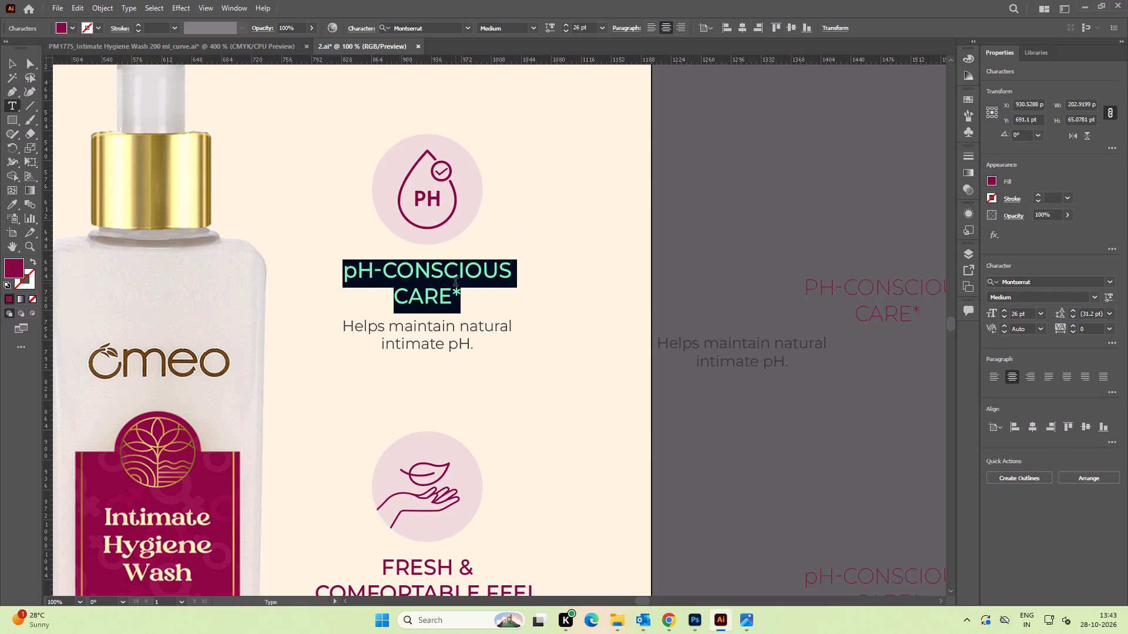
{"action": "key", "text": "shift+Right"}
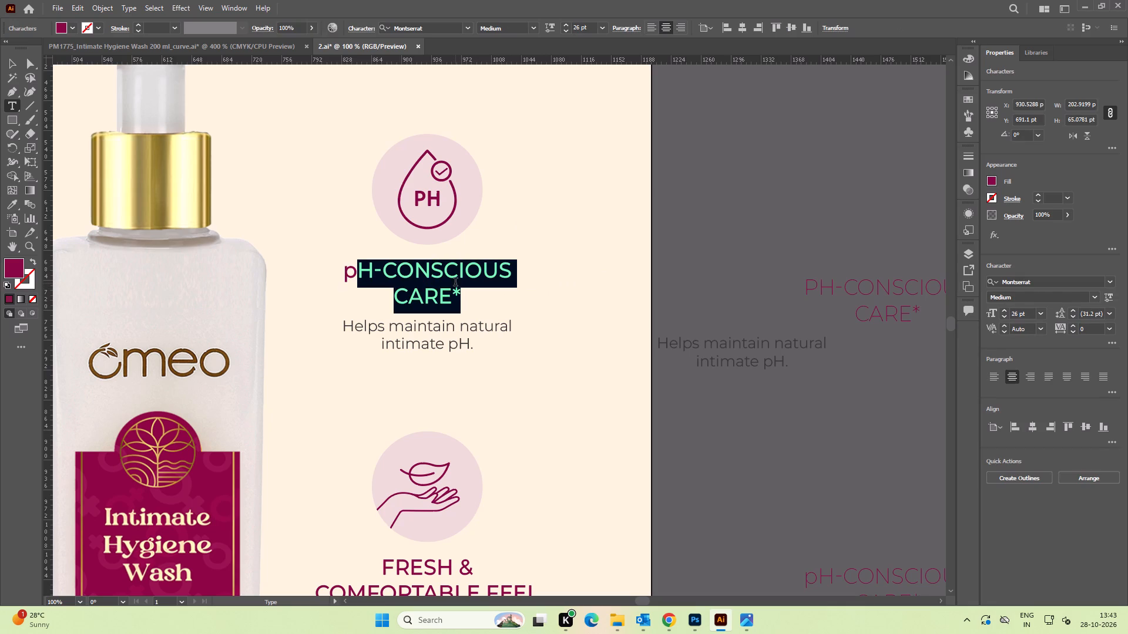
{"action": "key", "text": "Down"}
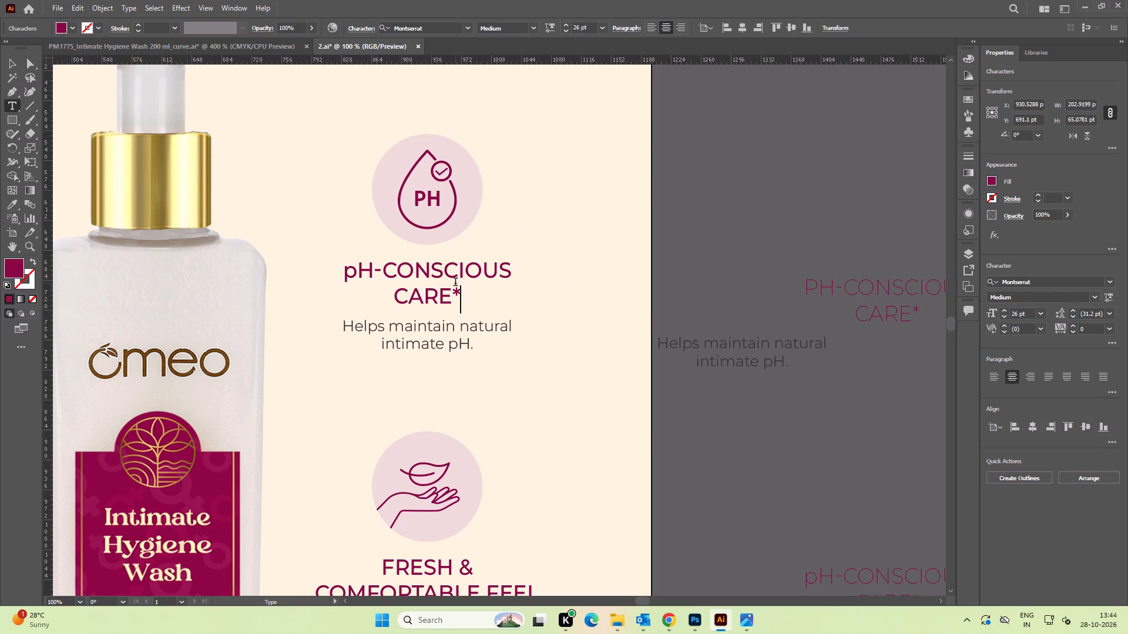
{"action": "key", "text": "Right"}
{"action": "key", "text": "shift+Up"}
{"action": "key", "text": "Right"}
{"action": "key", "text": "ctrl+Right"}
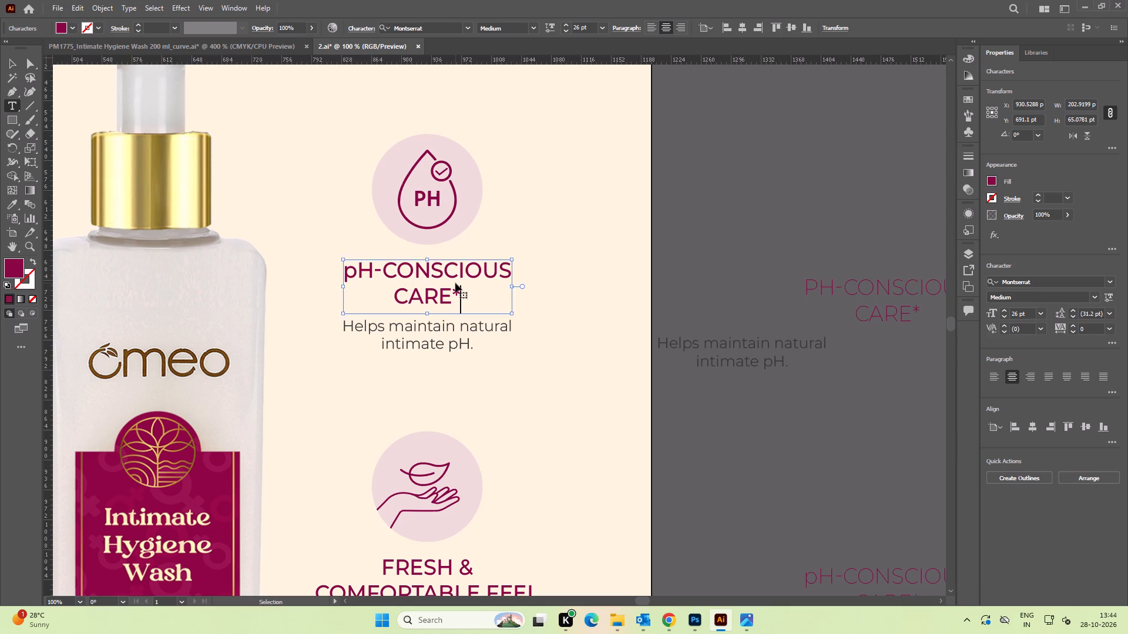
{"action": "key", "text": "Up"}
{"action": "key", "text": "ctrl+Right"}
{"action": "key", "text": "ctrl+Right"}
{"action": "key", "text": "ctrl+Left"}
{"action": "key", "text": "ctrl+shift+Left"}
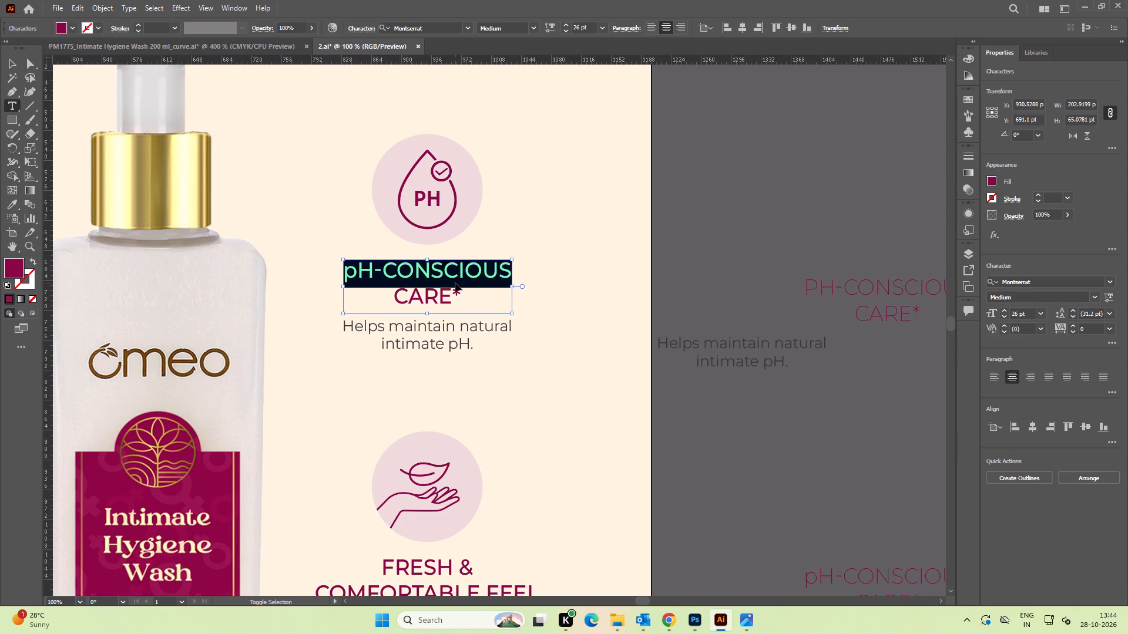
{"action": "key", "text": "shift+Right"}
{"action": "key", "text": "shift+Right"}
{"action": "key", "text": "shift+Right"}
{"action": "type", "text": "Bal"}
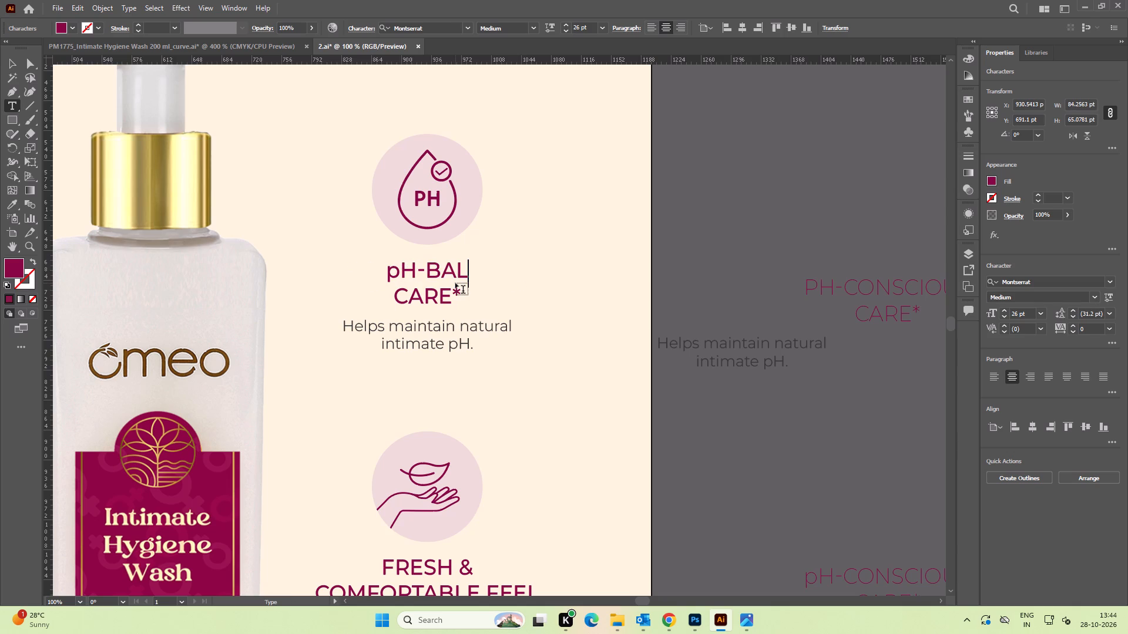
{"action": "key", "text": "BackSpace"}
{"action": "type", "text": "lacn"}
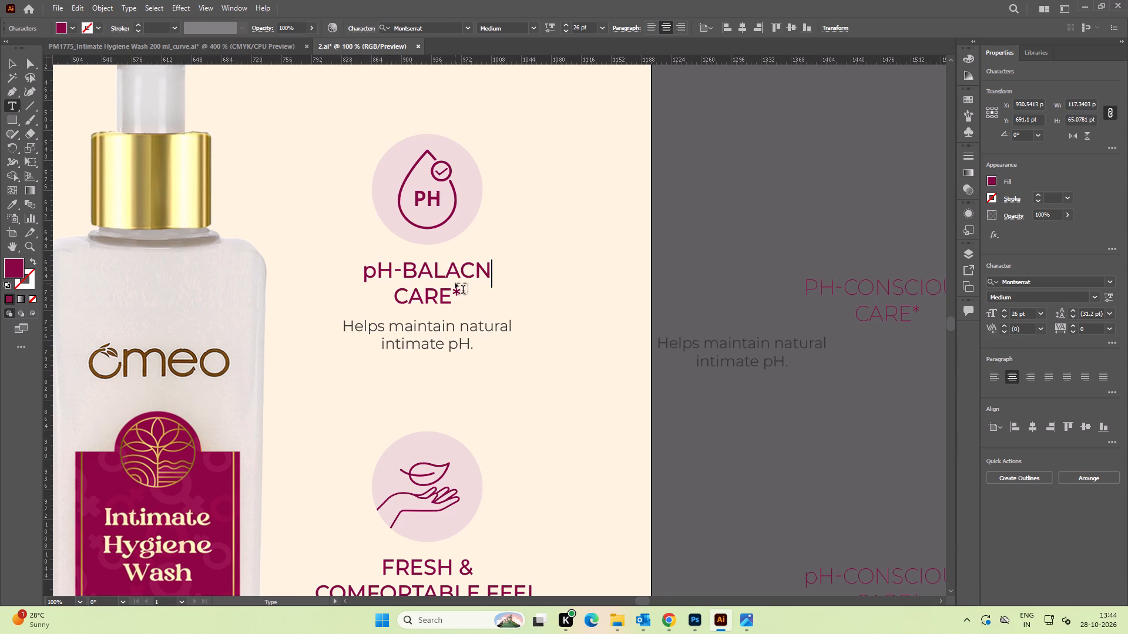
Correct the misspelled word after "pH-" so the heading reads "pH-BALANCE CARE*", and finish the text edit.
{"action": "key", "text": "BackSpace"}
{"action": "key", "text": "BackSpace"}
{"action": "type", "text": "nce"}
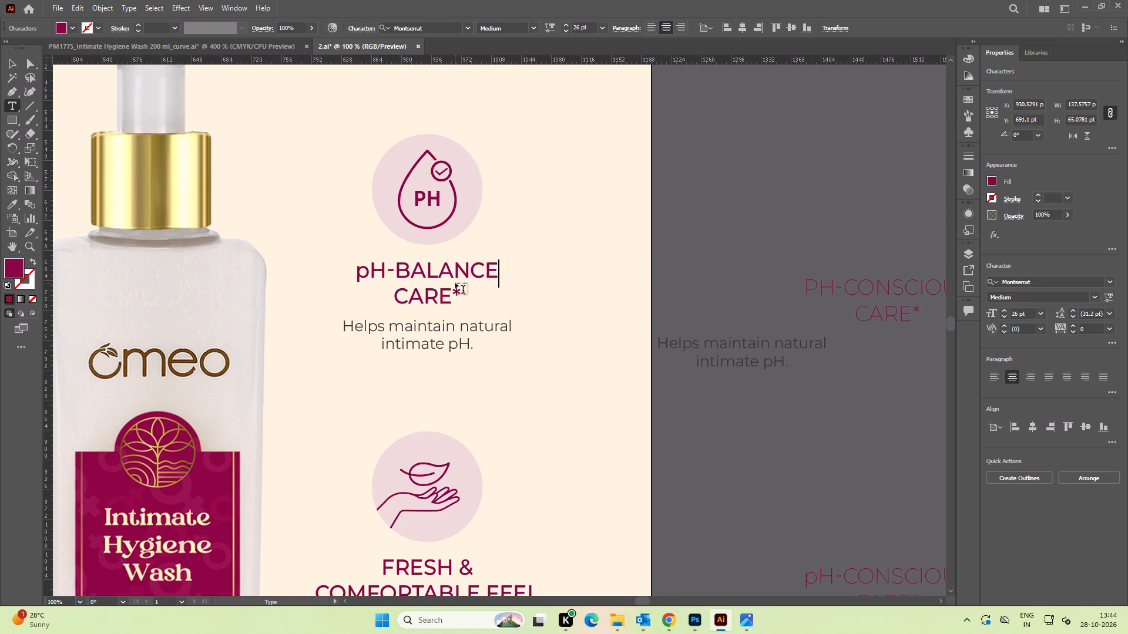
{"action": "left_click", "coordinate": [6, 67]}
{"action": "left_click", "coordinate": [743, 248]}
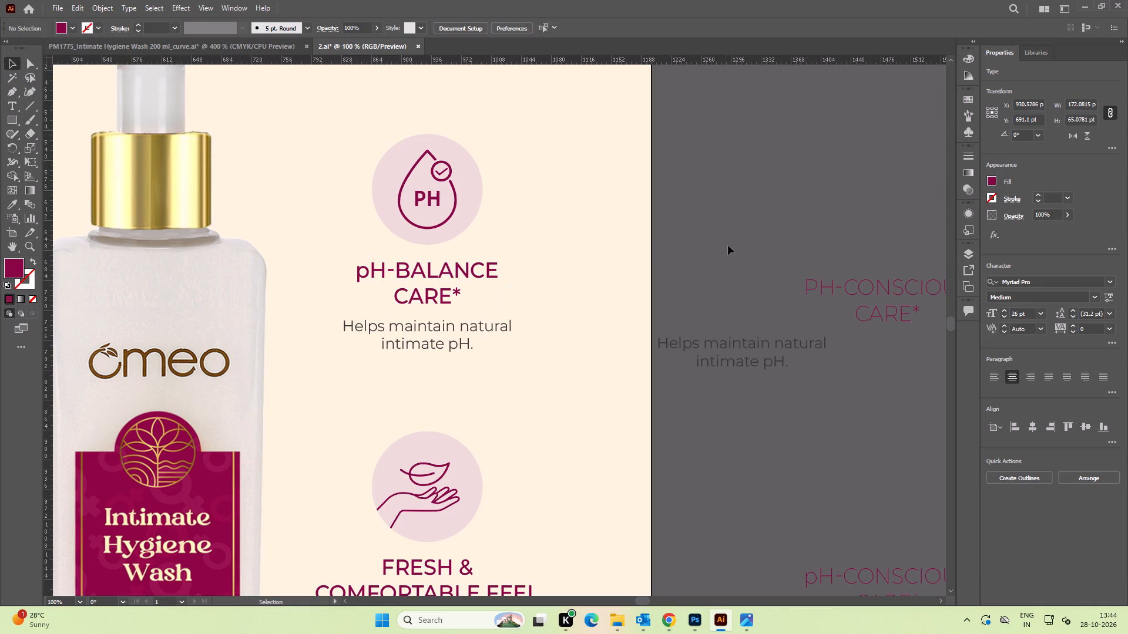
Examine the edited pH heading up close and compare it with the other benefit callouts around the bottle.
{"action": "scroll", "coordinate": [378, 379], "scroll_direction": "up", "scroll_amount": 1, "text": "alt"}
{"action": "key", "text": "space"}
{"action": "left_click_drag", "start_coordinate": [377, 380], "coordinate": [389, 373]}
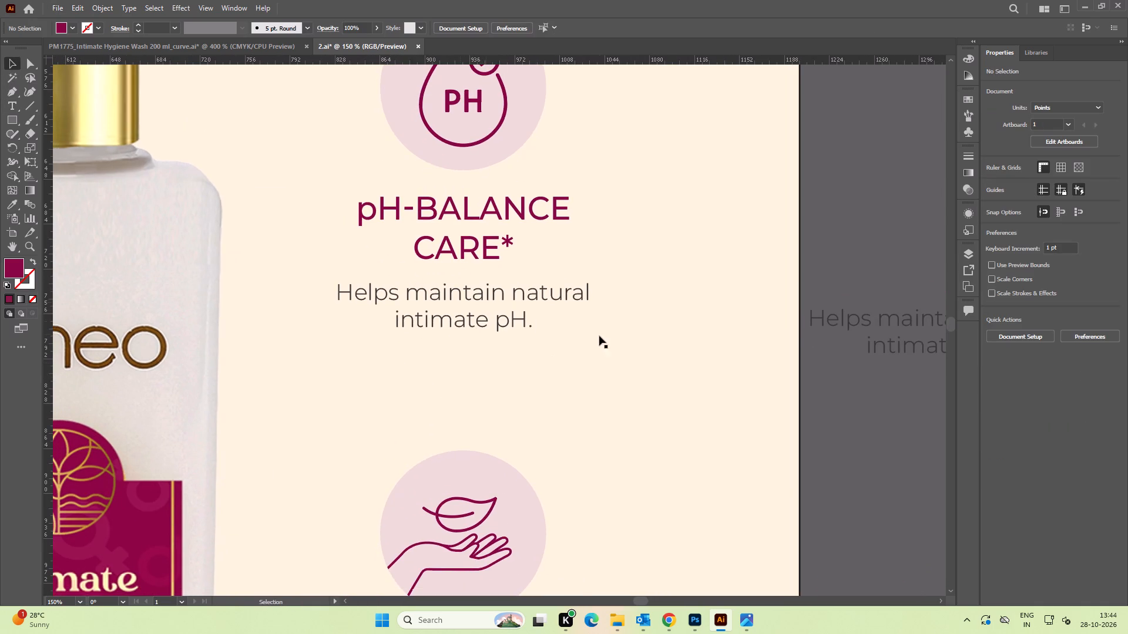
{"action": "scroll", "coordinate": [585, 329], "scroll_direction": "down", "scroll_amount": 2, "text": "alt"}
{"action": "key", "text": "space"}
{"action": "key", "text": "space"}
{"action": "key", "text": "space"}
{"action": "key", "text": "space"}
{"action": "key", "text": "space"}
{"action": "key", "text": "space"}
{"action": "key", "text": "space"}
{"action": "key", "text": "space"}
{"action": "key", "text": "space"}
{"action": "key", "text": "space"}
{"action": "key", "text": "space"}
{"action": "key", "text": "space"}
{"action": "left_click_drag", "start_coordinate": [509, 333], "coordinate": [697, 300]}
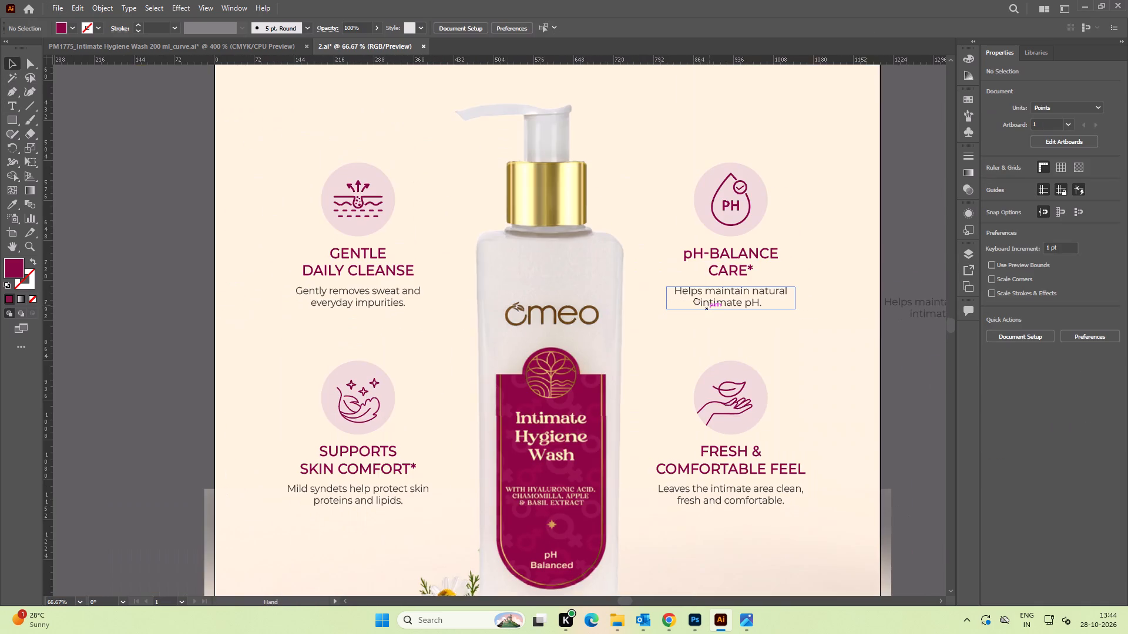
{"action": "left_click_drag", "start_coordinate": [697, 300], "coordinate": [652, 280]}
{"action": "left_click", "coordinate": [831, 352]}
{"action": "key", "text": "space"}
{"action": "left_click_drag", "start_coordinate": [832, 413], "coordinate": [819, 398]}
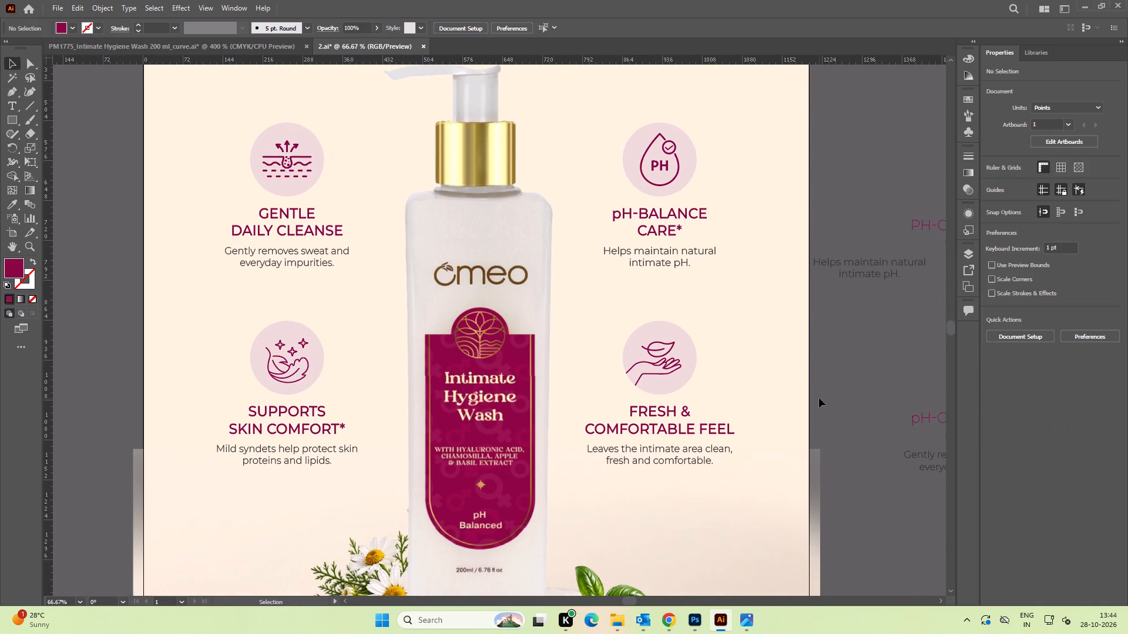
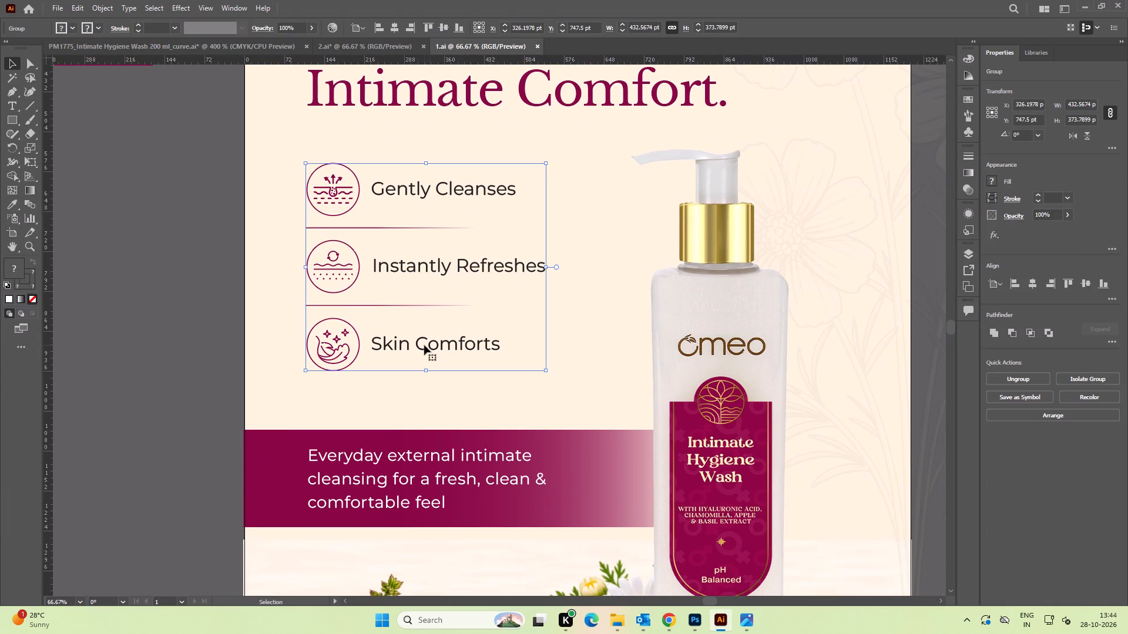
Copy the word "Skin" with its trailing space from the "Skin Comforts" label and delete it there.
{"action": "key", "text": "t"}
{"action": "left_click", "coordinate": [417, 344]}
{"action": "key", "text": "ctrl+shift+Left"}
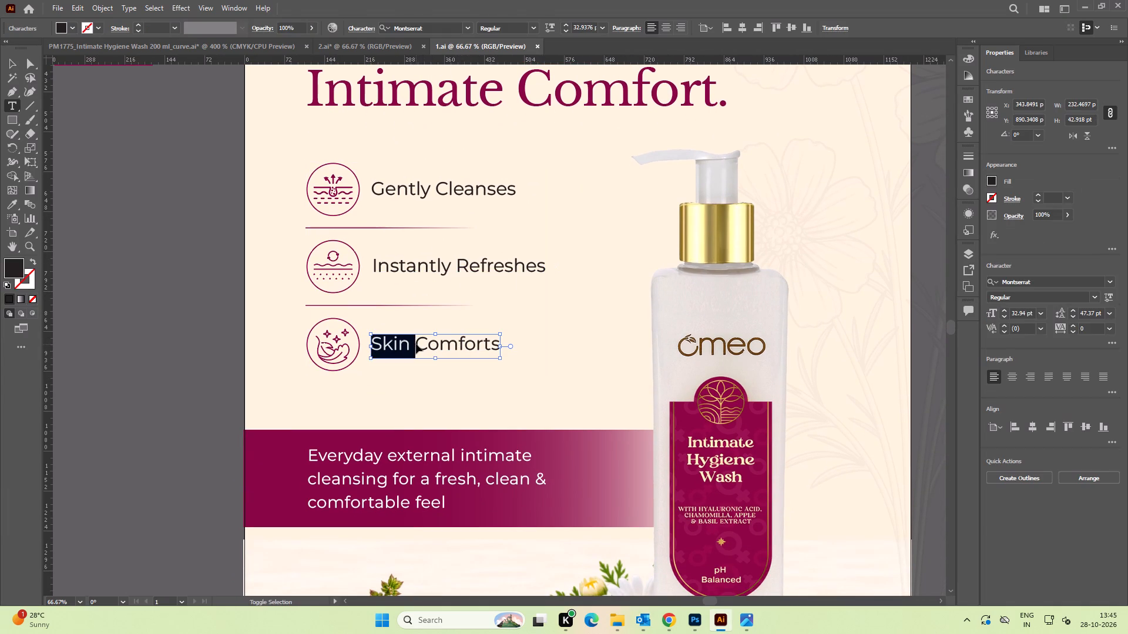
{"action": "key", "text": "ctrl+c"}
{"action": "key", "text": "BackSpace"}
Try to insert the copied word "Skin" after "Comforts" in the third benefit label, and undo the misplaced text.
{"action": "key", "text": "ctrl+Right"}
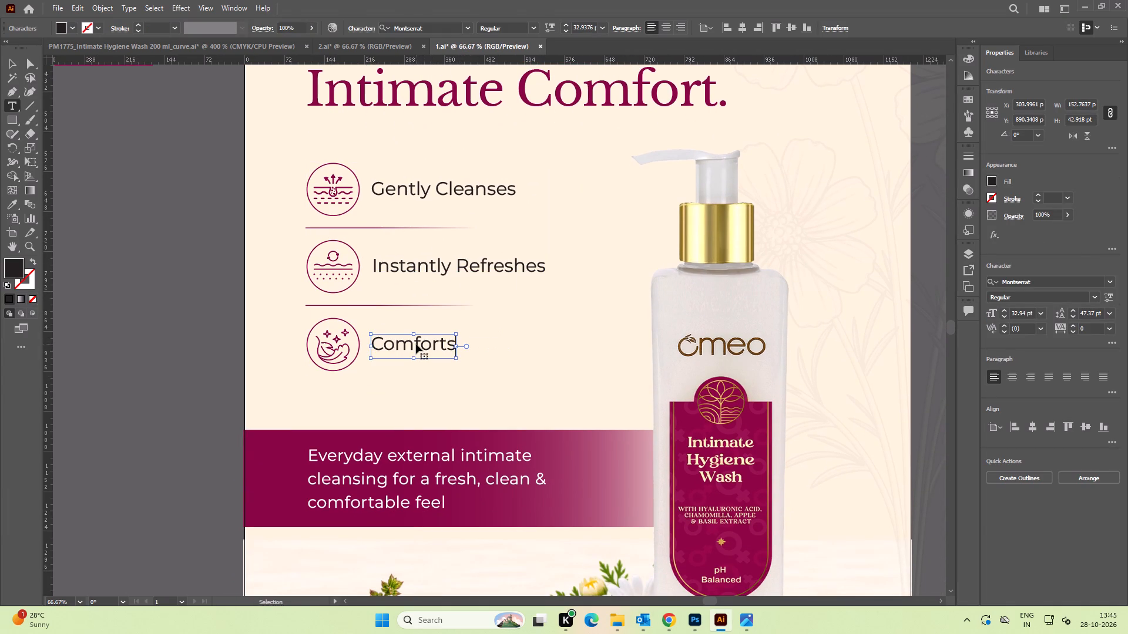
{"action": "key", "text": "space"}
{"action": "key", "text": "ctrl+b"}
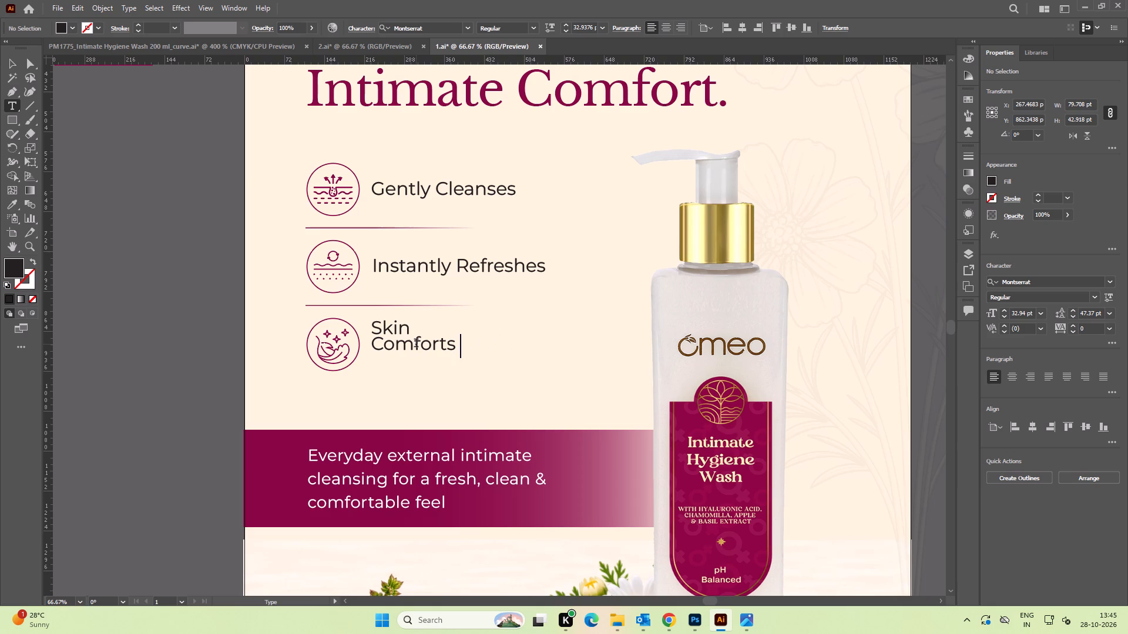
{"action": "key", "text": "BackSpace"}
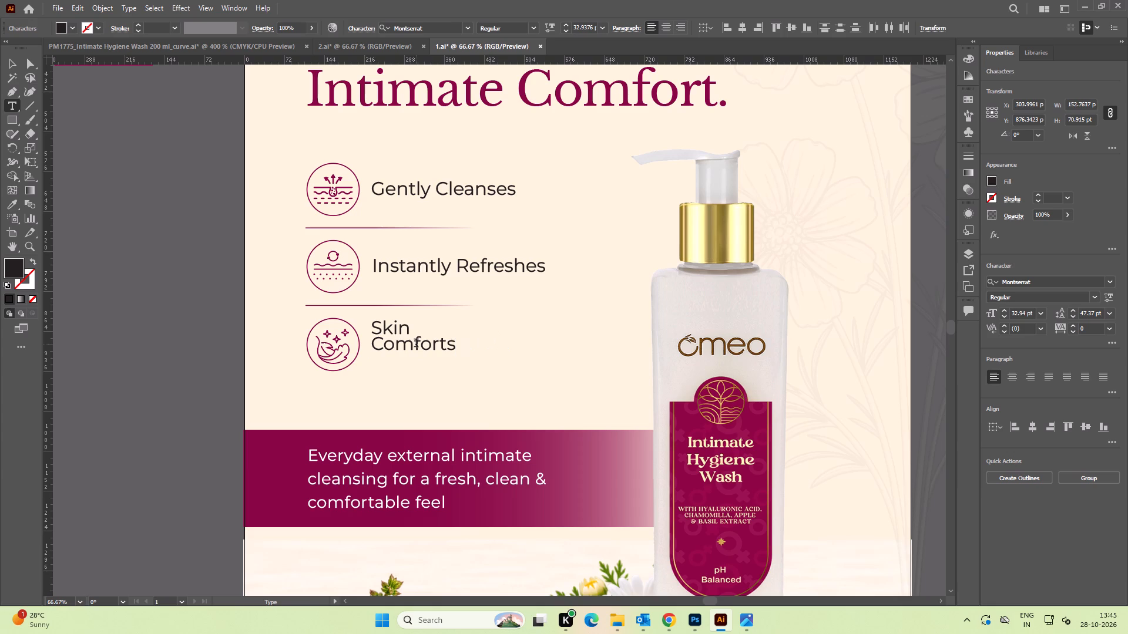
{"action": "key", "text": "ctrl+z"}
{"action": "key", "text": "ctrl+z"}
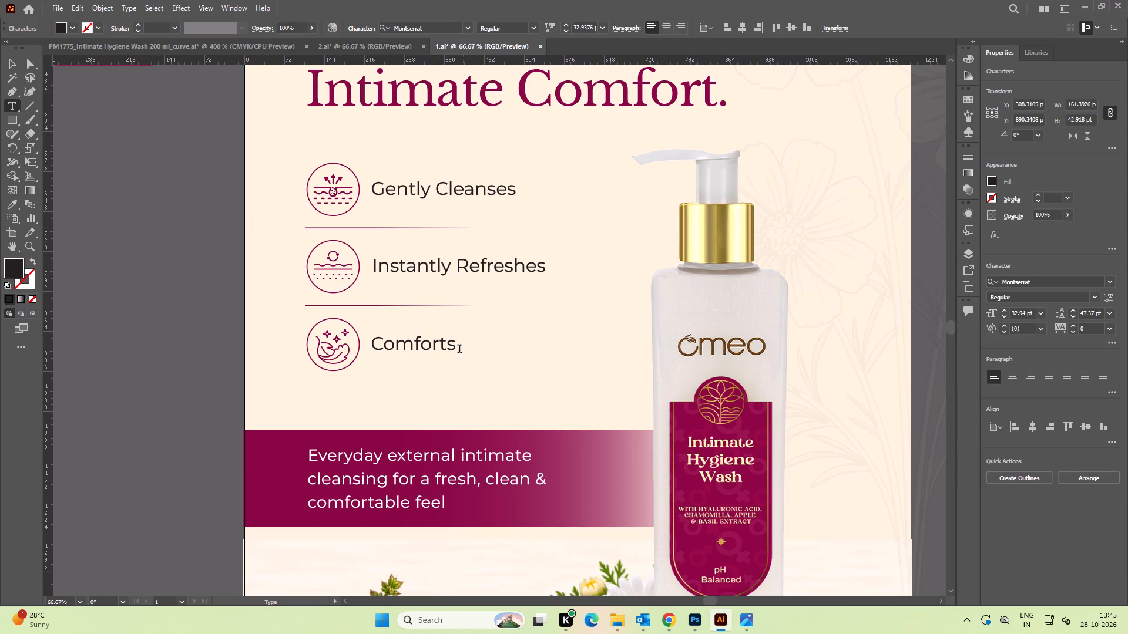
Paste the copied word after "Comforts" so the third benefit label reads "Comforts Skin", without a trailing space.
{"action": "left_click", "coordinate": [451, 348]}
{"action": "key", "text": "Down"}
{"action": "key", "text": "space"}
{"action": "key", "text": "BackSpace"}
{"action": "key", "text": "BackSpace"}
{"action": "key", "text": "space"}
{"action": "key", "text": "ctrl+v"}
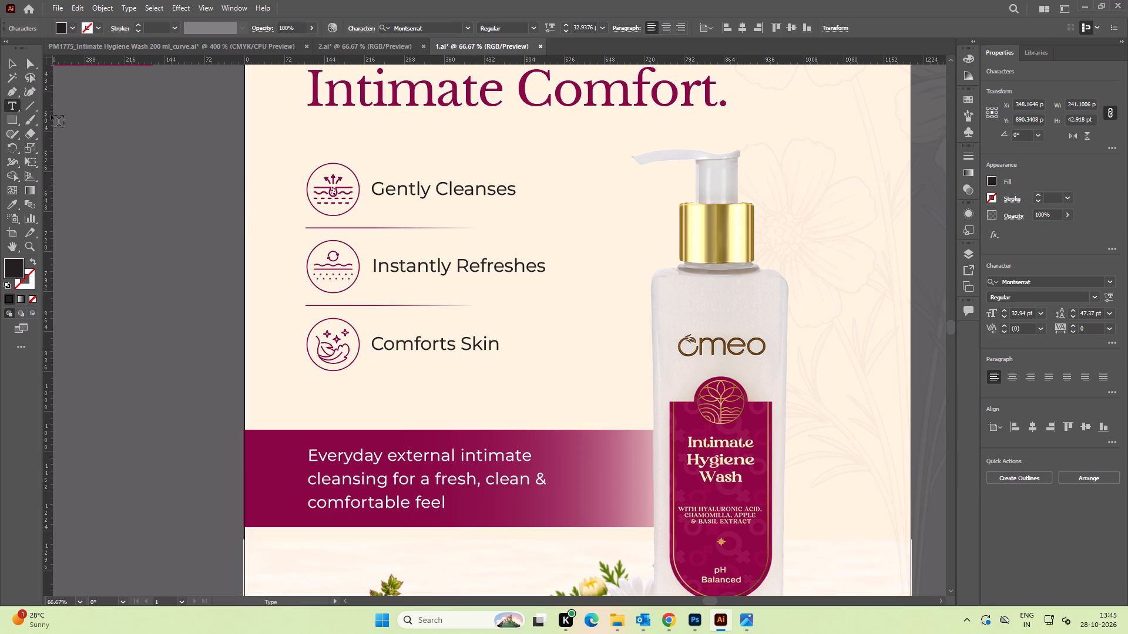
{"action": "key", "text": "BackSpace"}
{"action": "left_click", "coordinate": [14, 61]}
{"action": "left_click", "coordinate": [120, 166]}
Check the corrected artwork as a whole artboard and save the 1.ai document.
{"action": "scroll", "coordinate": [169, 201], "scroll_direction": "down", "scroll_amount": 1, "text": "alt"}
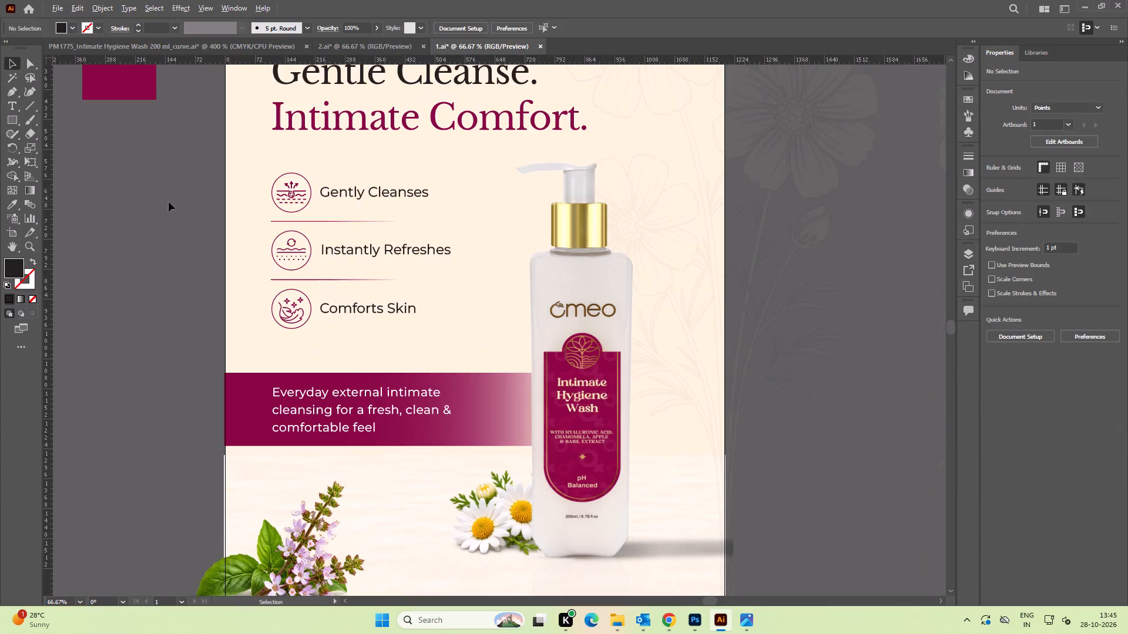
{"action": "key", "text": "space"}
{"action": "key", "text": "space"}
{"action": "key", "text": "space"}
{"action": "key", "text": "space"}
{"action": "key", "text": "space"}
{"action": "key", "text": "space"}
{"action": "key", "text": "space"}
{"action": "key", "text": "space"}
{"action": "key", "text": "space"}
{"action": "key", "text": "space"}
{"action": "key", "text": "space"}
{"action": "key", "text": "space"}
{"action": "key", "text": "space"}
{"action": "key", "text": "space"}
{"action": "left_click_drag", "start_coordinate": [192, 231], "coordinate": [213, 292]}
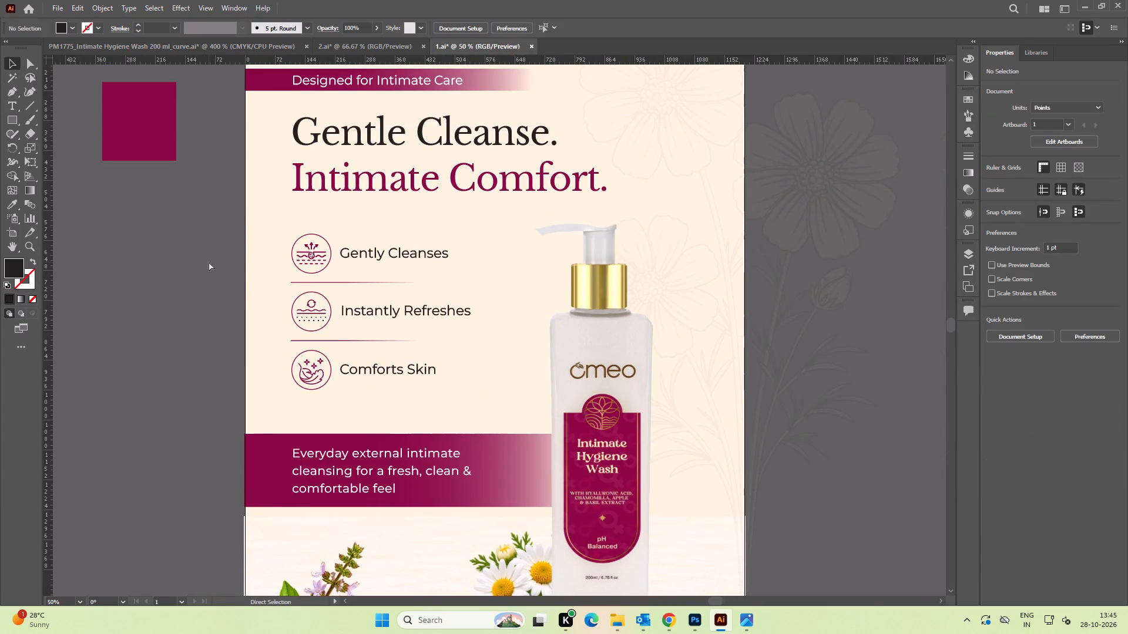
{"action": "key", "text": "ctrl+0"}
{"action": "key", "text": "ctrl+s"}
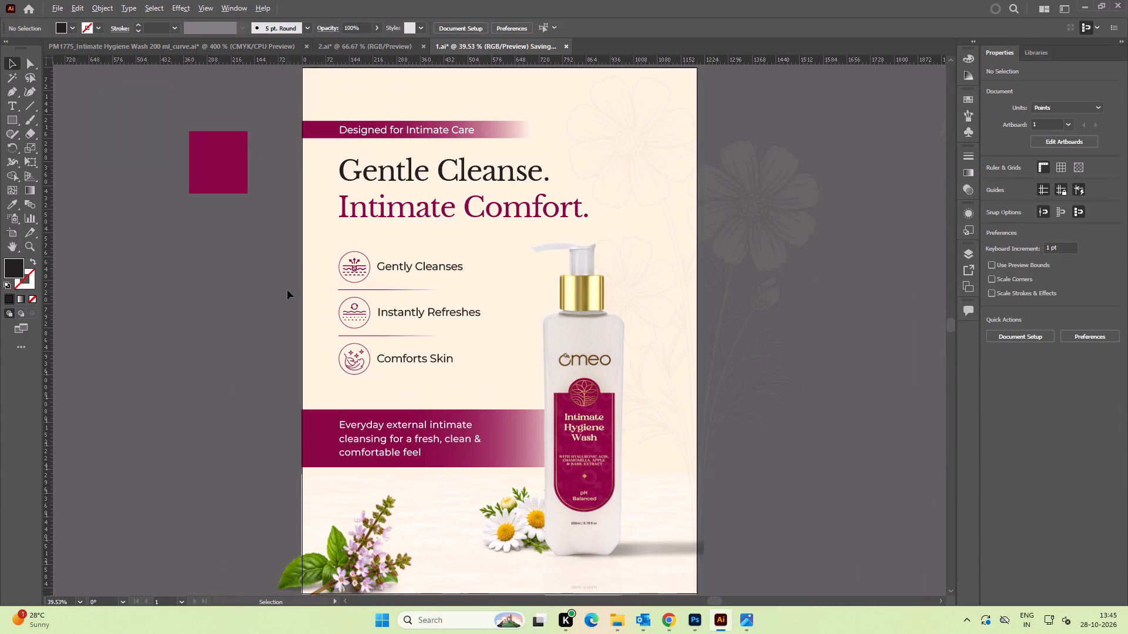
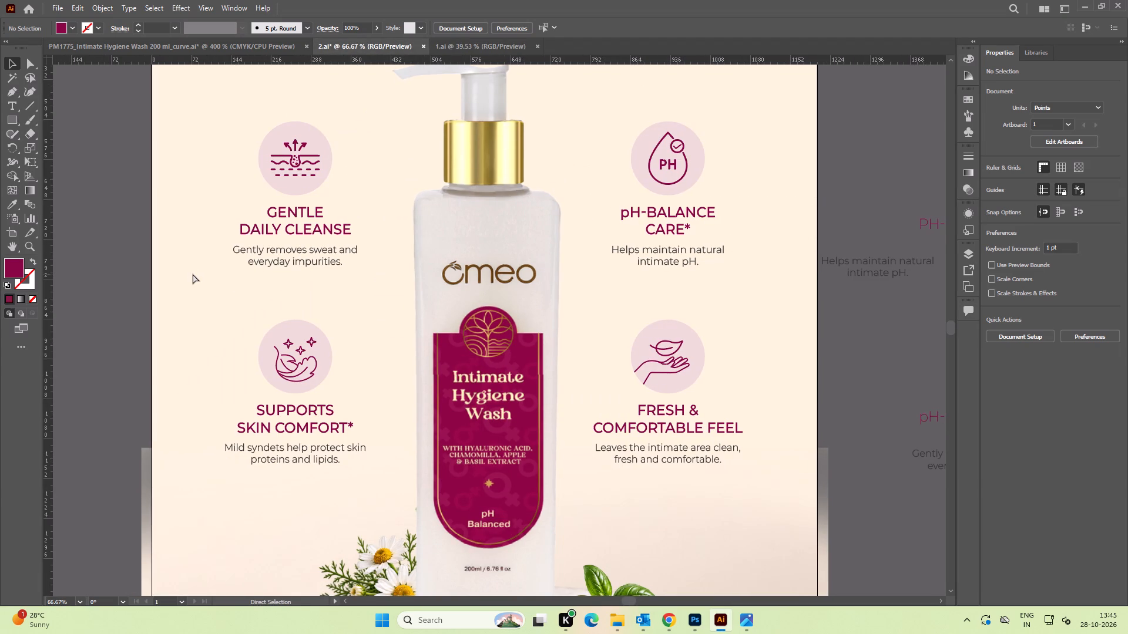
Delete the asterisk at the end of the SUPPORTS SKIN COMFORT* heading on the artboard.
{"action": "scroll", "coordinate": [329, 291], "scroll_direction": "down", "scroll_amount": 3, "text": "alt"}
{"action": "key", "text": "ctrl+0"}
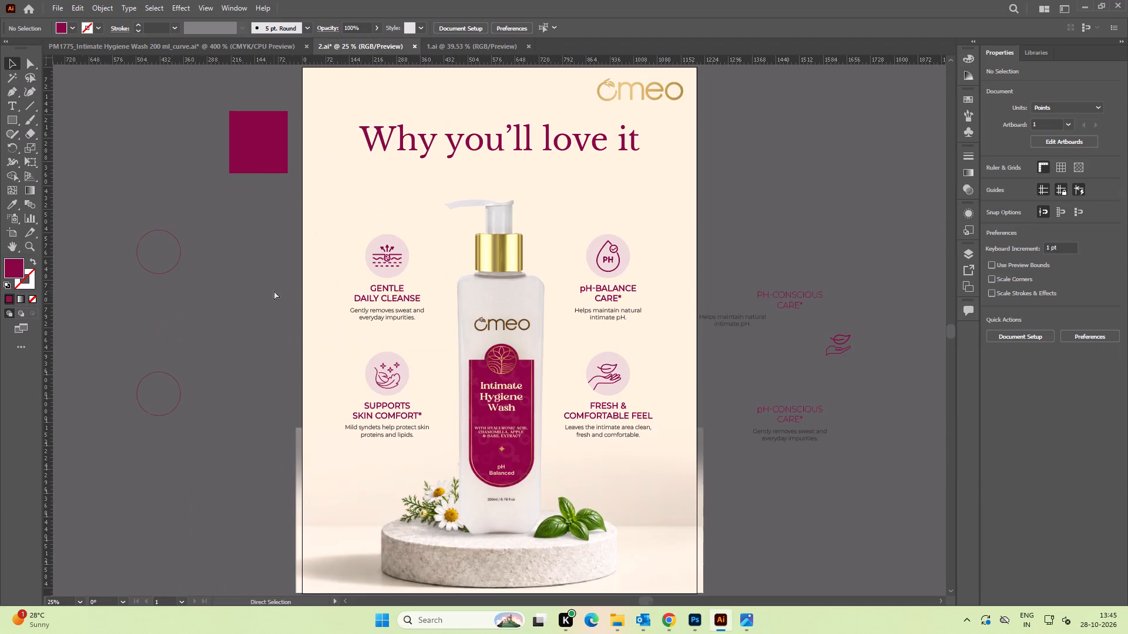
{"action": "scroll", "coordinate": [368, 357], "scroll_direction": "up", "scroll_amount": 2, "text": "alt"}
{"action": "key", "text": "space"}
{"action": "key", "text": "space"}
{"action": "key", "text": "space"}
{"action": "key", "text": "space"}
{"action": "left_click_drag", "start_coordinate": [467, 360], "coordinate": [395, 338]}
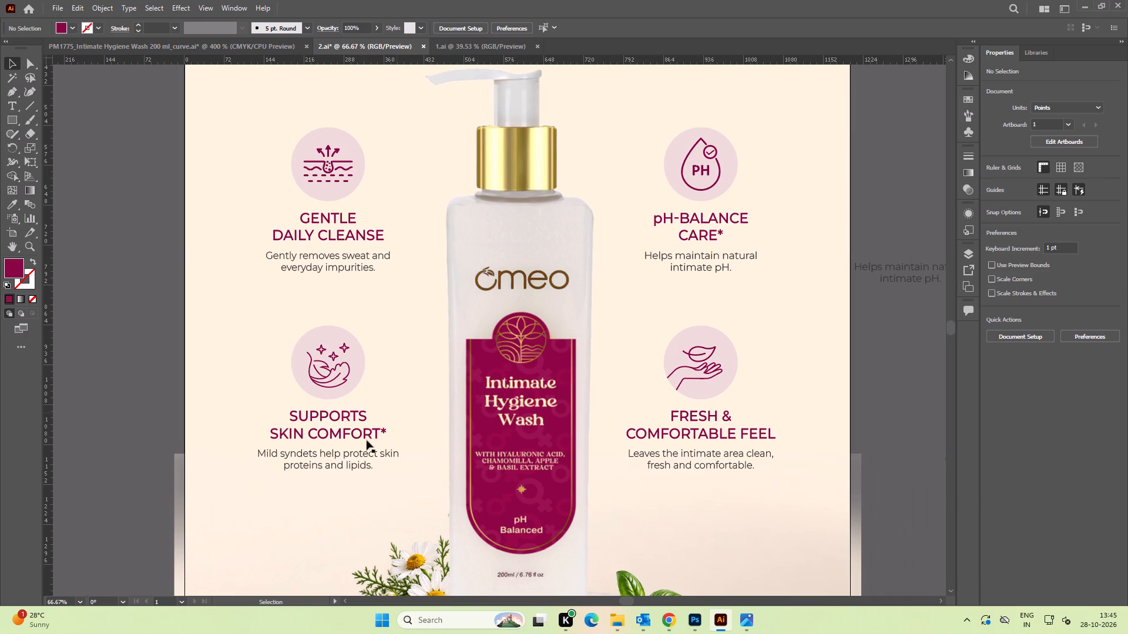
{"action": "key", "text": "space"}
{"action": "left_click_drag", "start_coordinate": [362, 447], "coordinate": [369, 424]}
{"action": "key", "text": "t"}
{"action": "left_click", "coordinate": [366, 414]}
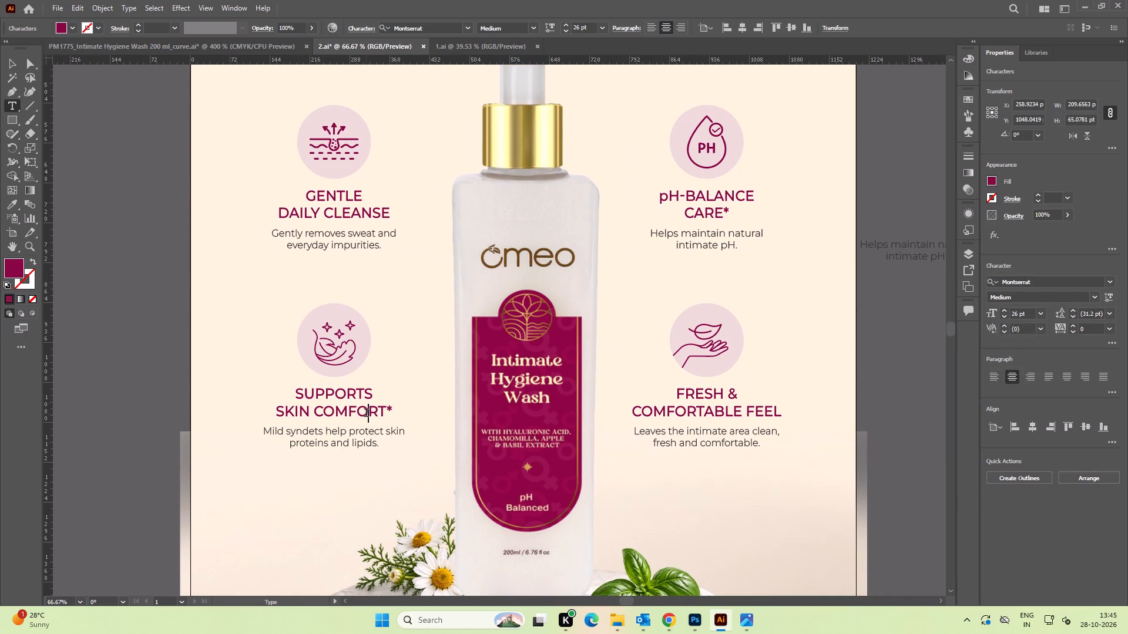
{"action": "key", "text": "Right"}
{"action": "key", "text": "Right"}
{"action": "key", "text": "Right"}
{"action": "key", "text": "BackSpace"}
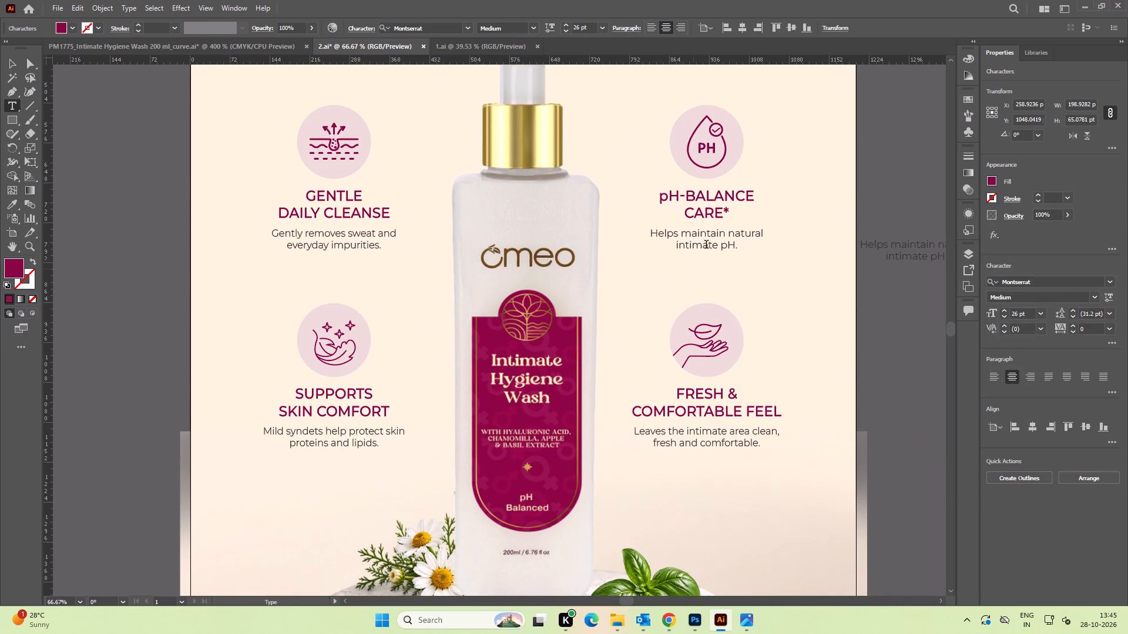
Delete the asterisk at the end of the pH-BALANCE CARE* heading on the artboard.
{"action": "left_click", "coordinate": [709, 215]}
{"action": "key", "text": "Right"}
{"action": "key", "text": "Right"}
{"action": "key", "text": "BackSpace"}
{"action": "left_click", "coordinate": [15, 65]}
{"action": "left_click", "coordinate": [81, 113]}
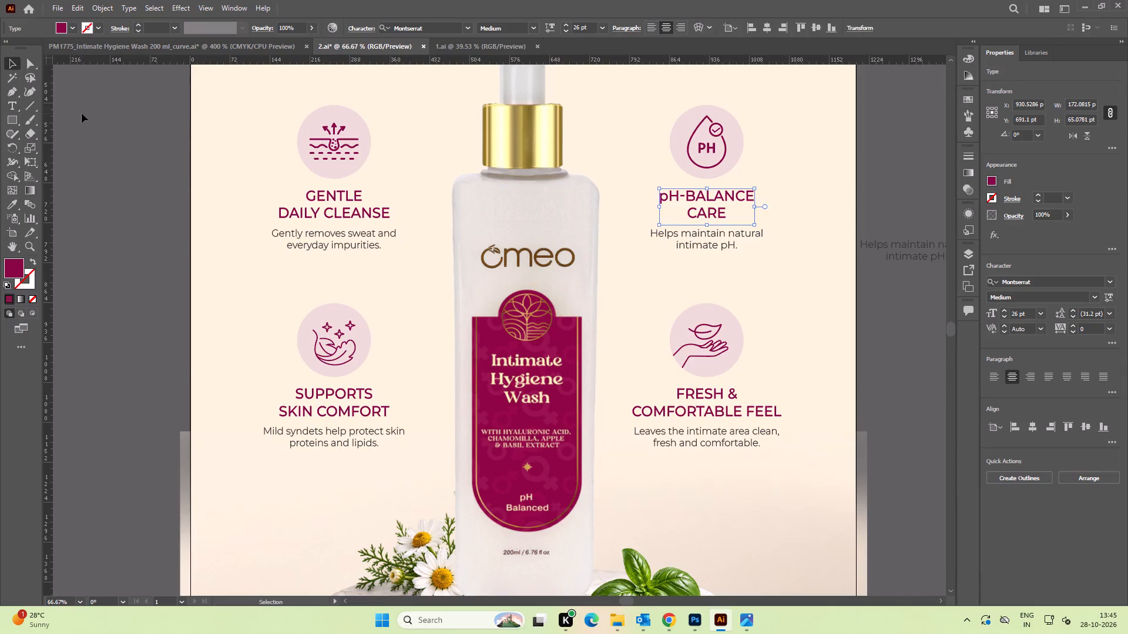
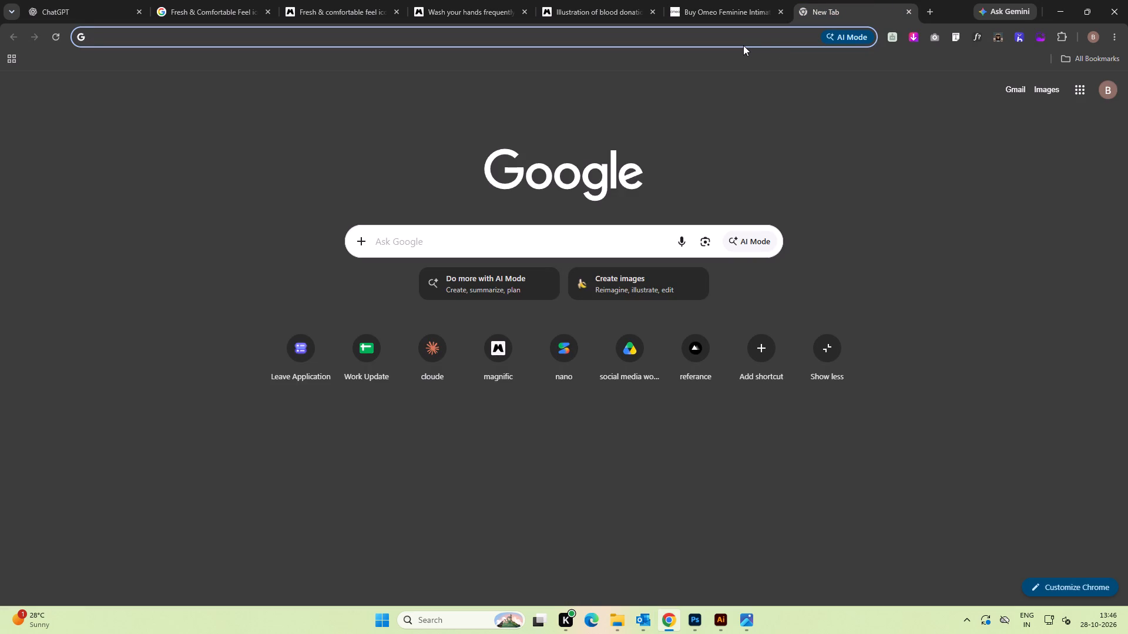
Search Google for ". What is meant by syndets?" and expand the AI Overview to read the full explanation.
{"action": "key", "text": "ctrl+v"}
{"action": "key", "text": "Return"}
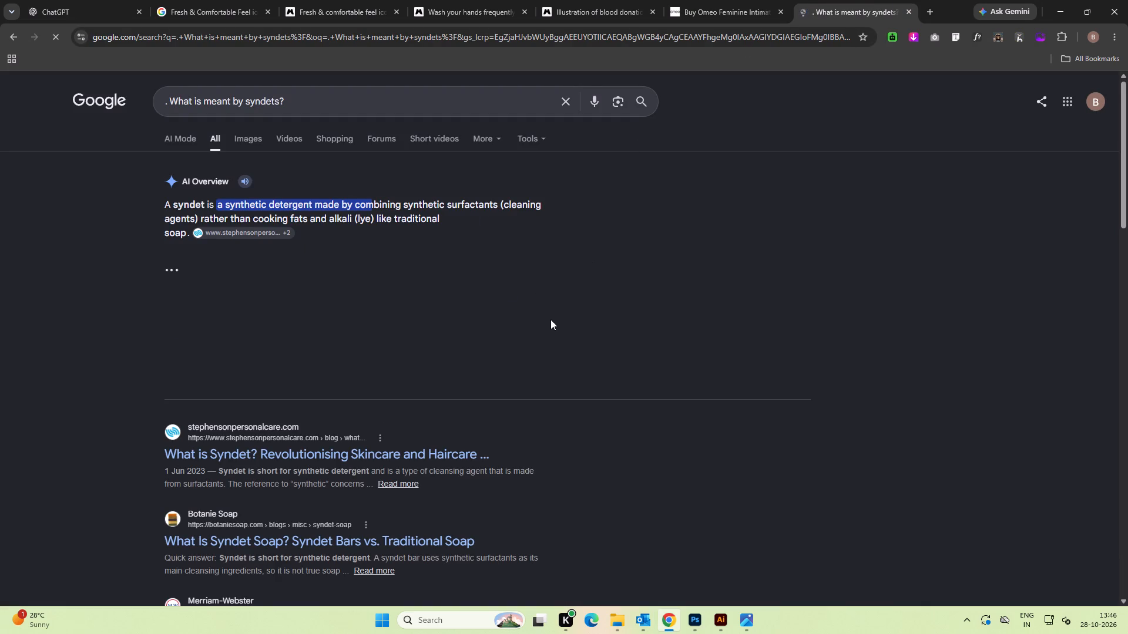
{"action": "left_click", "coordinate": [406, 370]}
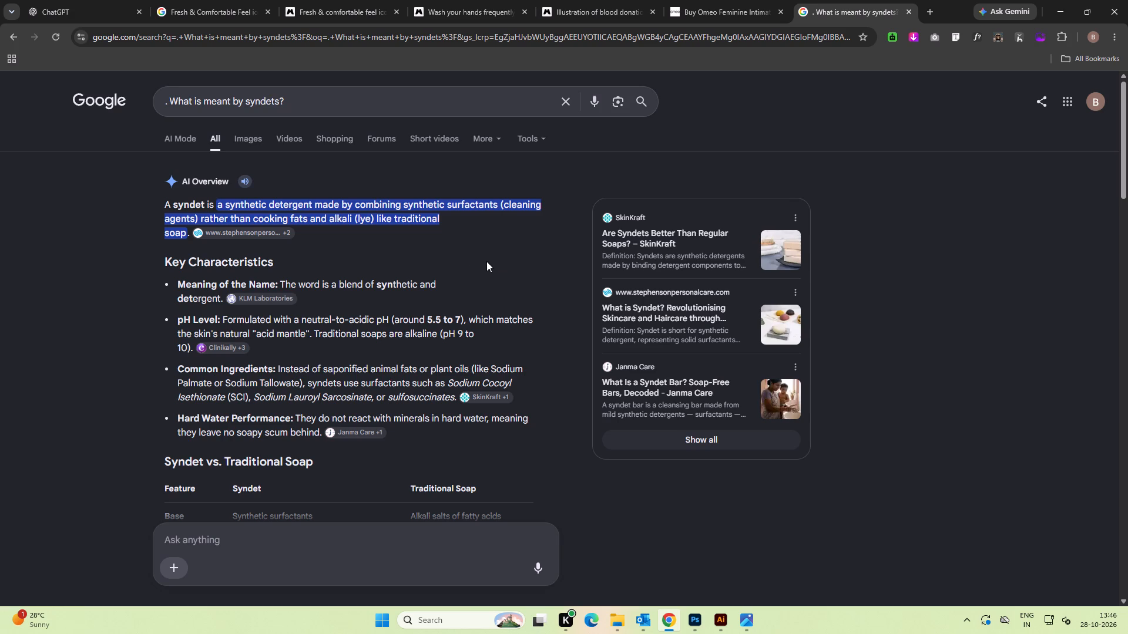
Read further through the Google overview of syndets, and switch back to Illustrator.
{"action": "scroll", "coordinate": [486, 261], "scroll_direction": "down", "scroll_amount": 1}
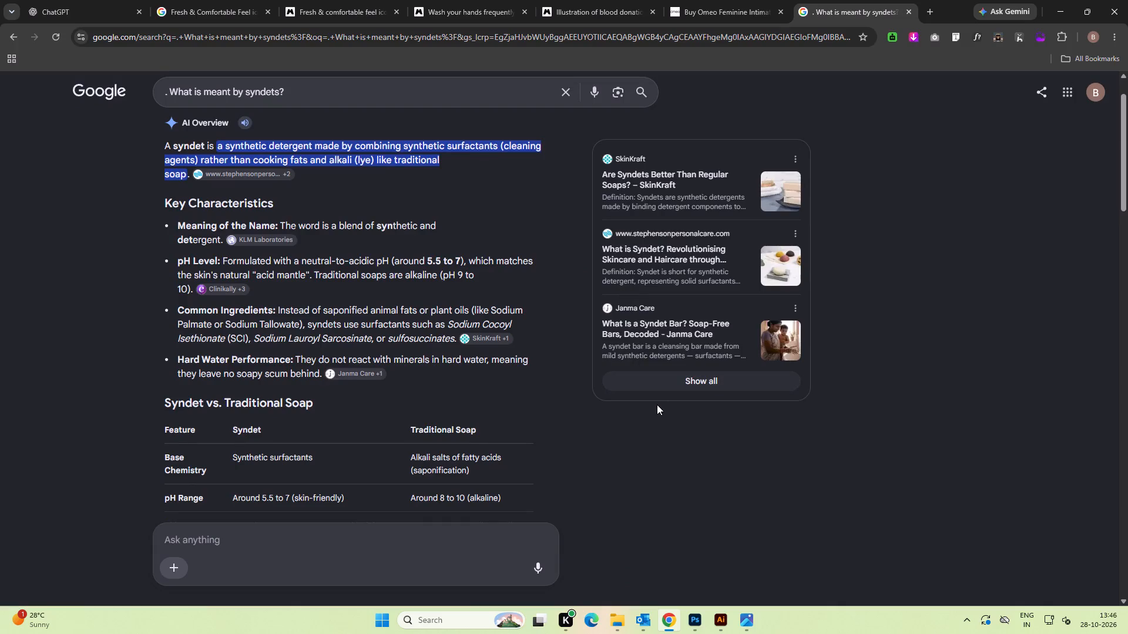
{"action": "key", "text": "alt+Tab"}
{"action": "key", "text": "alt+Tab"}
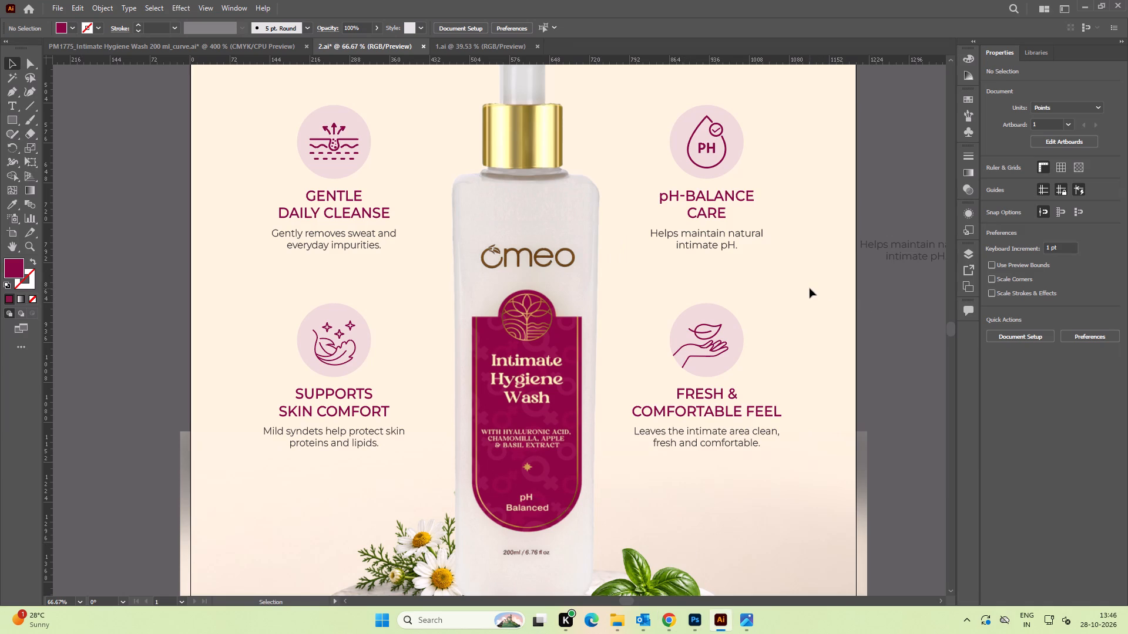
Review the whole "Why you'll love it" artwork, then examine its four benefit headings and descriptions around the bottle up close.
{"action": "scroll", "coordinate": [810, 288], "scroll_direction": "down", "scroll_amount": 1, "text": "alt"}
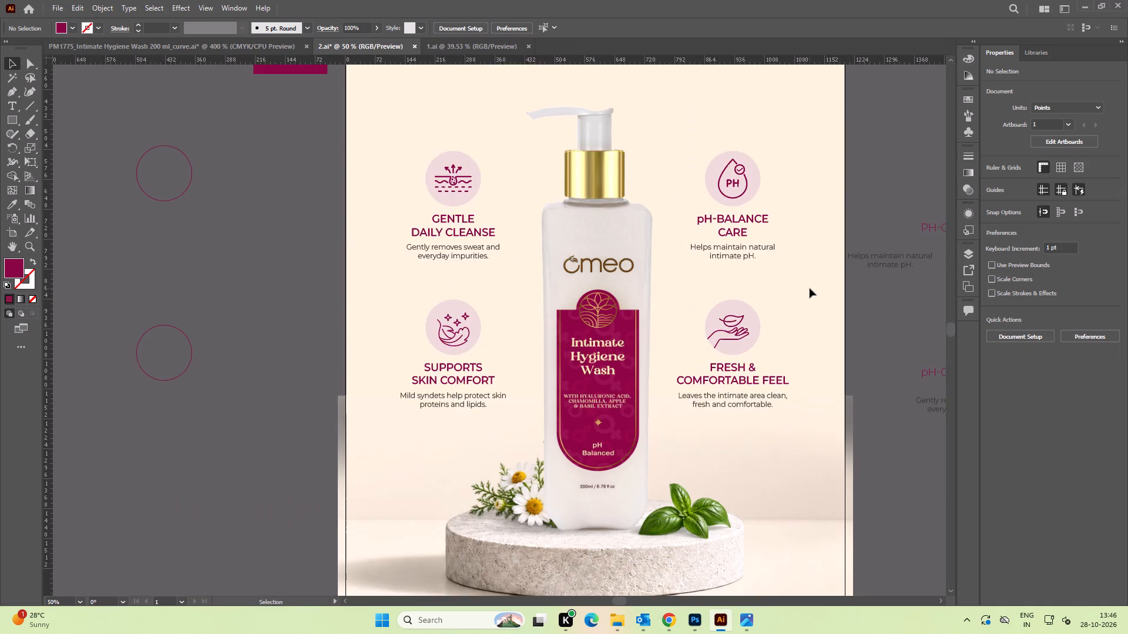
{"action": "key", "text": "ctrl+0"}
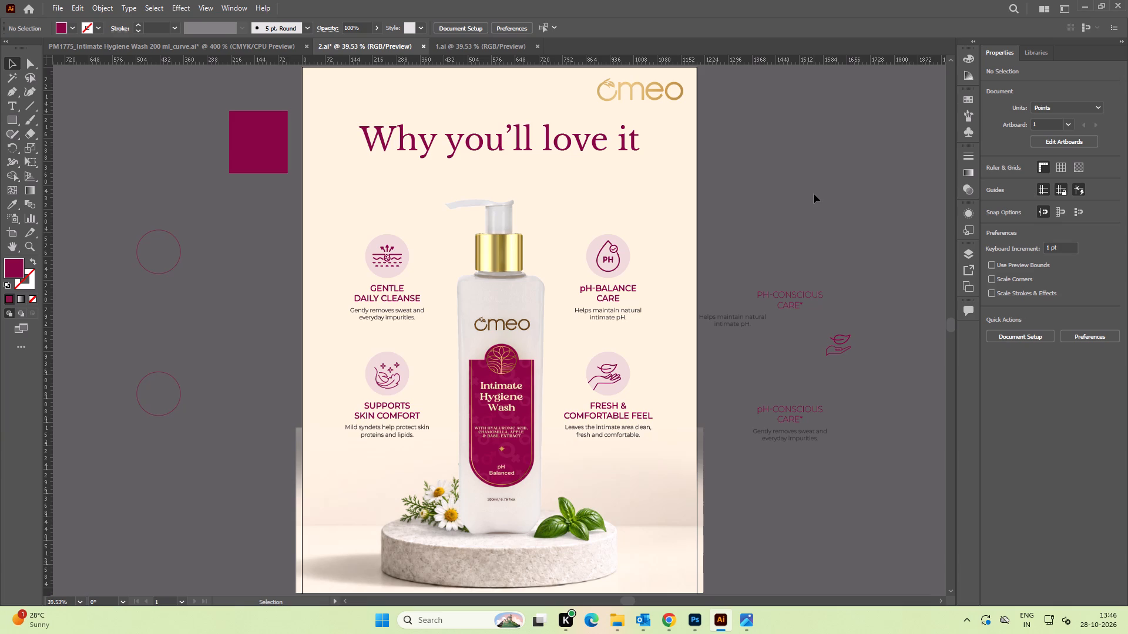
{"action": "scroll", "coordinate": [561, 430], "scroll_direction": "up", "scroll_amount": 2, "text": "alt"}
{"action": "key", "text": "space"}
{"action": "key", "text": "space"}
{"action": "key", "text": "space"}
{"action": "key", "text": "space"}
{"action": "key", "text": "space"}
{"action": "key", "text": "space"}
{"action": "key", "text": "space"}
{"action": "left_click_drag", "start_coordinate": [460, 404], "coordinate": [488, 403]}
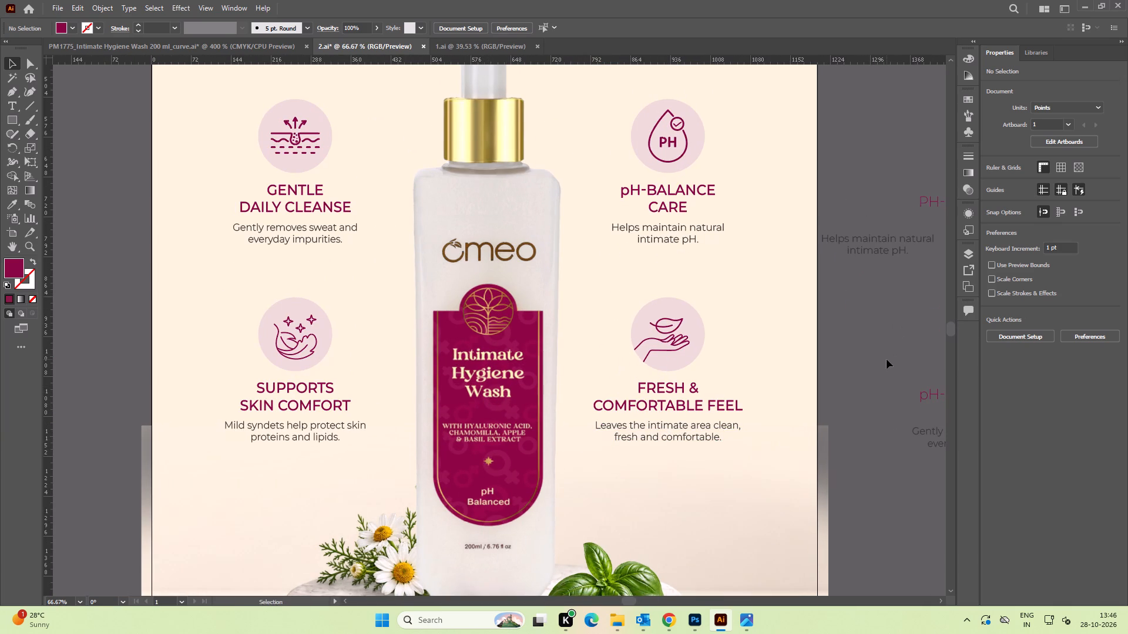
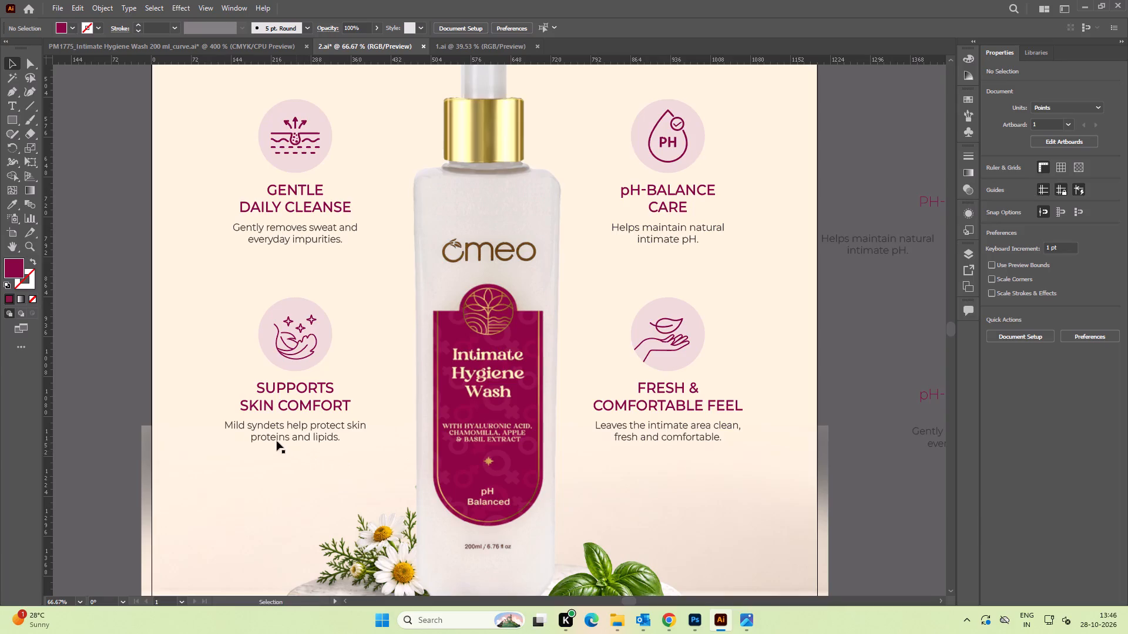
Select the "Mild syndets help protect skin proteins and lipids." description under the Supports Skin Comfort heading to inspect it up close.
{"action": "scroll", "coordinate": [250, 434], "scroll_direction": "up", "scroll_amount": 2, "text": "alt"}
{"action": "key", "text": "space"}
{"action": "left_click_drag", "start_coordinate": [259, 457], "coordinate": [277, 420]}
{"action": "left_click", "coordinate": [310, 374]}
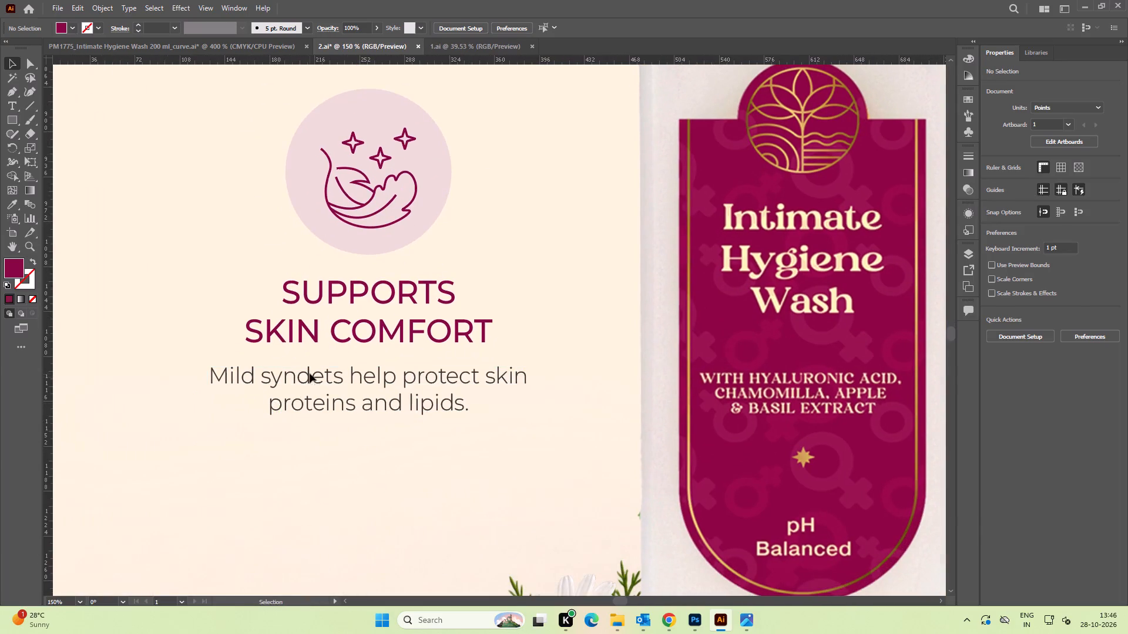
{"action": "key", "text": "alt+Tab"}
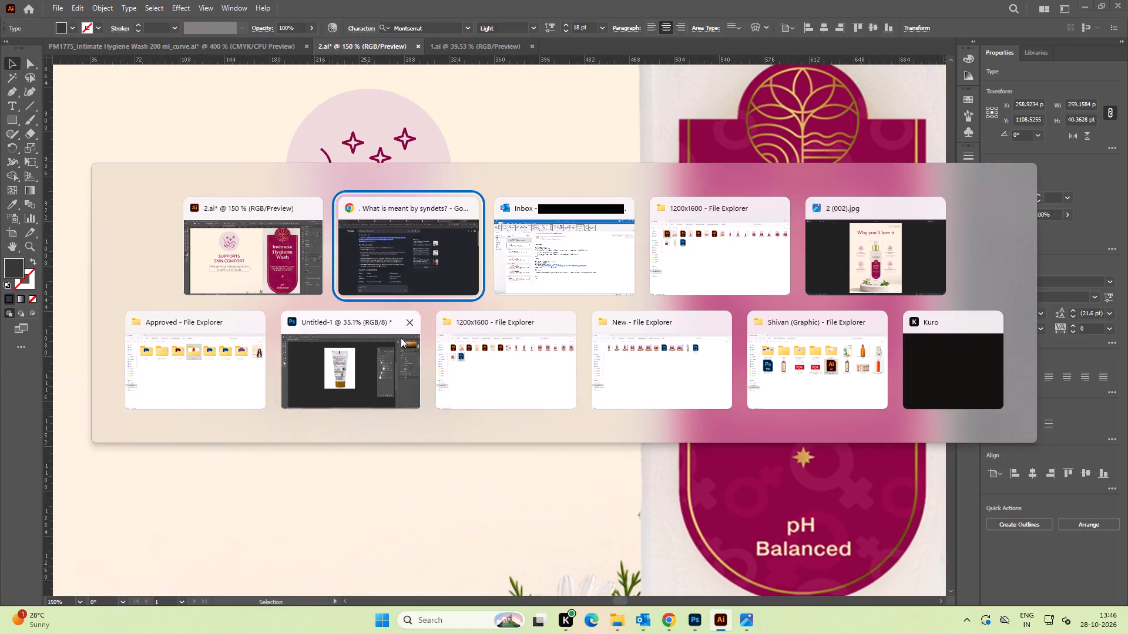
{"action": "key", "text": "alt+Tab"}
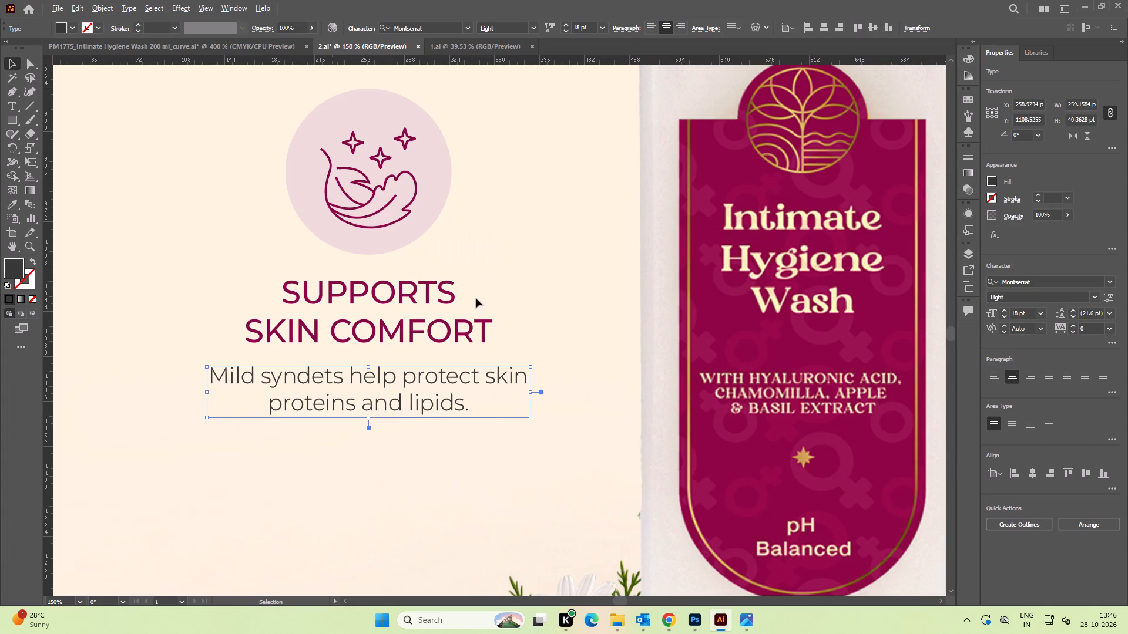
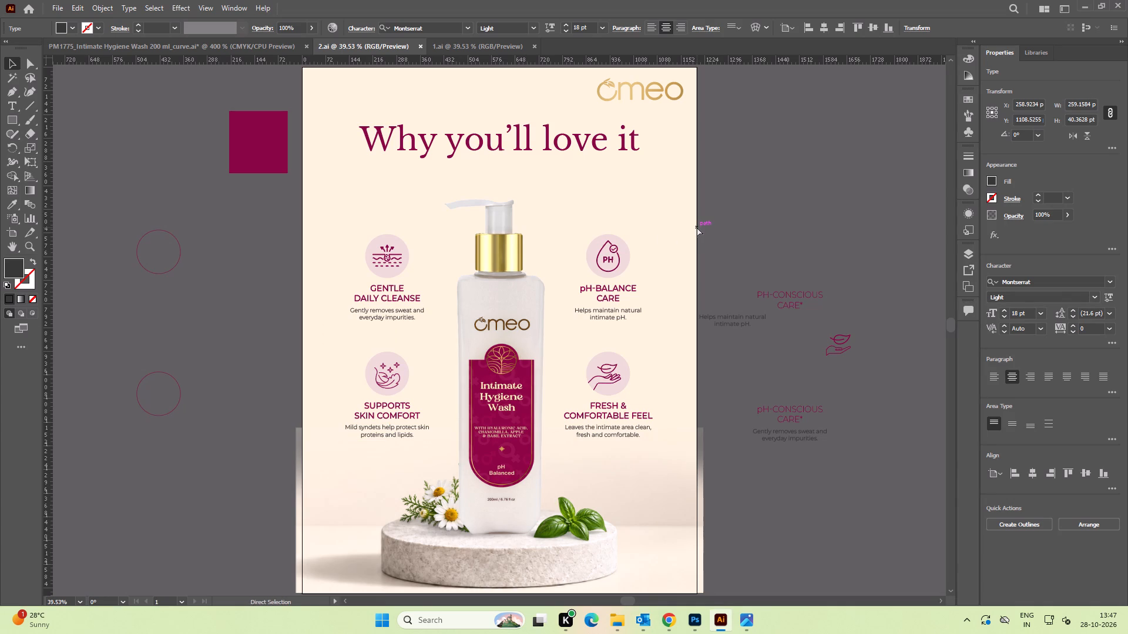
Export the "Why you'll love it" artwork for web as a 1200 x 1600 px JPEG High image named 2.
{"action": "key", "text": "ctrl+alt+shift+s"}
{"action": "left_click", "coordinate": [961, 569]}
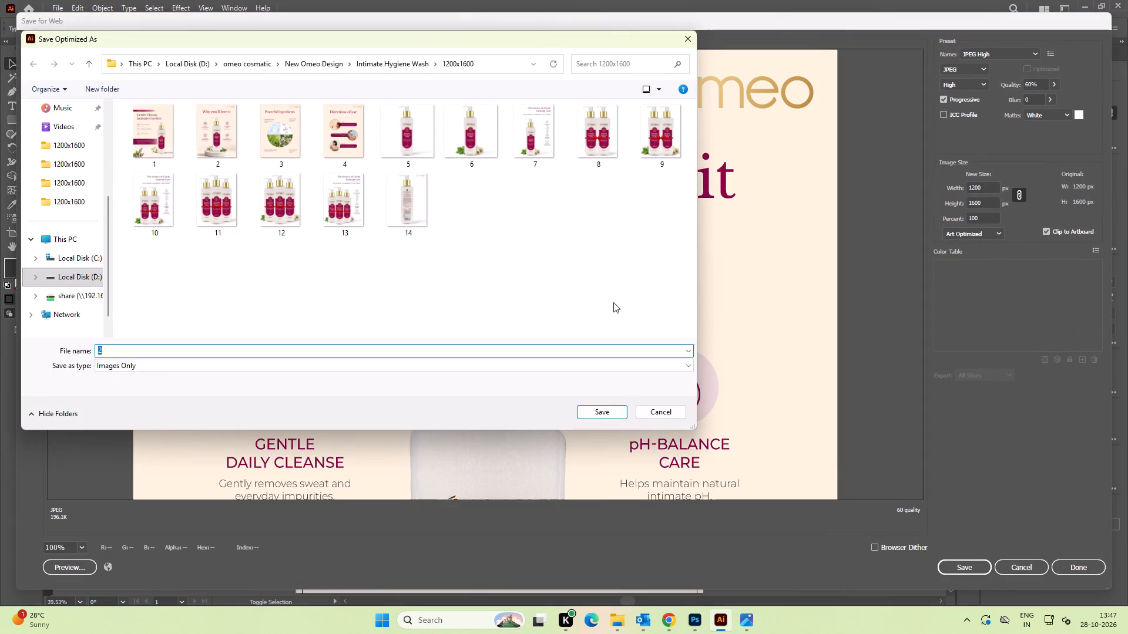
Finish exporting the "Why you'll love it" artwork as 2.jpg in the 1200x1600 folder, replacing the existing file.
{"action": "left_click", "coordinate": [612, 411]}
{"action": "left_click", "coordinate": [414, 259]}
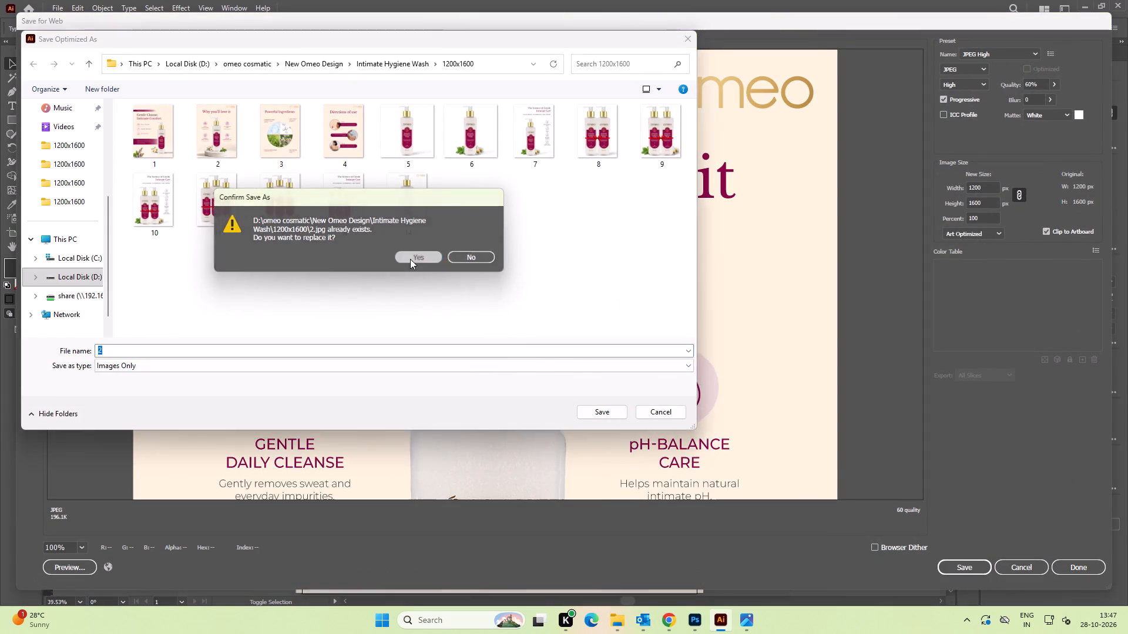
{"action": "key", "text": "space"}
{"action": "left_click_drag", "start_coordinate": [157, 148], "coordinate": [177, 148]}
Close the PM1775_Intimate Hygiene Wash 200 ml_curve.ai label document without saving its changes.
{"action": "left_click", "coordinate": [260, 43]}
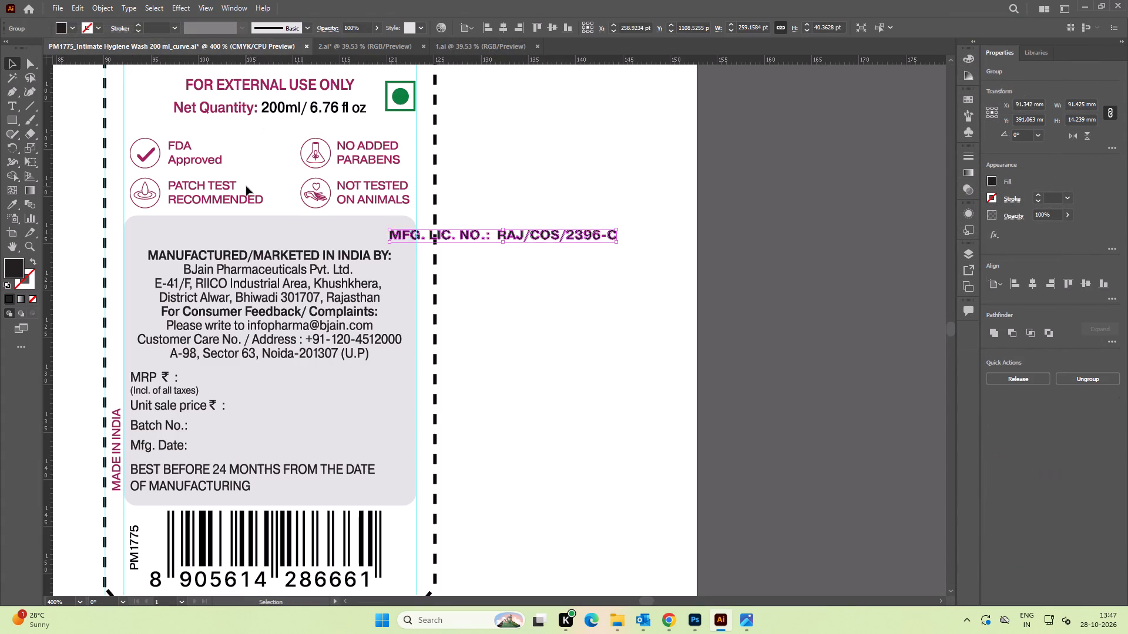
{"action": "left_click", "coordinate": [305, 45]}
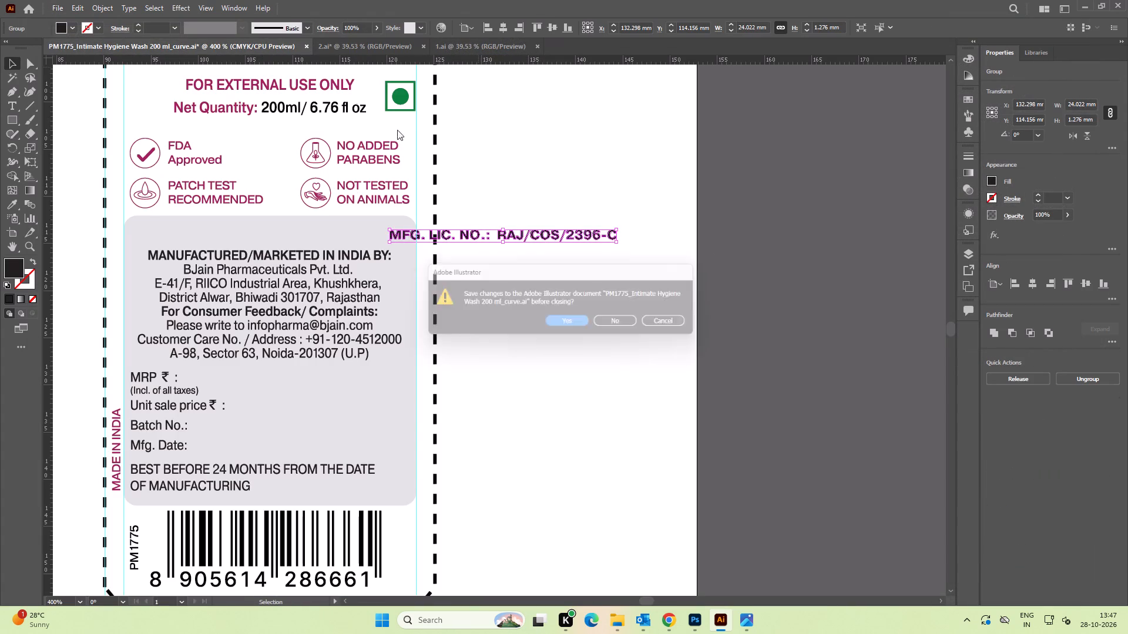
{"action": "left_click", "coordinate": [607, 325]}
Save the open 1.ai artwork and export it for web as a 1200 x 1600 px maximum-quality JPEG, replacing the existing image.
{"action": "left_click", "coordinate": [224, 41]}
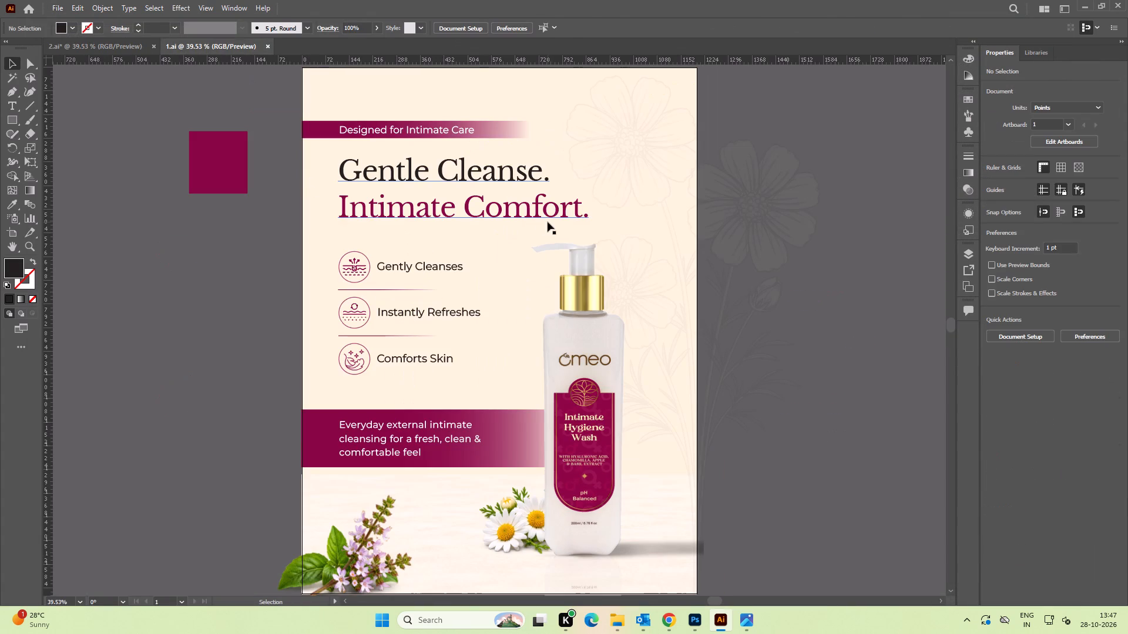
{"action": "key", "text": "ctrl+s"}
{"action": "key", "text": "ctrl+alt+shift+s"}
{"action": "left_click", "coordinate": [964, 559]}
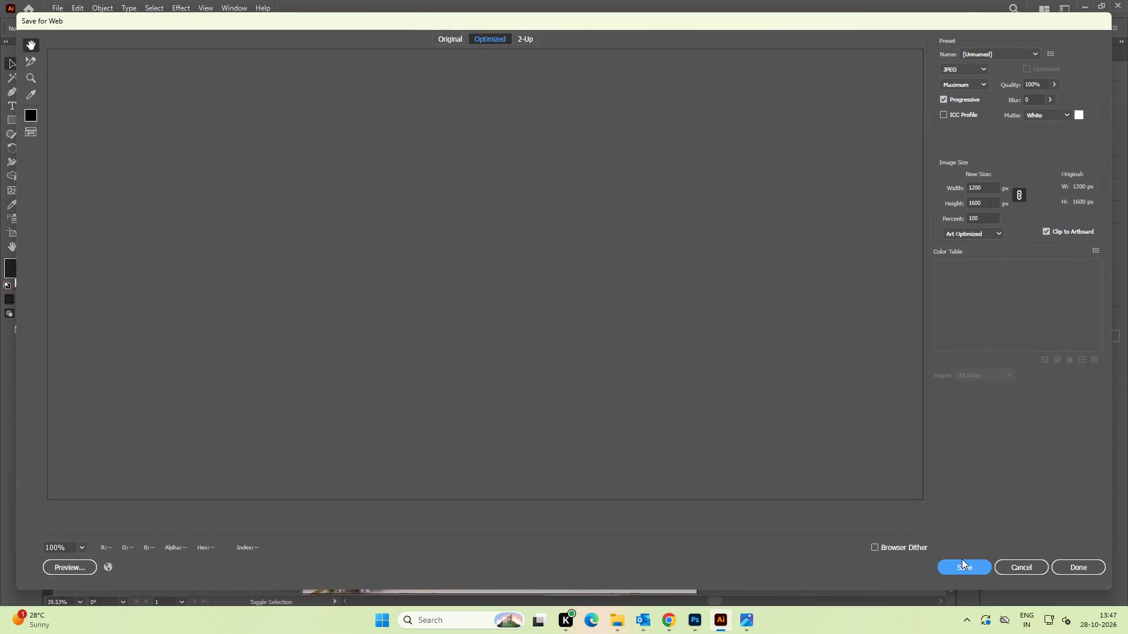
{"action": "left_click", "coordinate": [958, 562]}
{"action": "left_click", "coordinate": [604, 413]}
{"action": "left_click", "coordinate": [400, 257]}
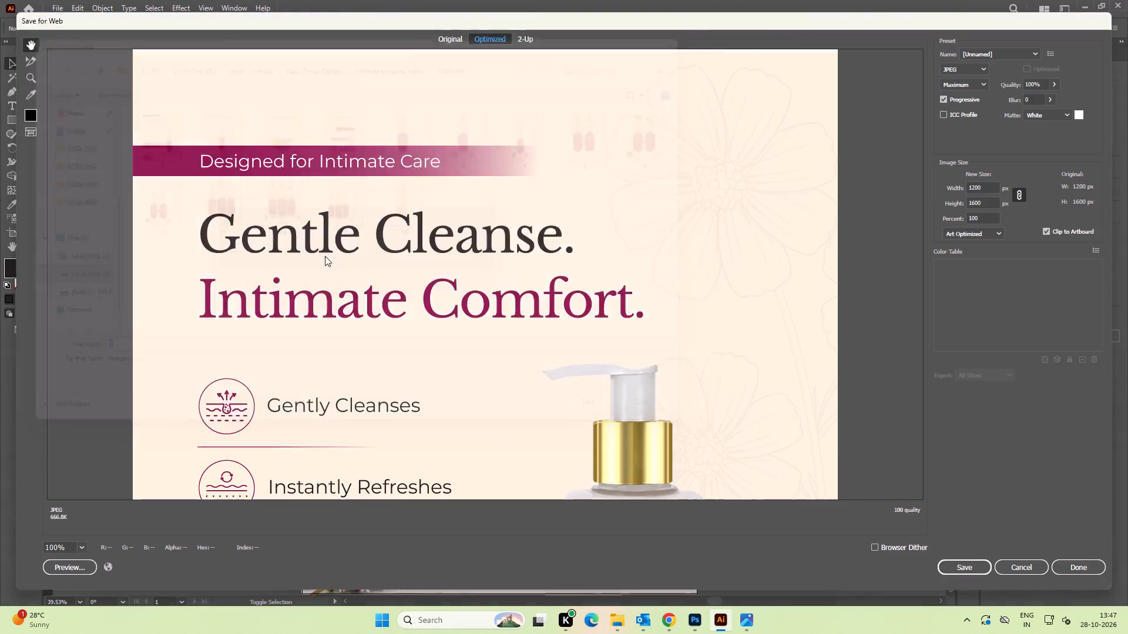
{"action": "key", "text": "ctrl+s"}
Open the Illustrator file 1 from the 1500x1500 folder of Intimate Hygiene Wash.
{"action": "key", "text": "alt+Tab"}
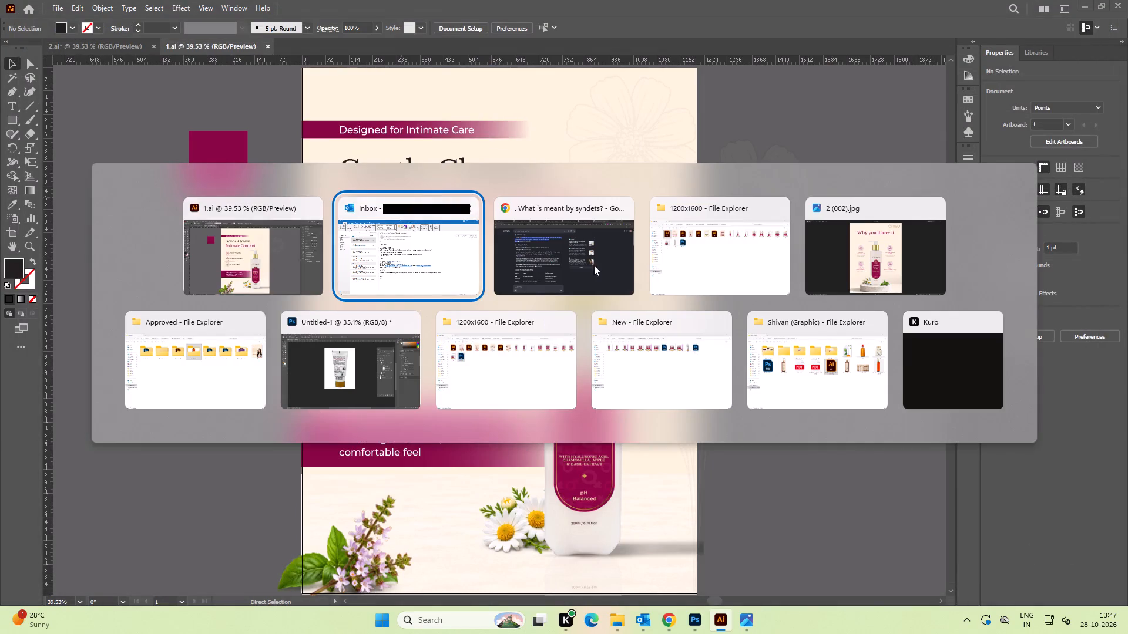
{"action": "left_click", "coordinate": [722, 264], "text": "alt"}
{"action": "key", "text": "BackSpace"}
{"action": "double_click", "coordinate": [289, 169]}
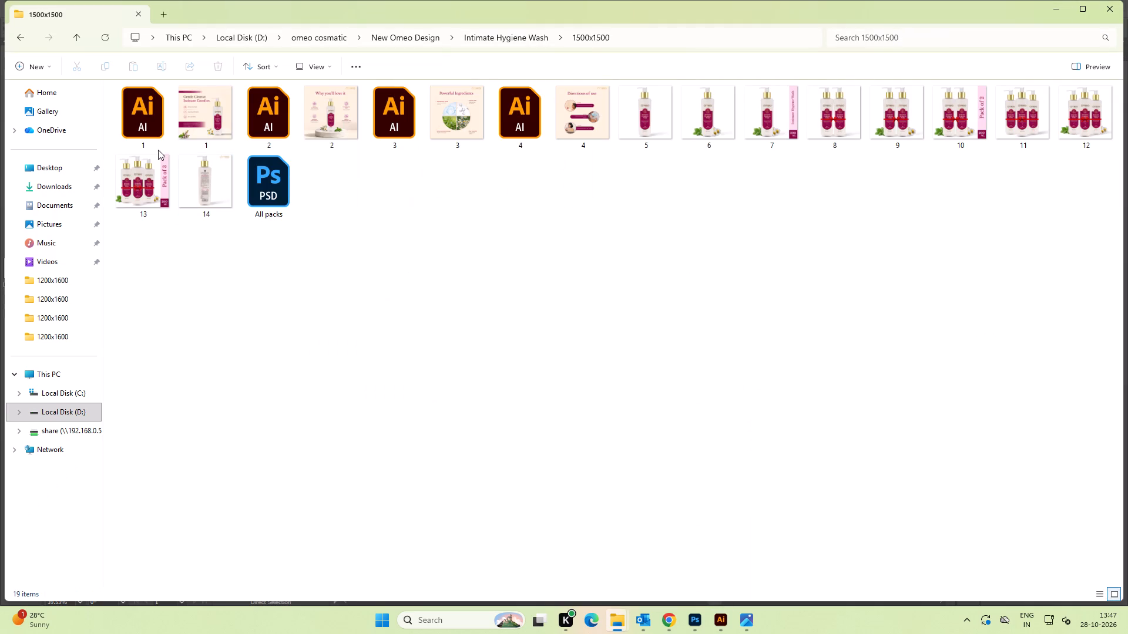
{"action": "double_click", "coordinate": [156, 129]}
Reorder the third benefit text from "Skin Comforts" to "Comforts Skin".
{"action": "key", "text": "space"}
{"action": "left_click_drag", "start_coordinate": [465, 427], "coordinate": [508, 329]}
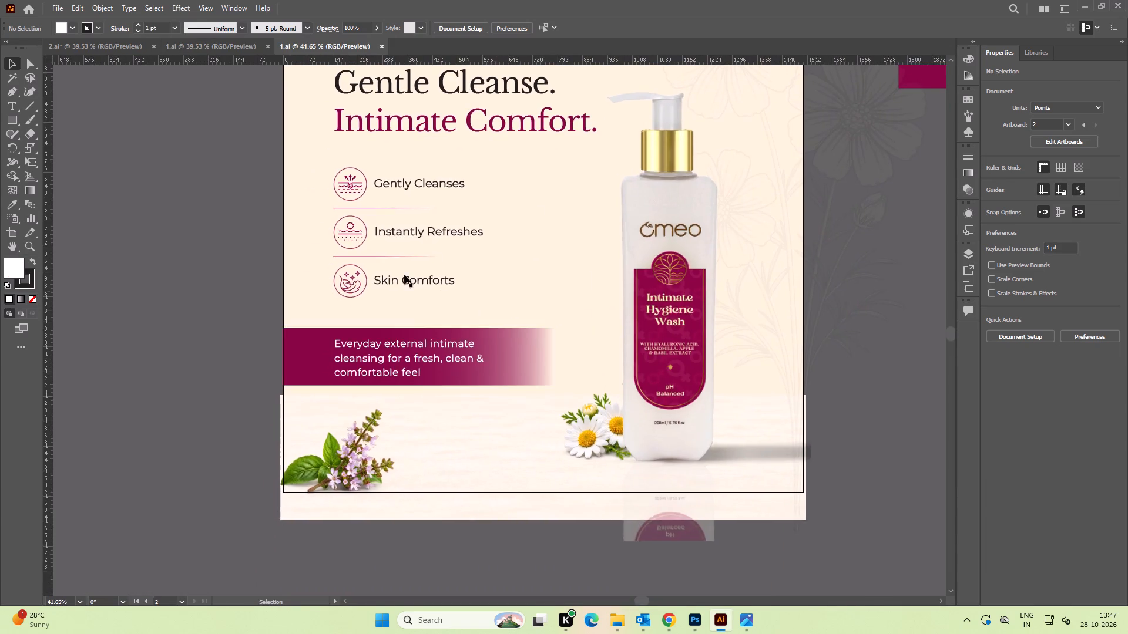
{"action": "scroll", "coordinate": [404, 274], "scroll_direction": "up", "scroll_amount": 4, "text": "alt"}
{"action": "key", "text": "t"}
{"action": "left_click", "coordinate": [390, 297]}
{"action": "key", "text": "ctrl+shift+Left"}
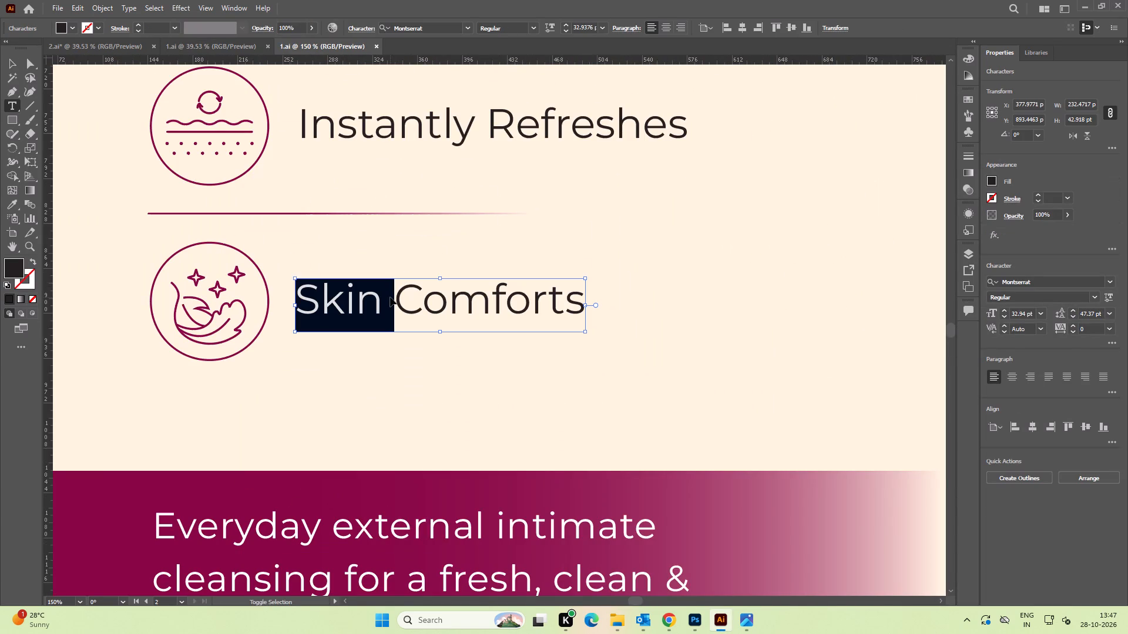
{"action": "key", "text": "ctrl+x"}
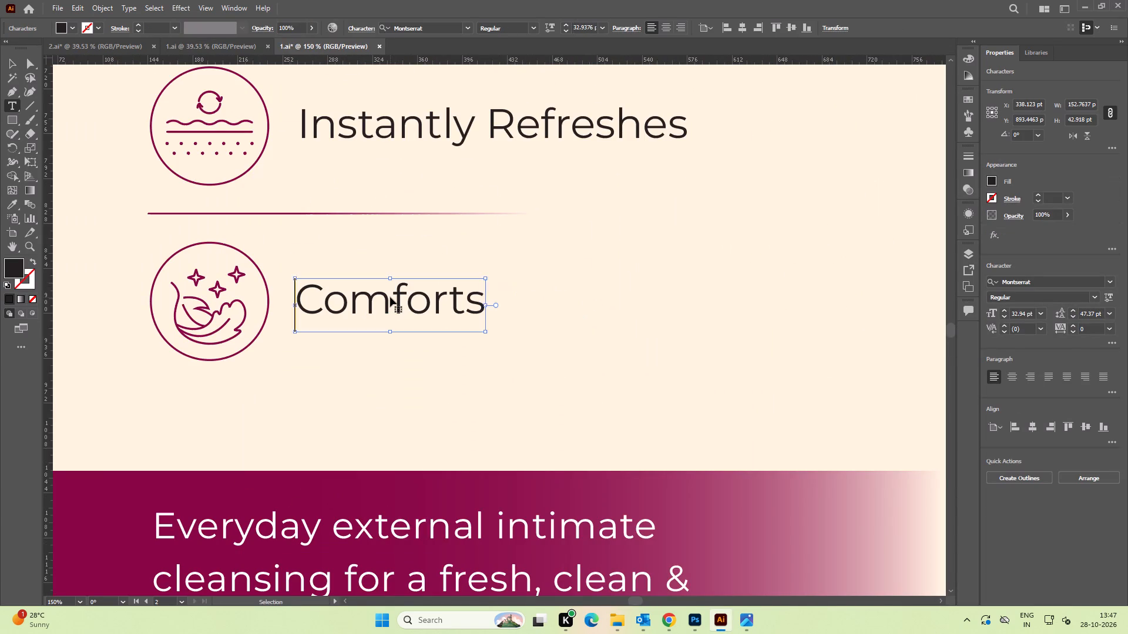
{"action": "key", "text": "ctrl+Right"}
{"action": "key", "text": "space"}
{"action": "key", "text": "ctrl+v"}
{"action": "key", "text": "BackSpace"}
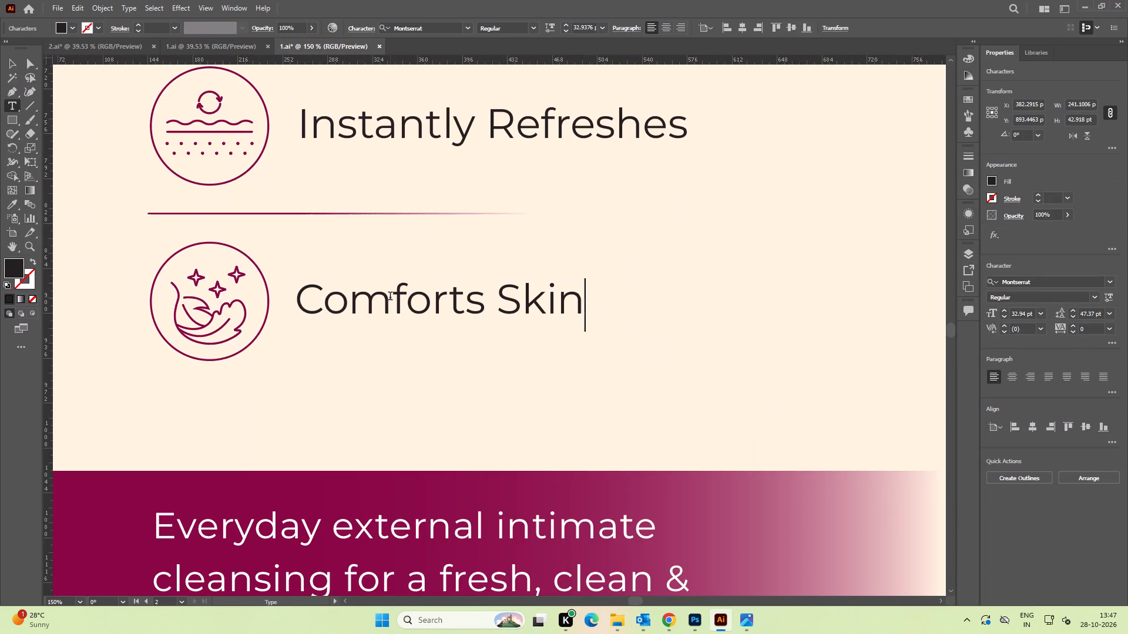
{"action": "left_click", "coordinate": [11, 60]}
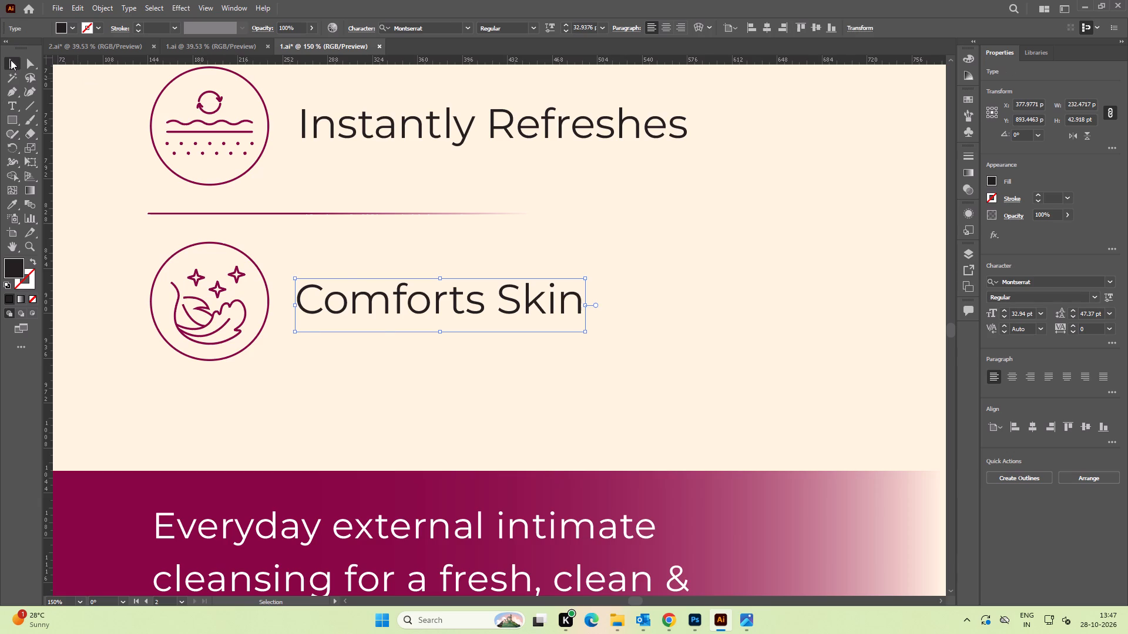
Save 1.ai and export it as a 1500 x 1500 px maximum-quality JPEG named 1, replacing the existing image in the 1500x1500 folder.
{"action": "key", "text": "ctrl+0"}
{"action": "key", "text": "ctrl+s"}
{"action": "key", "text": "ctrl+alt+shift+s"}
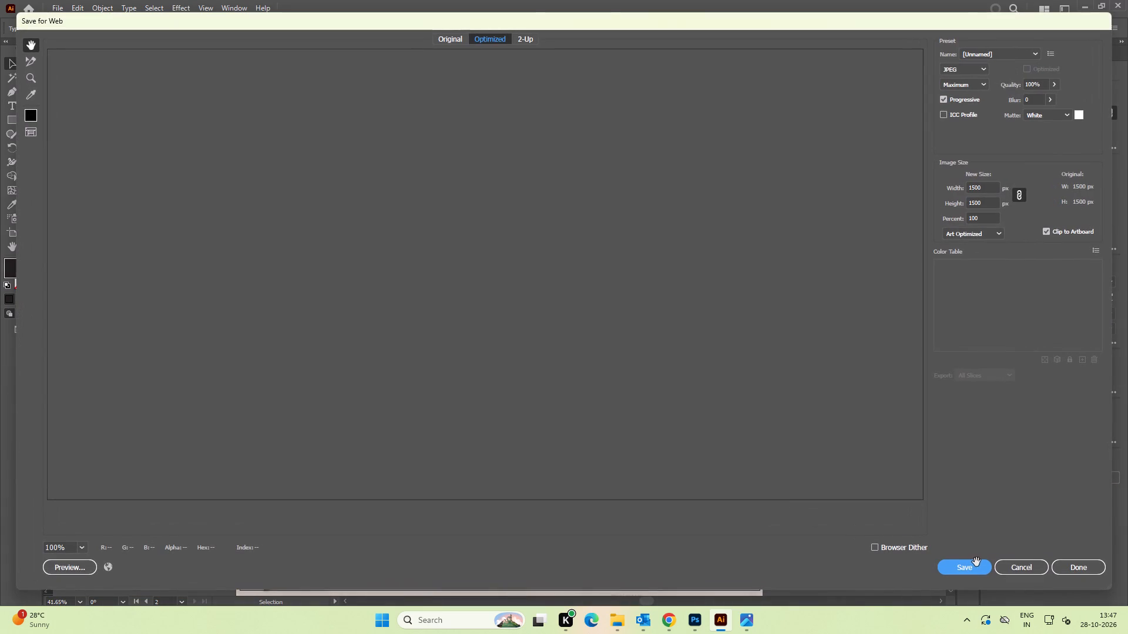
{"action": "left_click", "coordinate": [969, 567]}
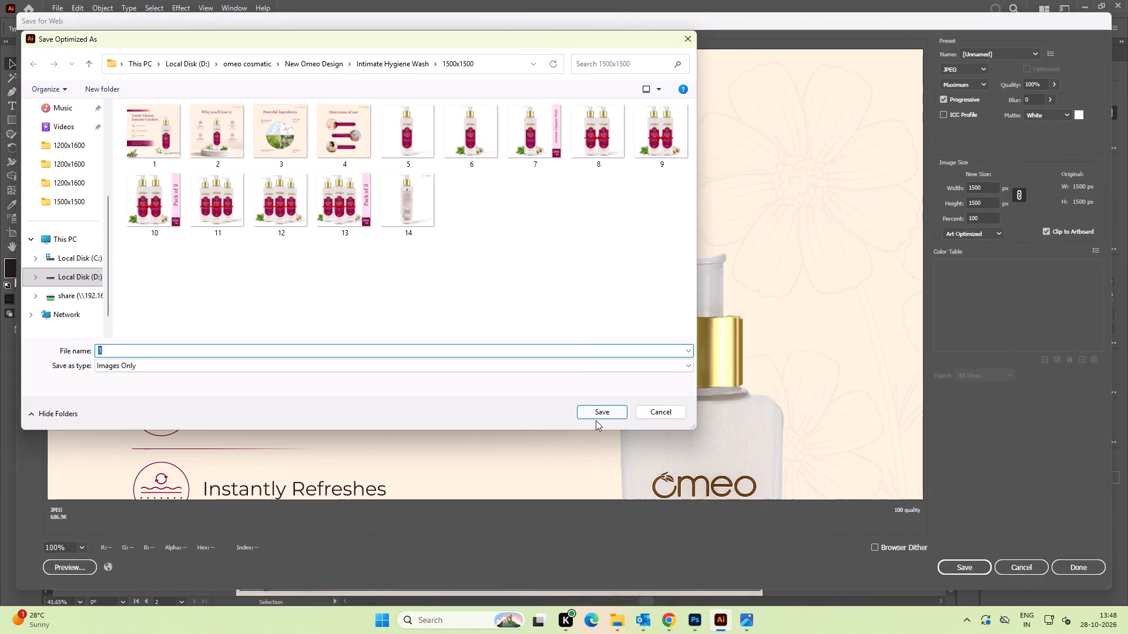
{"action": "left_click", "coordinate": [596, 420]}
{"action": "left_click", "coordinate": [591, 409]}
{"action": "left_click", "coordinate": [406, 263]}
{"action": "left_click", "coordinate": [432, 259]}
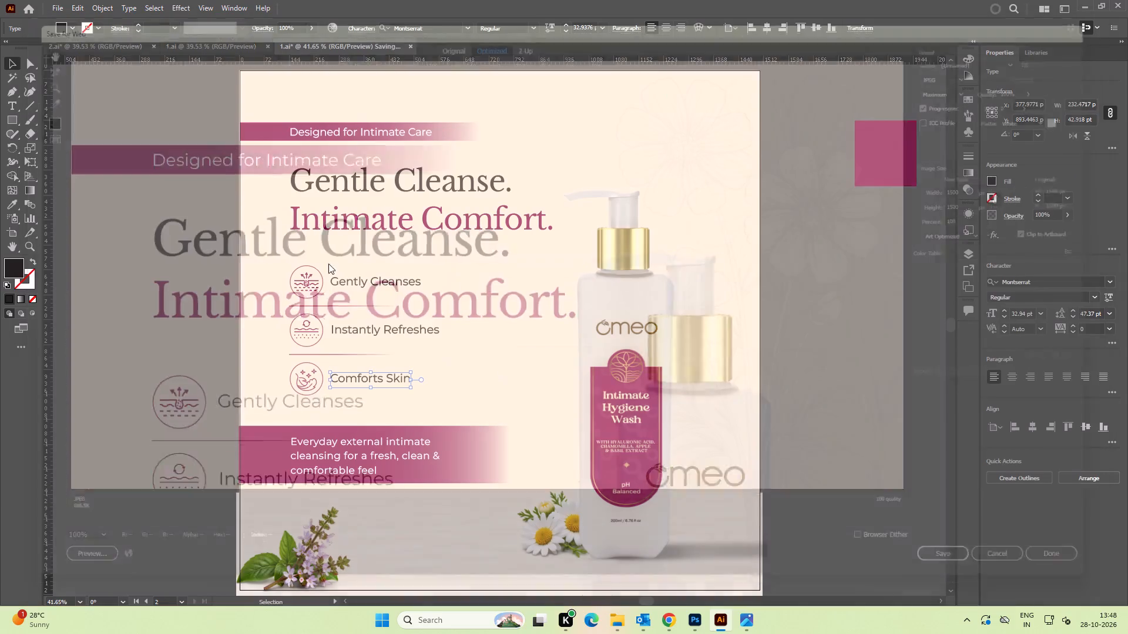
{"action": "key", "text": "ctrl+s"}
{"action": "left_click", "coordinate": [153, 148]}
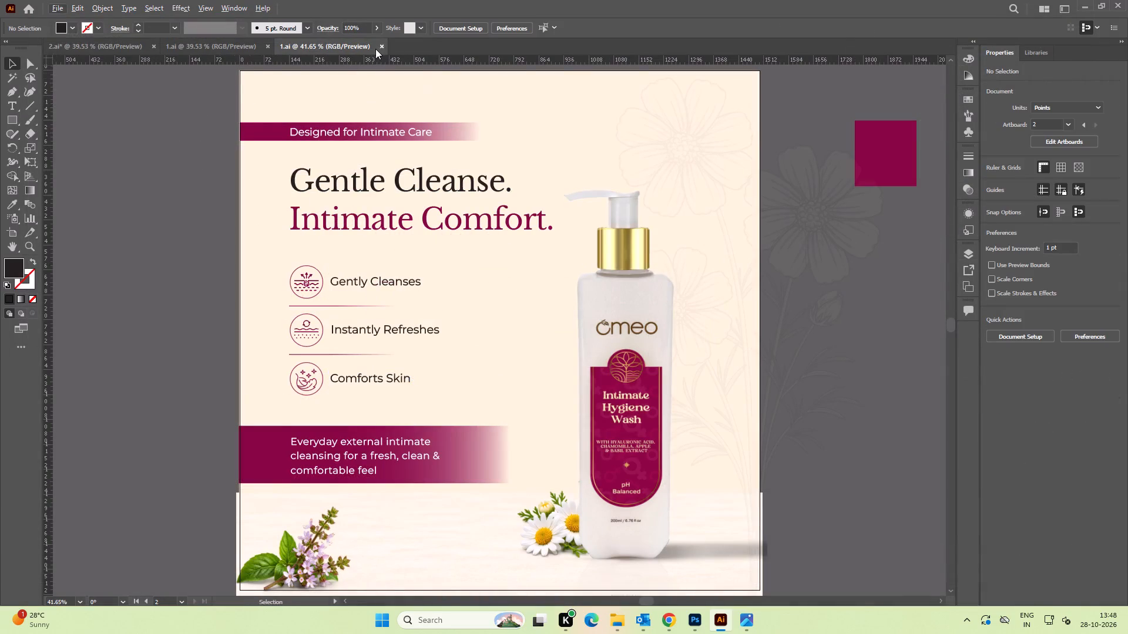
Close the 1500x1500 version of 1.ai and open the Illustrator file 2 from the same folder.
{"action": "left_click", "coordinate": [378, 46]}
{"action": "key", "text": "alt+Tab"}
{"action": "double_click", "coordinate": [274, 132]}
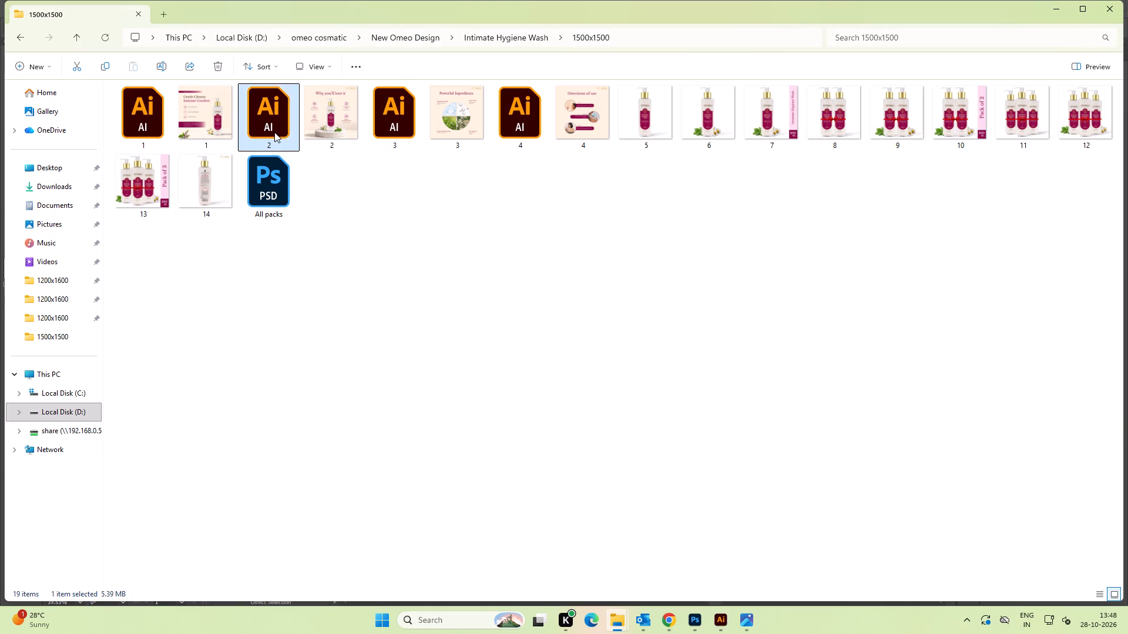
Remove the trailing asterisks from the "SUPPORTS SKIN COMFORT" and "PH-CONSCIOUS CARE" headings.
{"action": "key", "text": "space"}
{"action": "left_click_drag", "start_coordinate": [505, 346], "coordinate": [501, 273]}
{"action": "scroll", "coordinate": [313, 324], "scroll_direction": "up", "scroll_amount": 1, "text": "alt"}
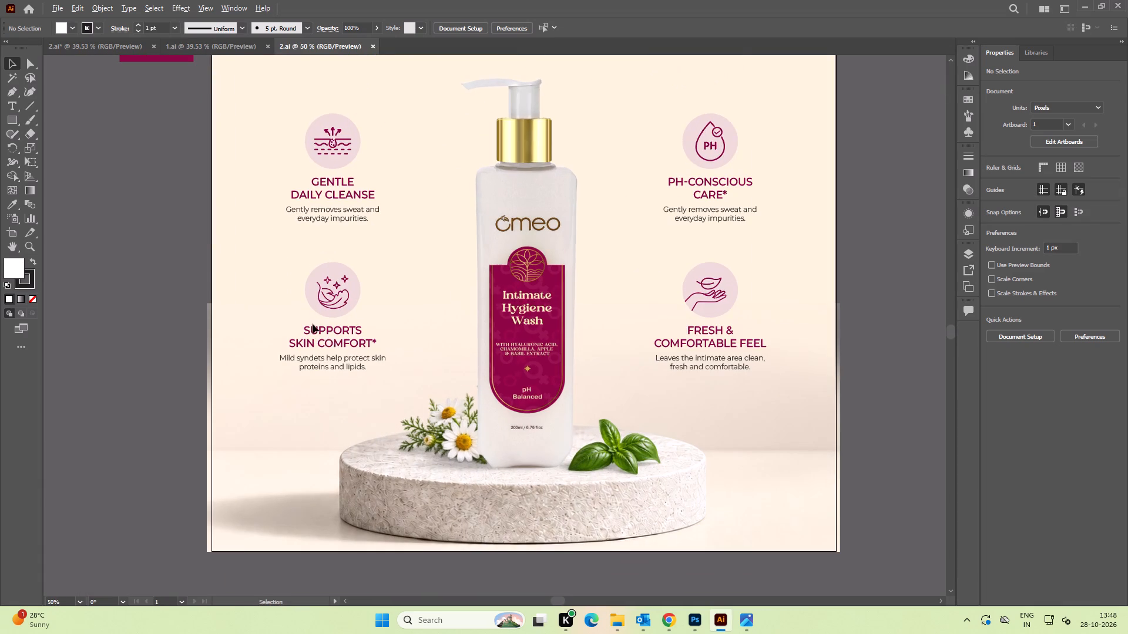
{"action": "key", "text": "t"}
{"action": "left_click", "coordinate": [356, 340]}
{"action": "key", "text": "Right"}
{"action": "key", "text": "Right"}
{"action": "key", "text": "Right"}
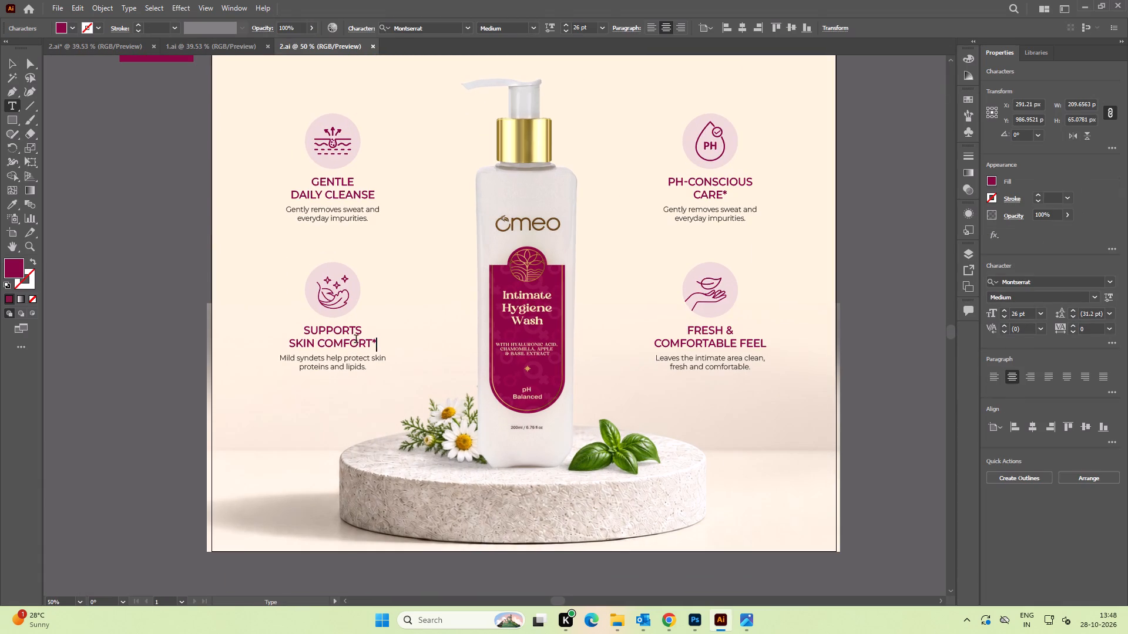
{"action": "key", "text": "BackSpace"}
{"action": "left_click", "coordinate": [714, 190]}
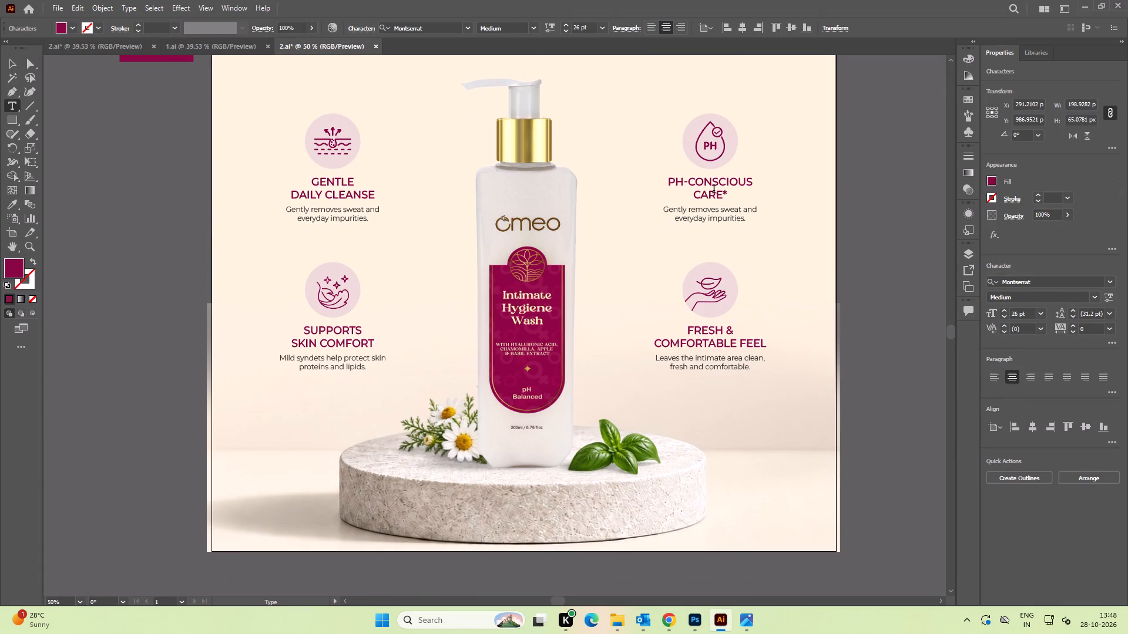
{"action": "key", "text": "Right"}
{"action": "key", "text": "Right"}
{"action": "key", "text": "BackSpace"}
Turn off All Caps for the initial P of the "PH-CONSCIOUS CARE" heading so it reads "pH".
{"action": "key", "text": "Up"}
{"action": "key", "text": "ctrl+Right"}
{"action": "key", "text": "ctrl+Right"}
{"action": "key", "text": "ctrl+Left"}
{"action": "key", "text": "ctrl+shift+Left"}
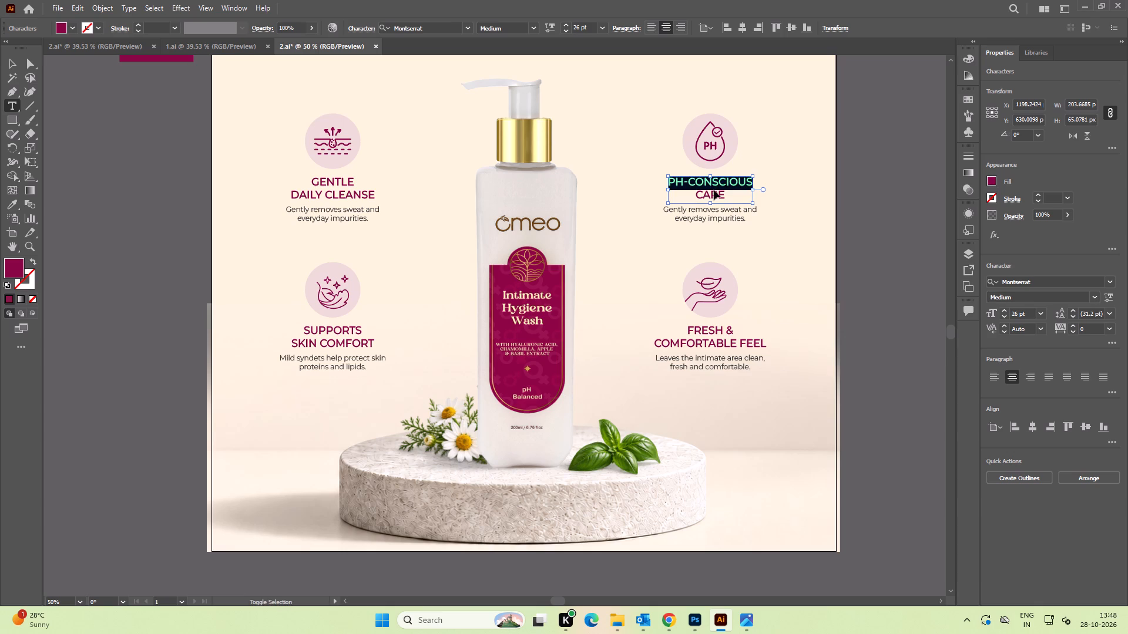
{"action": "key", "text": "shift+Right"}
{"action": "key", "text": "shift+Right"}
{"action": "key", "text": "shift+Right"}
{"action": "key", "text": "Left"}
{"action": "key", "text": "Left"}
{"action": "key", "text": "Left"}
{"action": "key", "text": "shift+Left"}
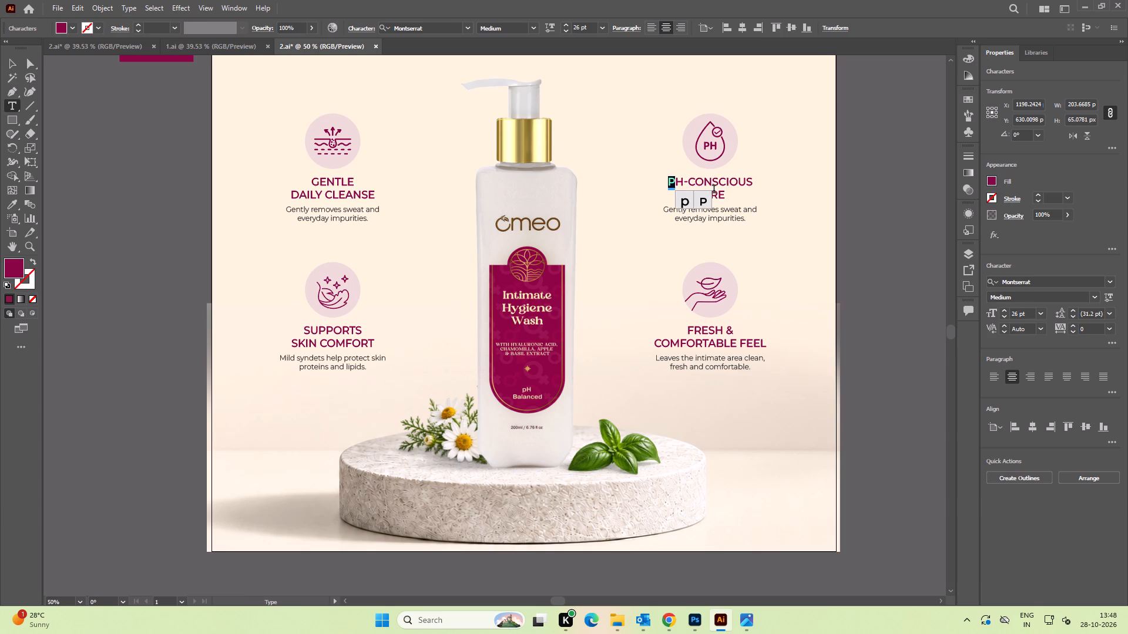
{"action": "left_click", "coordinate": [1111, 340]}
{"action": "left_click", "coordinate": [992, 464]}
Replace "CONSCIOUS" with "BALANCE" in the pH heading so it reads "pH-BALANCE CARE".
{"action": "left_click", "coordinate": [733, 180]}
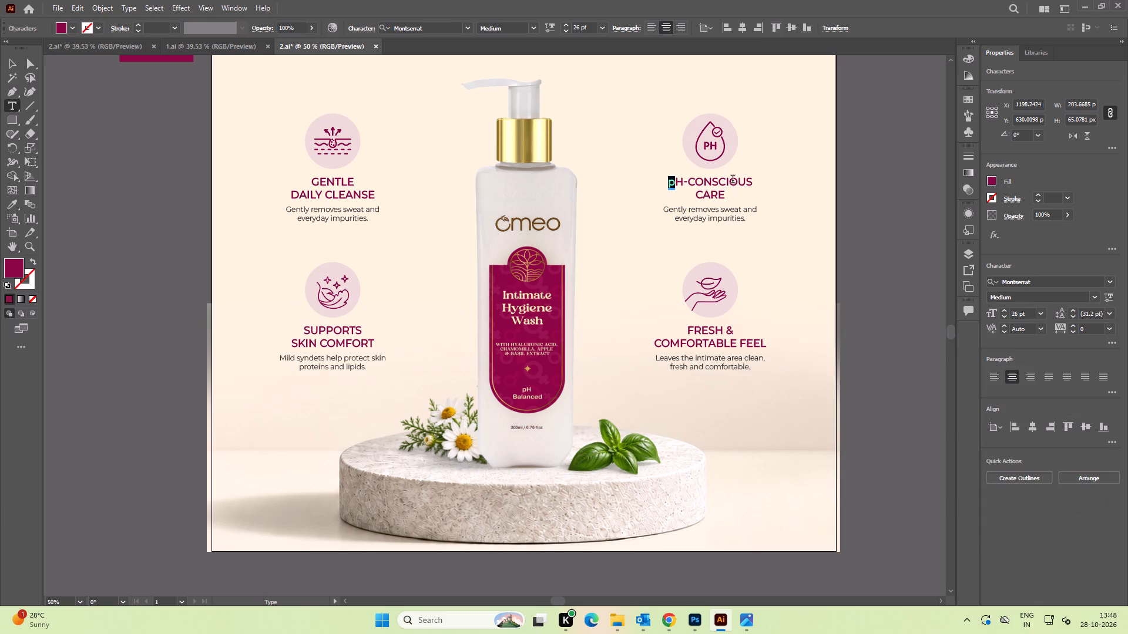
{"action": "left_click", "coordinate": [733, 180]}
{"action": "key", "text": "Right"}
{"action": "key", "text": "ctrl+Right"}
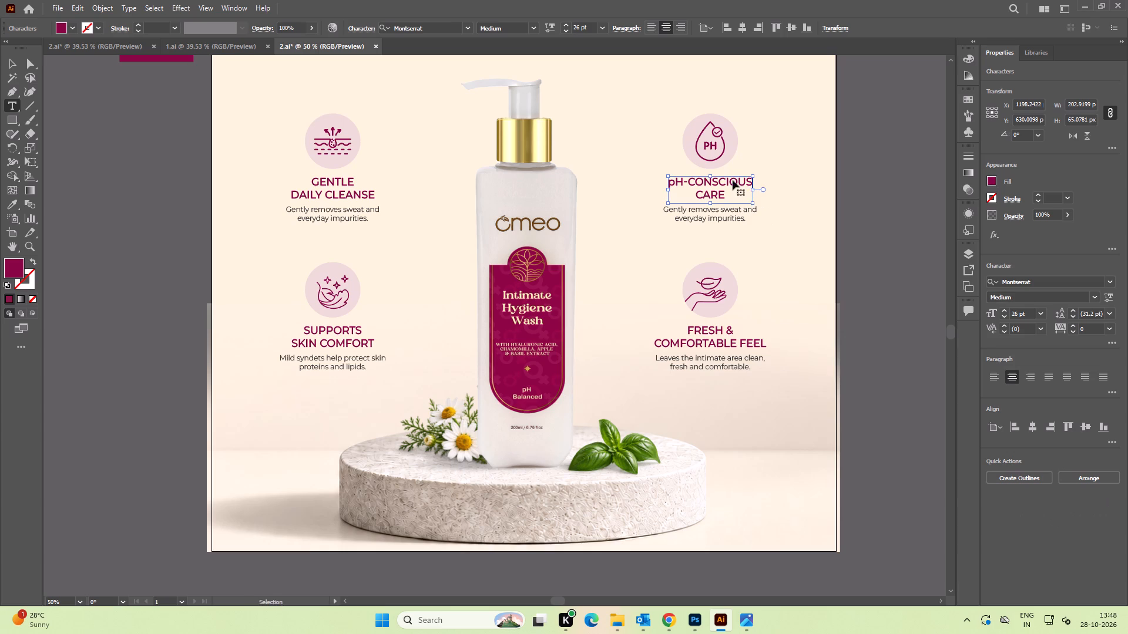
{"action": "key", "text": "ctrl+shift+Left"}
{"action": "key", "text": "shift+Right"}
{"action": "key", "text": "shift+Right"}
{"action": "key", "text": "shift+Right"}
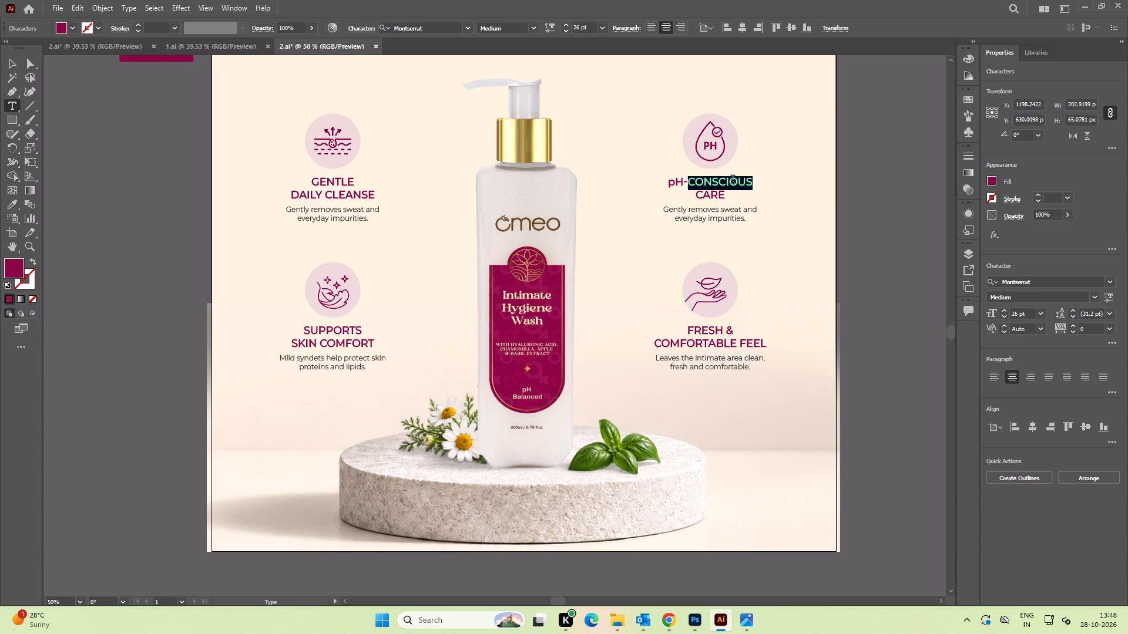
{"action": "type", "text": "Ba"}
{"action": "type", "text": "lcnce"}
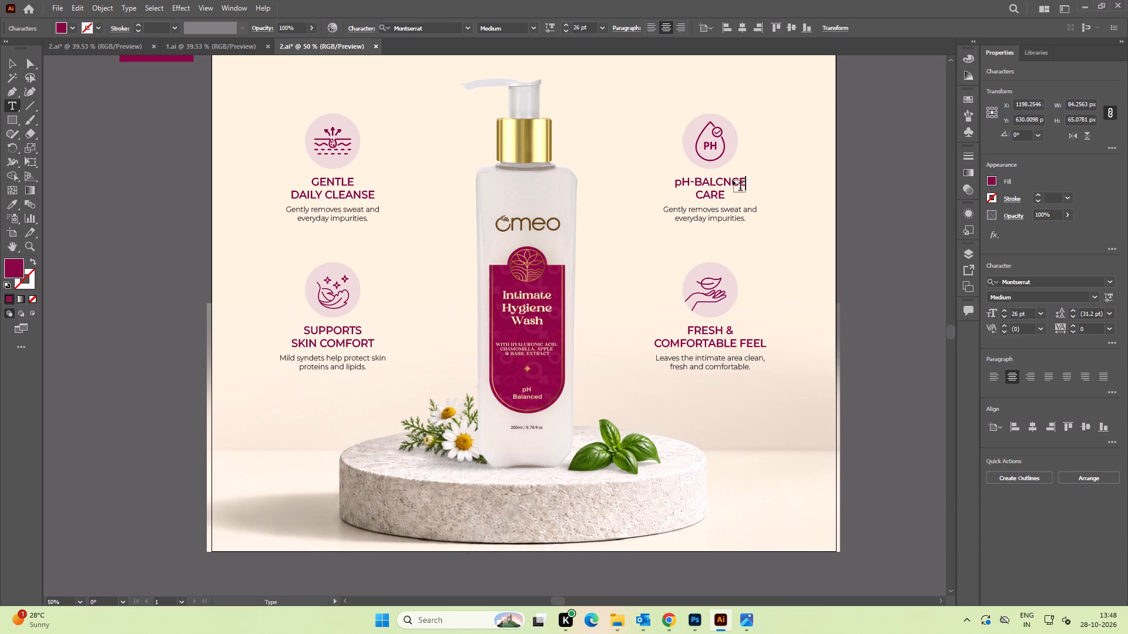
{"action": "key", "text": "Left"}
{"action": "key", "text": "Left"}
{"action": "key", "text": "Right"}
{"action": "key", "text": "Right"}
{"action": "key", "text": "shift+Left"}
{"action": "key", "text": "shift+Left"}
{"action": "key", "text": "shift+Left"}
{"action": "key", "text": "shift+Left"}
{"action": "type", "text": "ance"}
{"action": "left_click", "coordinate": [14, 63]}
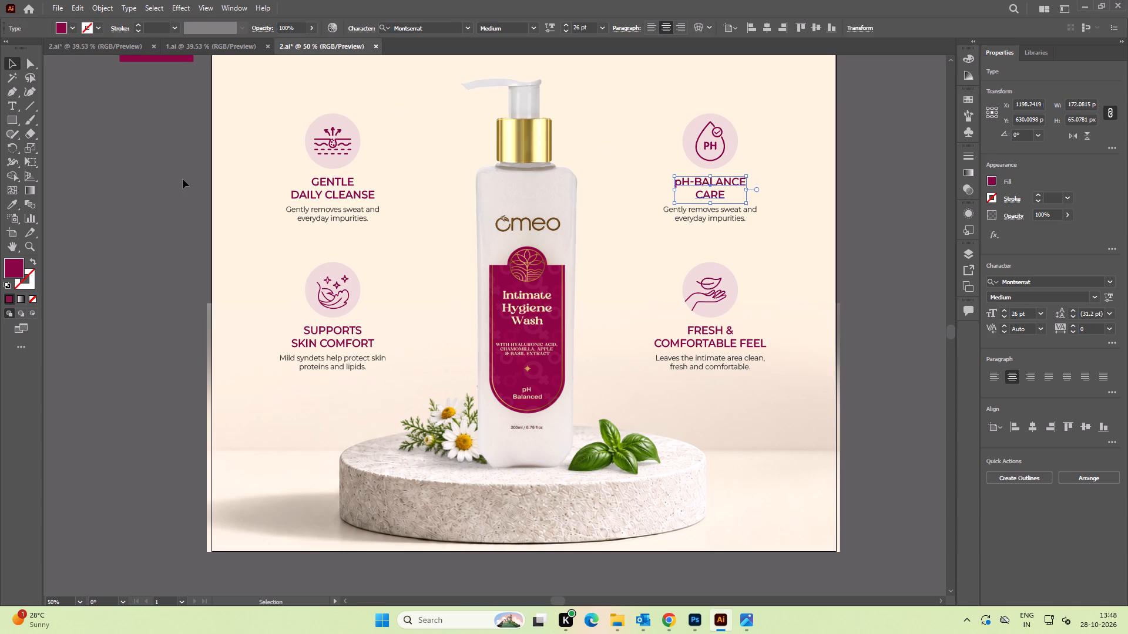
{"action": "left_click", "coordinate": [183, 179]}
Save 2.ai and export it as a 1500 x 1500 px high-quality JPEG named 2, replacing the existing image in the 1500x1500 folder.
{"action": "key", "text": "ctrl+0"}
{"action": "key", "text": "ctrl+s"}
{"action": "key", "text": "ctrl+s"}
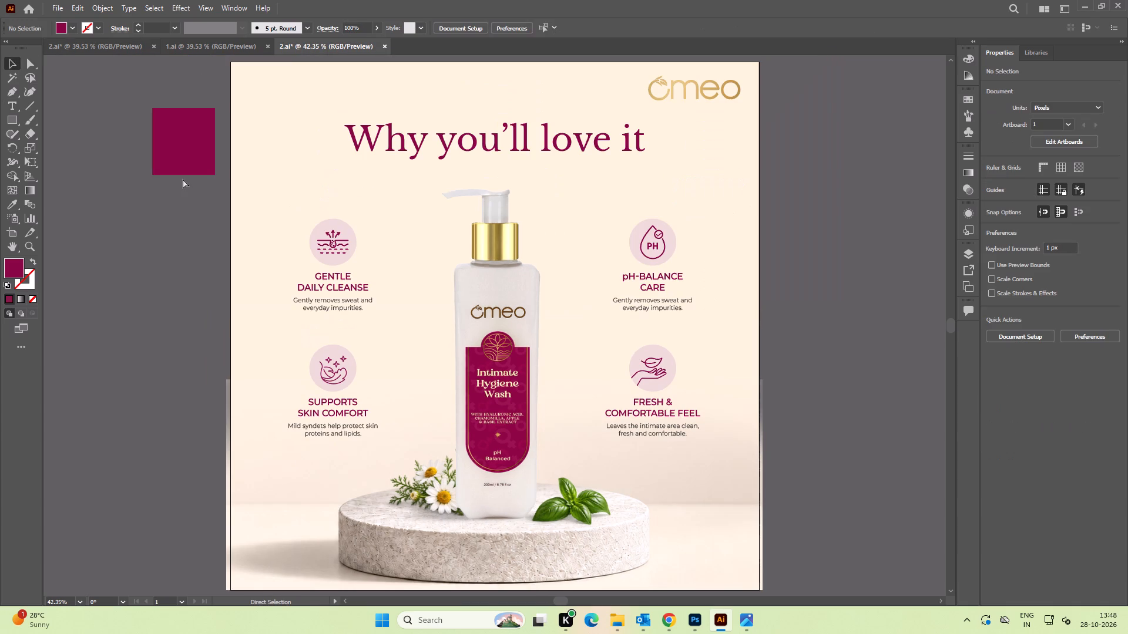
{"action": "key", "text": "ctrl+s"}
{"action": "key", "text": "ctrl+s"}
{"action": "key", "text": "ctrl+s"}
{"action": "key", "text": "ctrl+s"}
{"action": "key", "text": "ctrl+s"}
{"action": "key", "text": "ctrl+s"}
{"action": "key", "text": "ctrl+s"}
{"action": "key", "text": "ctrl+alt+shift+s"}
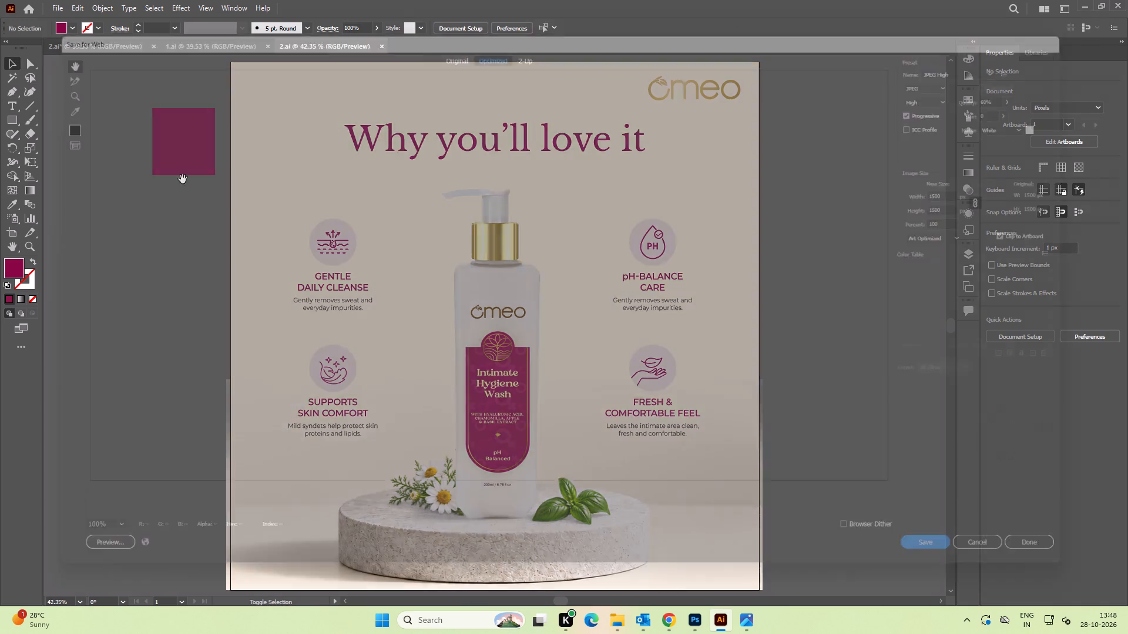
{"action": "left_click", "coordinate": [971, 565]}
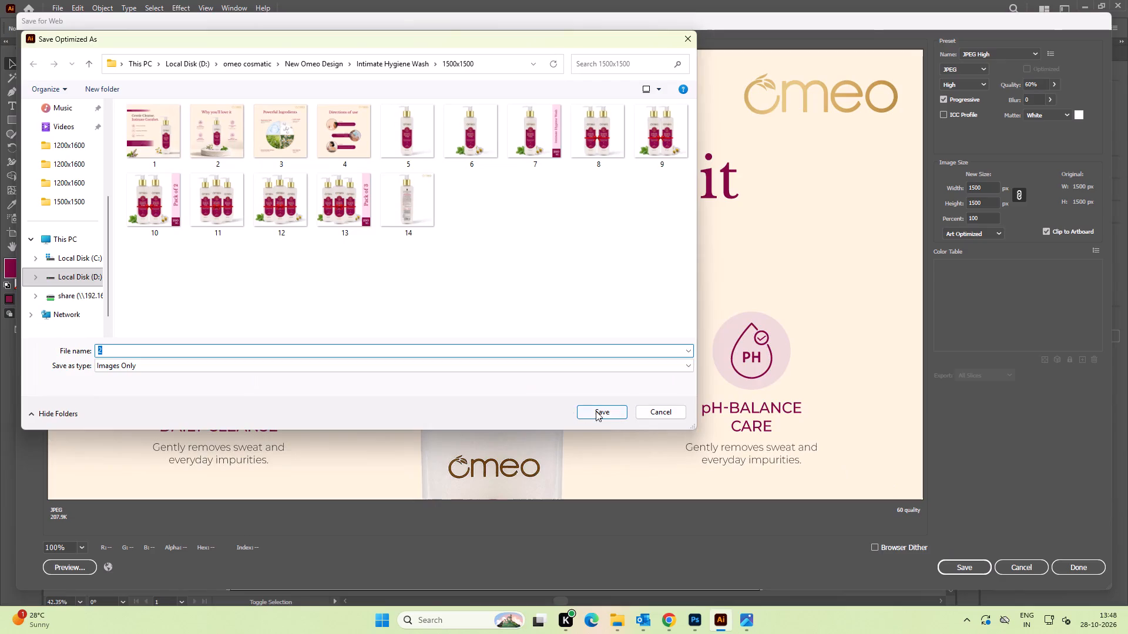
{"action": "left_click", "coordinate": [585, 405]}
{"action": "left_click", "coordinate": [425, 252]}
{"action": "key", "text": "ctrl+s"}
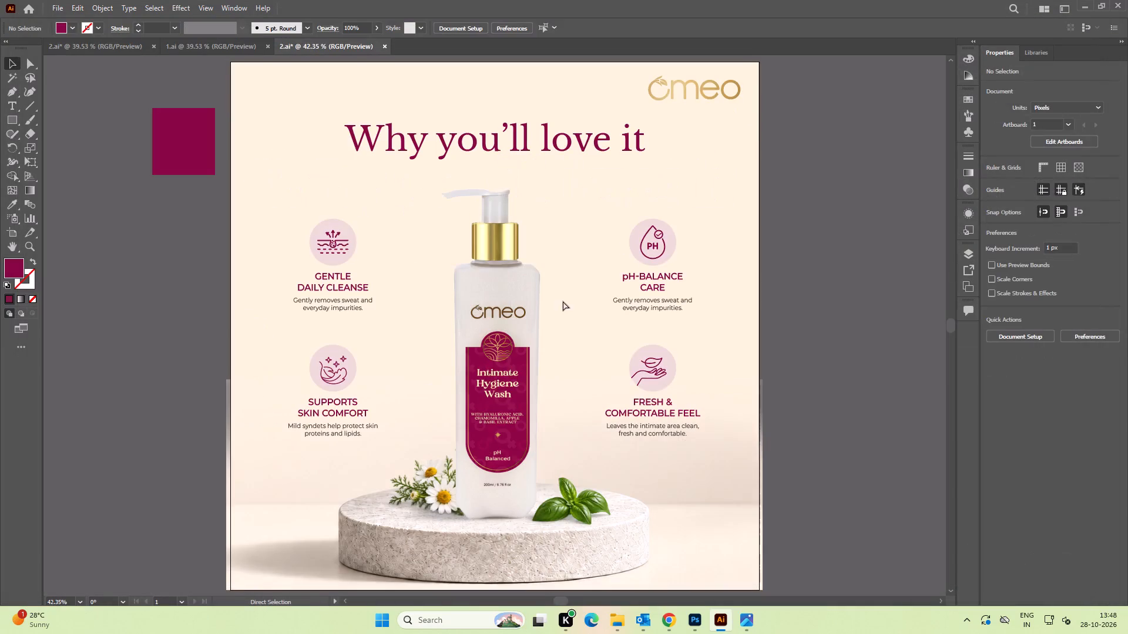
Close the corrected 1500x1500 2.ai "Why you'll love it" artwork.
{"action": "left_click", "coordinate": [382, 47]}
Switch to File Explorer and bring up the Intimate Hygiene Wash 1500x1500 folder with nothing selected.
{"action": "key", "text": "alt+Tab"}
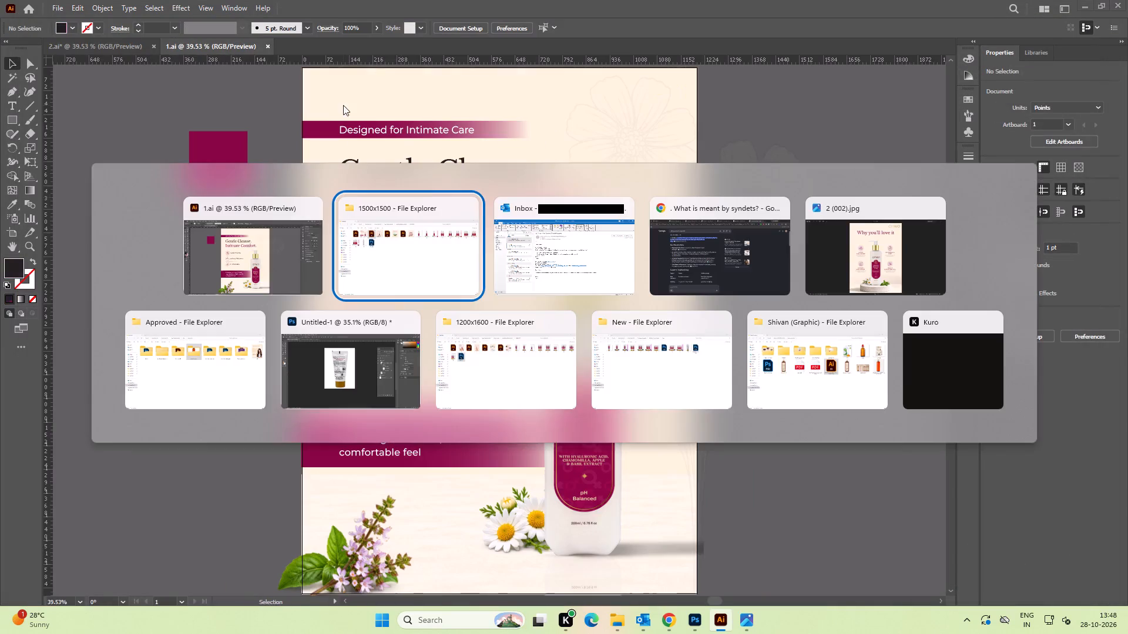
{"action": "left_click", "coordinate": [424, 258], "text": "alt"}
{"action": "left_click", "coordinate": [550, 286]}
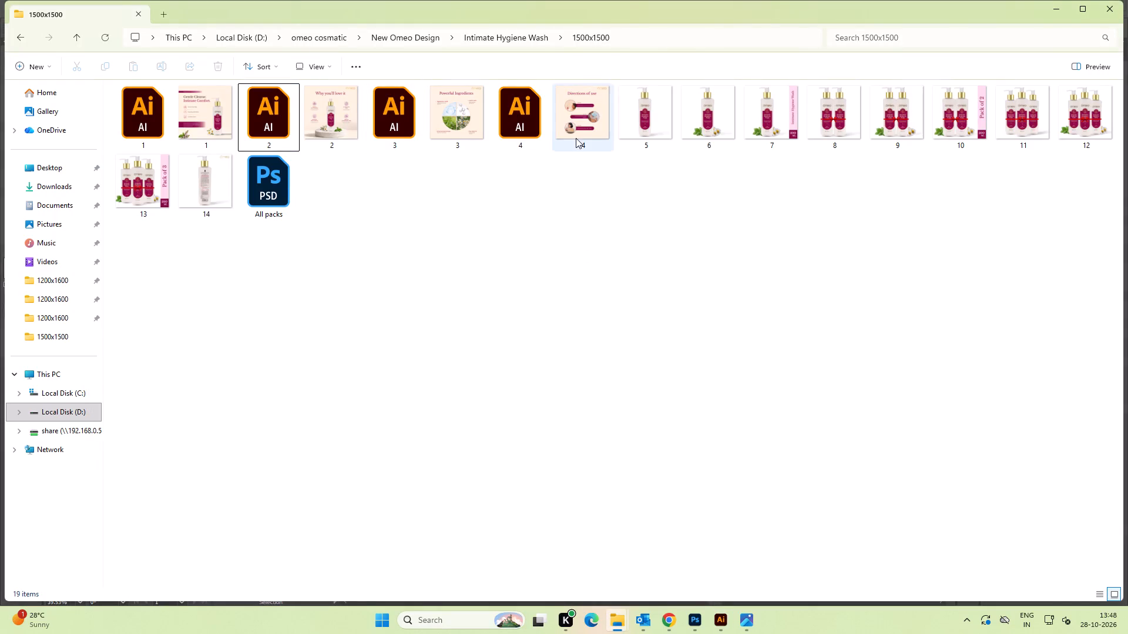
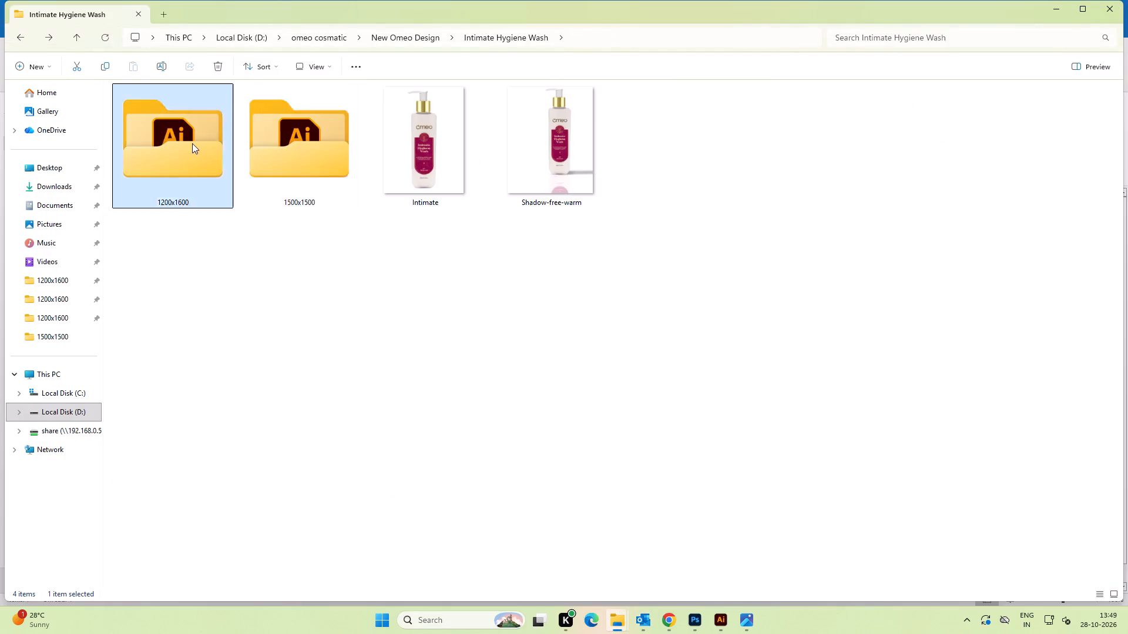
In the Intimate Hygiene Wash 1200x1600 folder, select the JPEG images 1 and 2 together.
{"action": "left_click_drag", "start_coordinate": [368, 295], "coordinate": [360, 288]}
{"action": "left_click", "coordinate": [194, 114]}
{"action": "left_click", "coordinate": [351, 186]}
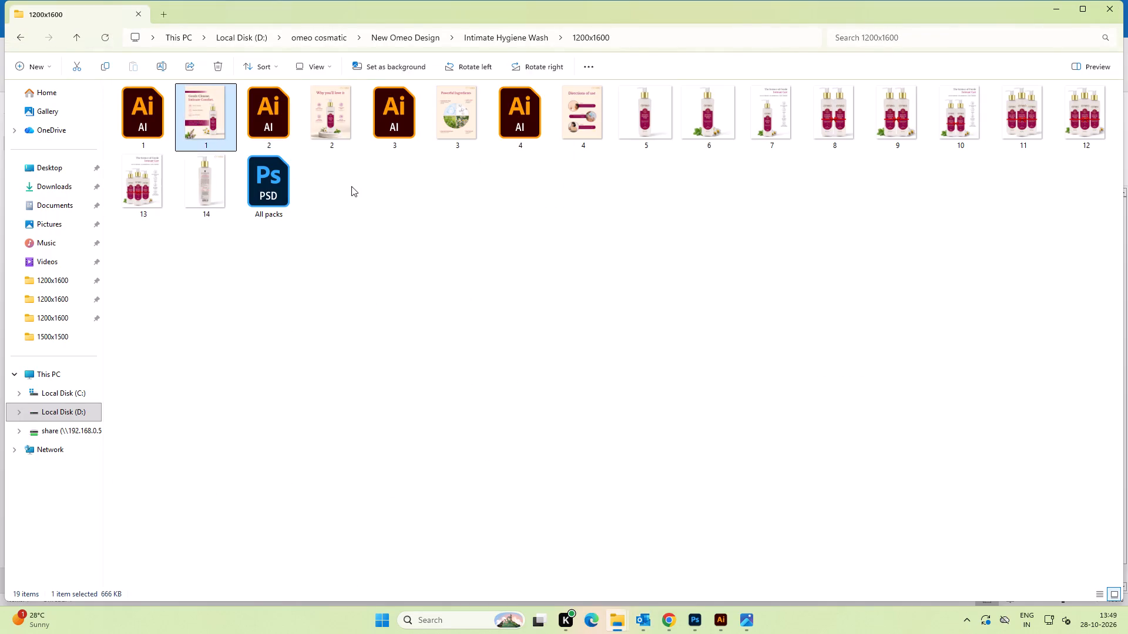
{"action": "left_click", "coordinate": [194, 119]}
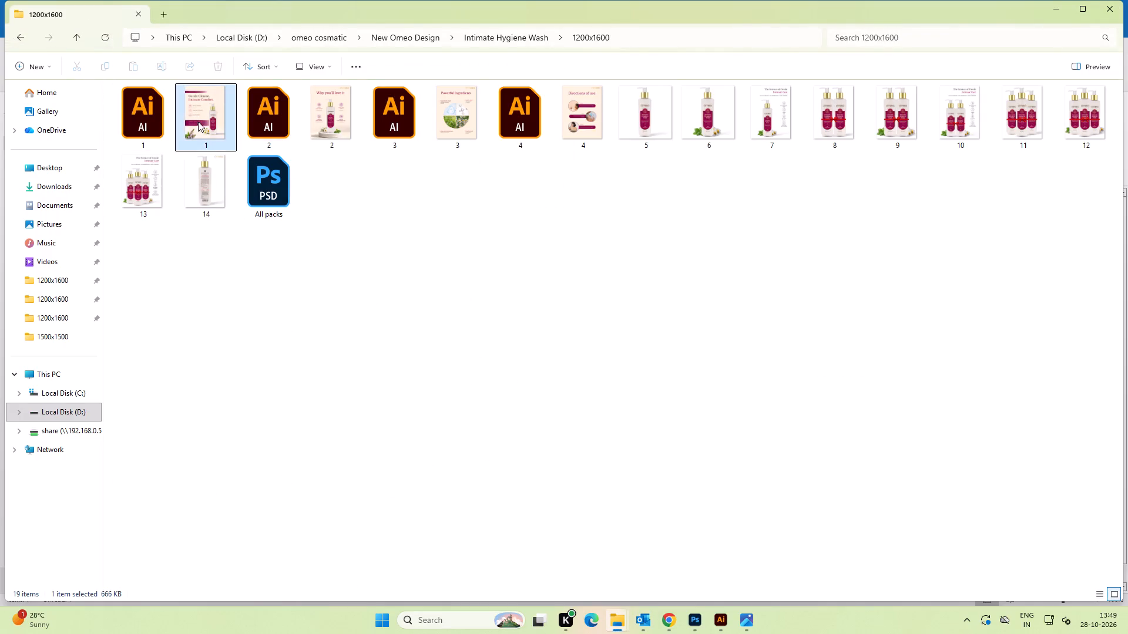
{"action": "left_click", "coordinate": [335, 123], "text": "ctrl"}
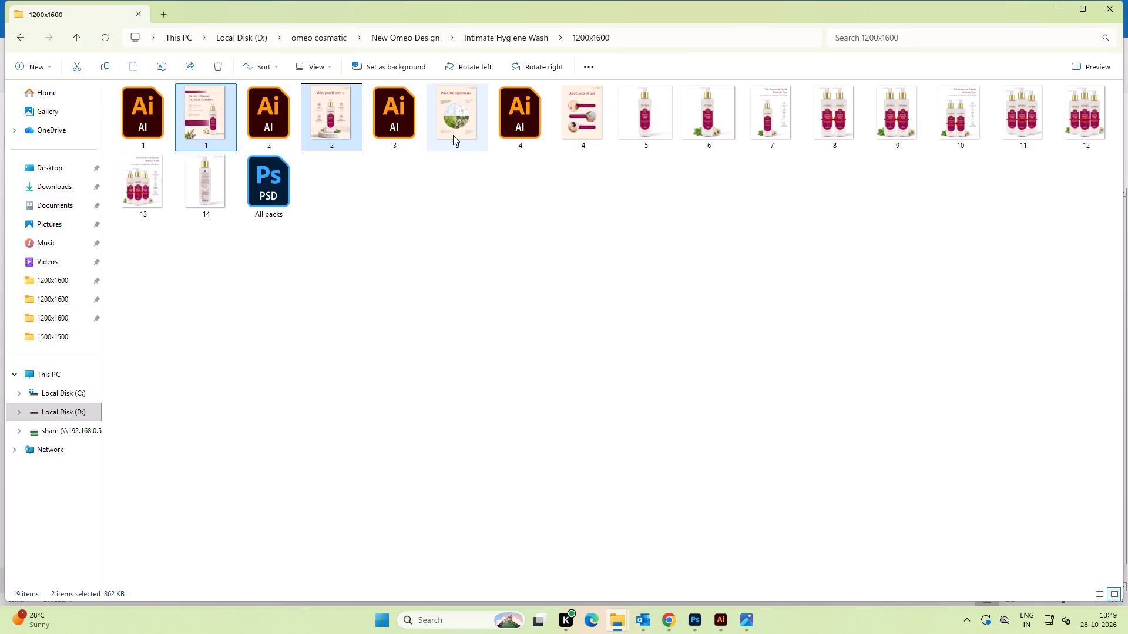
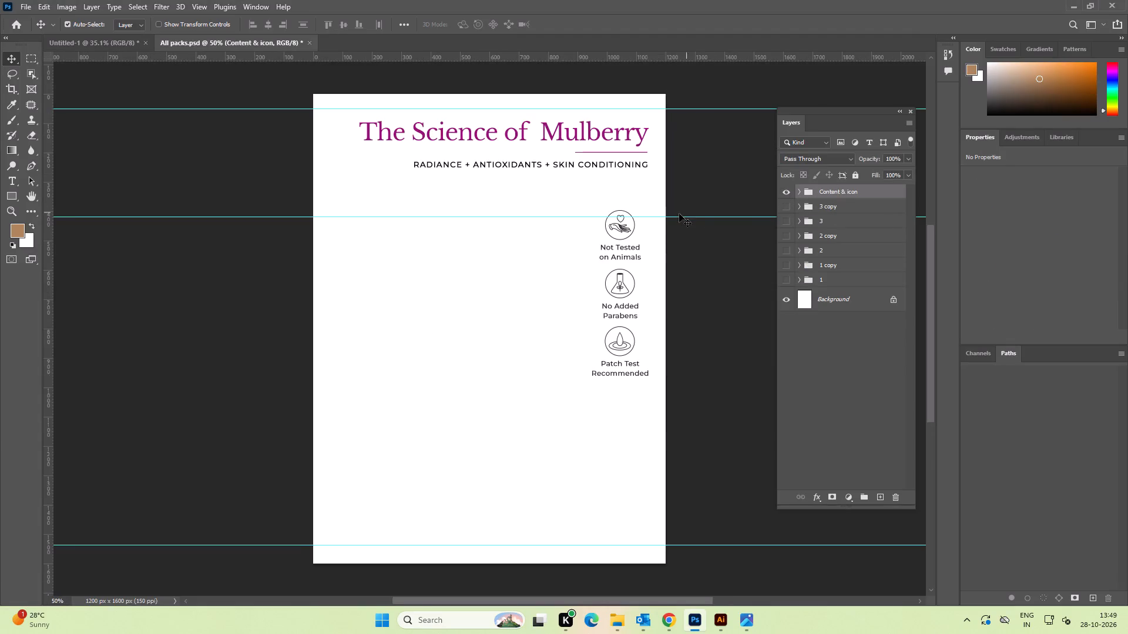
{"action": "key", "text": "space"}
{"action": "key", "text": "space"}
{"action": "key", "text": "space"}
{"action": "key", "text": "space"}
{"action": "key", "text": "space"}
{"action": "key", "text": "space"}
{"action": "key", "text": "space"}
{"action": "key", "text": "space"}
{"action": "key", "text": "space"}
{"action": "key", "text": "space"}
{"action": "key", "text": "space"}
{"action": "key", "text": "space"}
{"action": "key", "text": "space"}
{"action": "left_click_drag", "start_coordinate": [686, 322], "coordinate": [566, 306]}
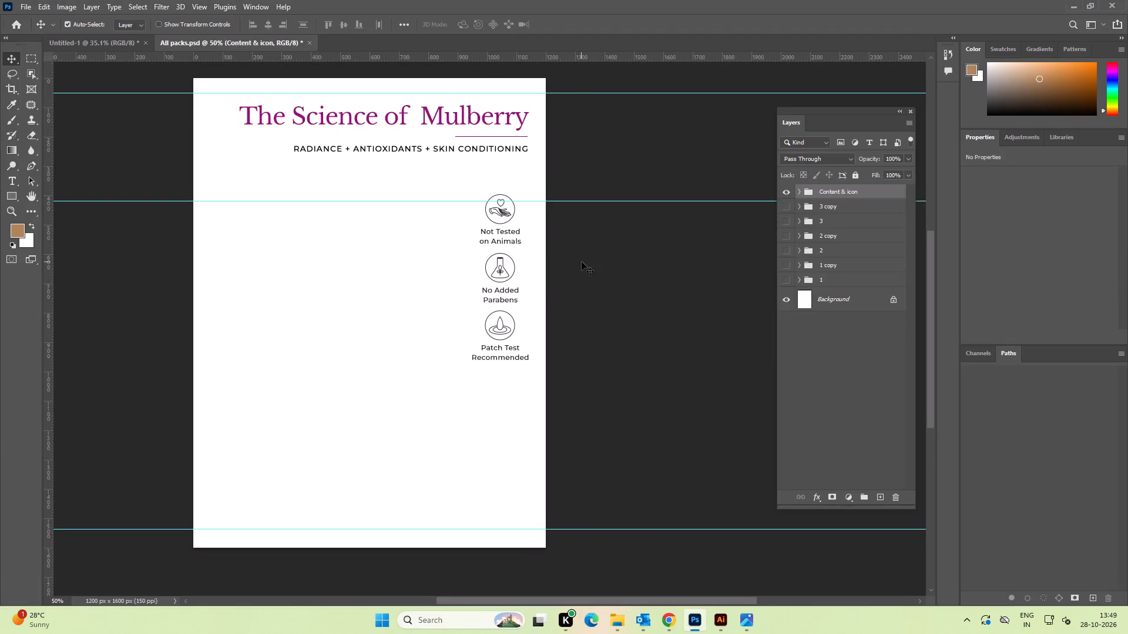
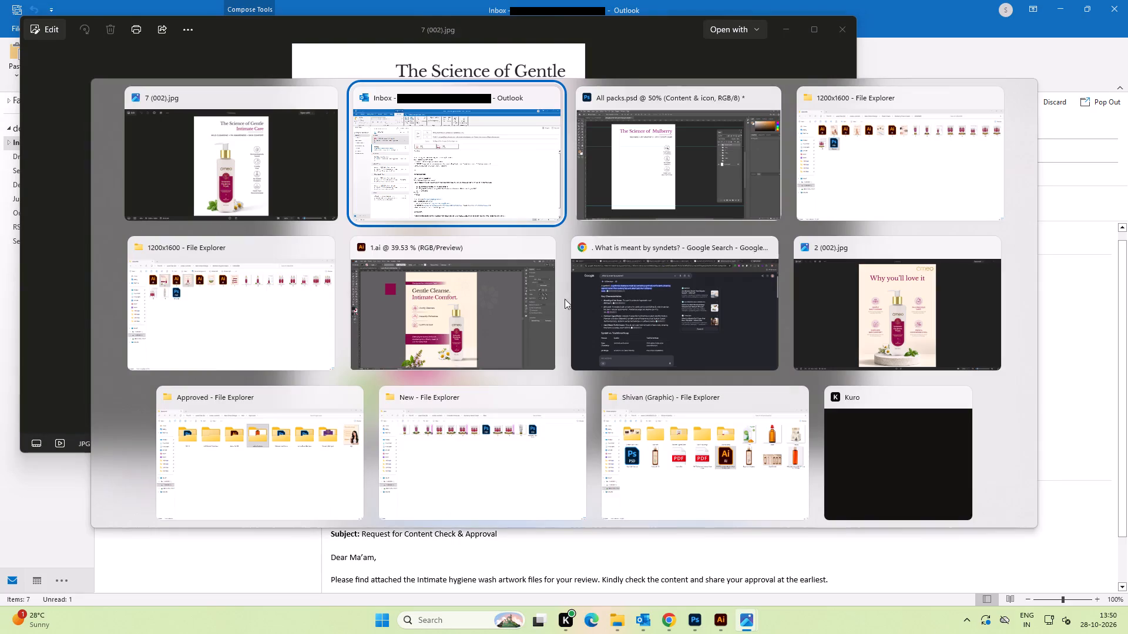
Close the Mulberry hand cream document All packs.psd in Photoshop.
{"action": "left_click", "coordinate": [888, 207], "text": "alt"}
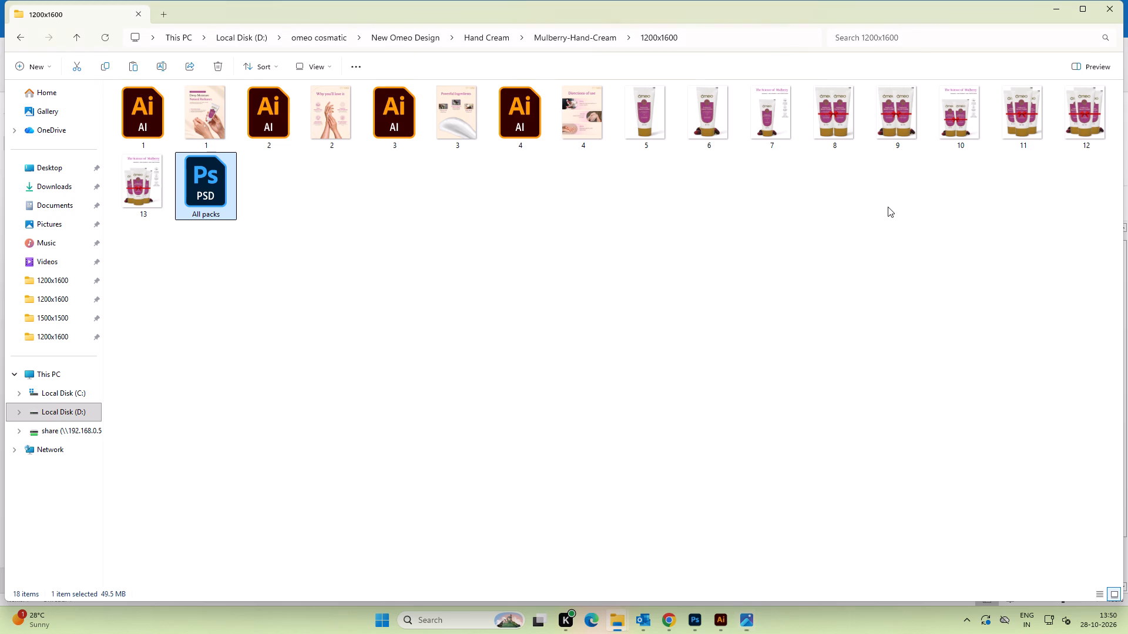
{"action": "key", "text": "BackSpace"}
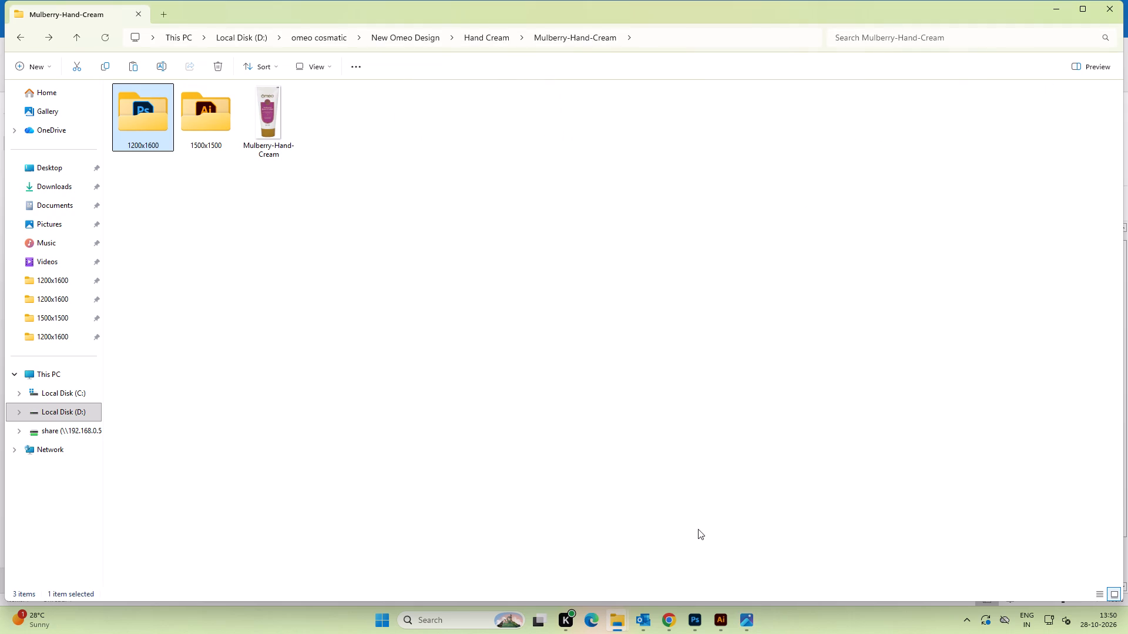
{"action": "left_click", "coordinate": [693, 627]}
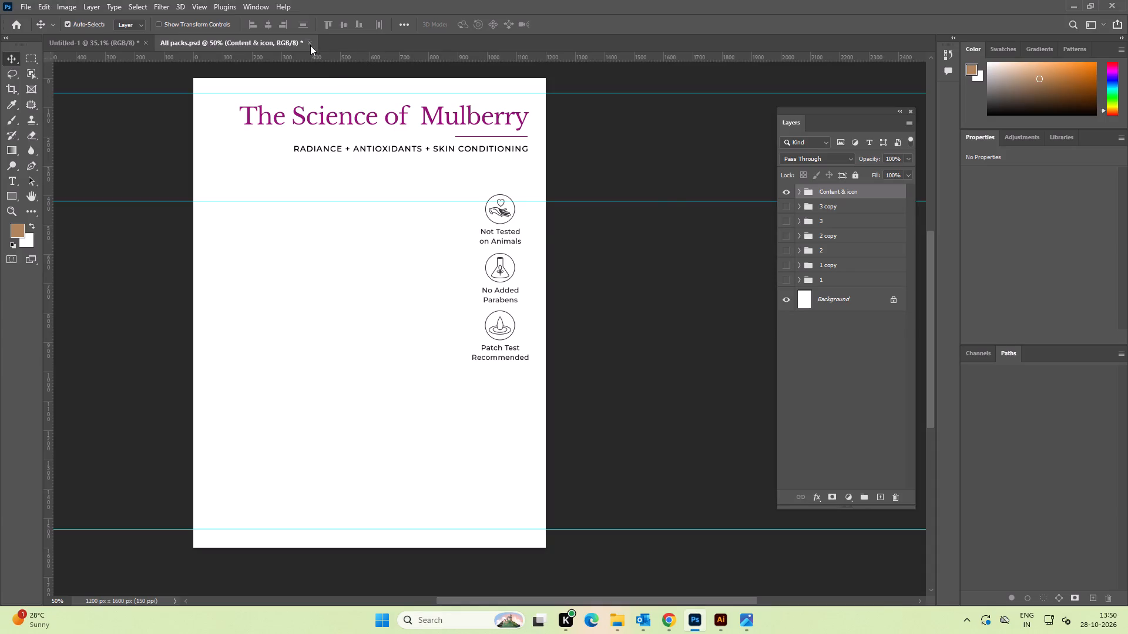
{"action": "left_click", "coordinate": [309, 41]}
{"action": "left_click", "coordinate": [565, 225]}
Open All packs.psd from the 1200x1600 folder inside New Omeo Design > Intimate Hygiene Wash.
{"action": "key", "text": "alt+Tab"}
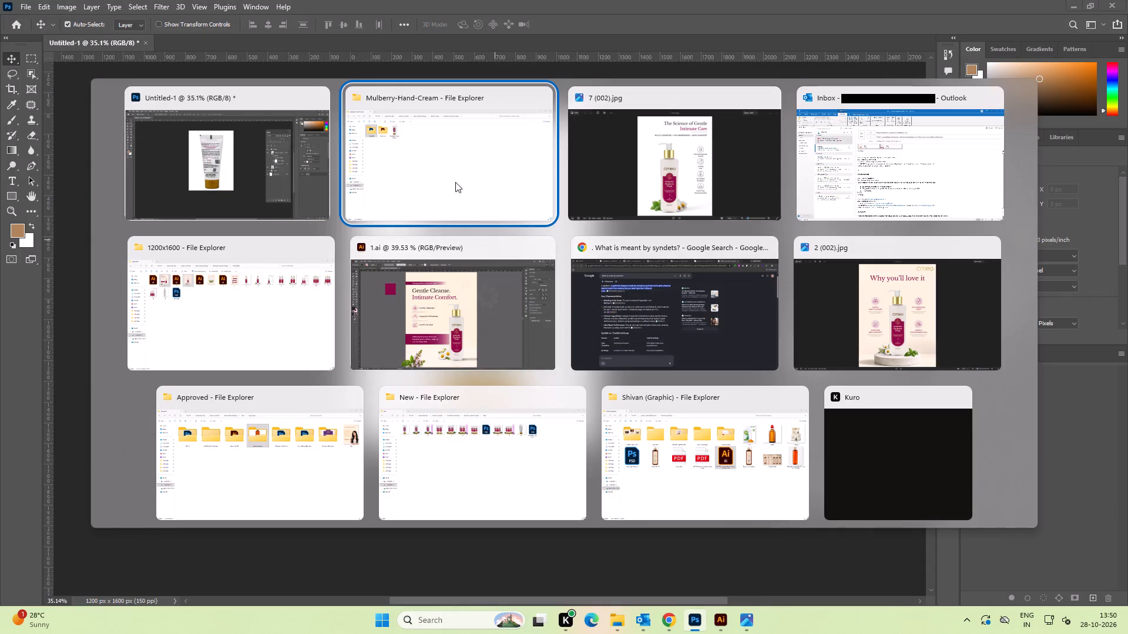
{"action": "left_click", "coordinate": [440, 180], "text": "alt"}
{"action": "key", "text": "BackSpace"}
{"action": "key", "text": "BackSpace"}
{"action": "double_click", "coordinate": [514, 350]}
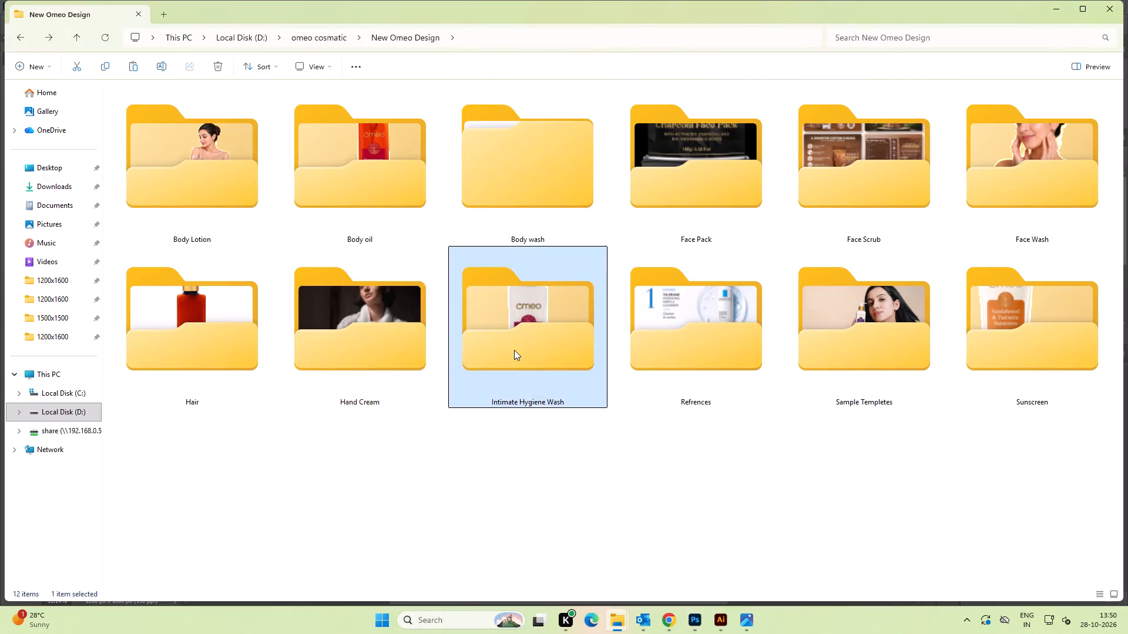
{"action": "double_click", "coordinate": [206, 133]}
{"action": "double_click", "coordinate": [256, 197]}
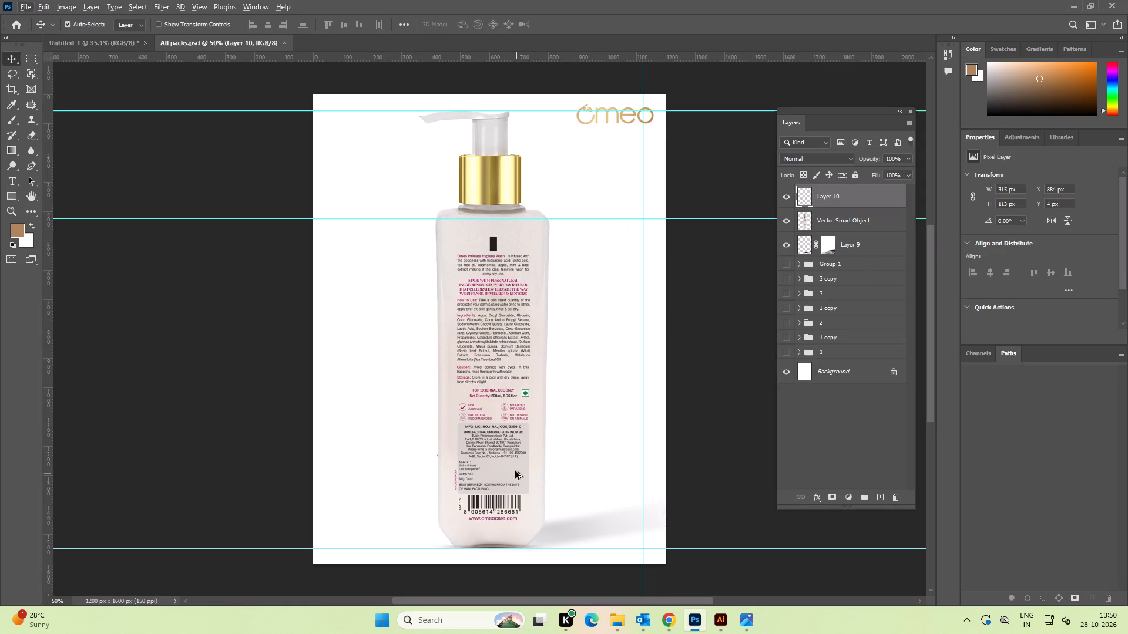
Examine the claim icons and printed text on the bottle's back label up close.
{"action": "scroll", "coordinate": [511, 461], "scroll_direction": "up", "scroll_amount": 12, "text": "alt"}
{"action": "scroll", "coordinate": [493, 400], "scroll_direction": "down", "scroll_amount": 1, "text": "alt"}
{"action": "scroll", "coordinate": [493, 400], "scroll_direction": "up", "scroll_amount": 9, "text": "alt"}
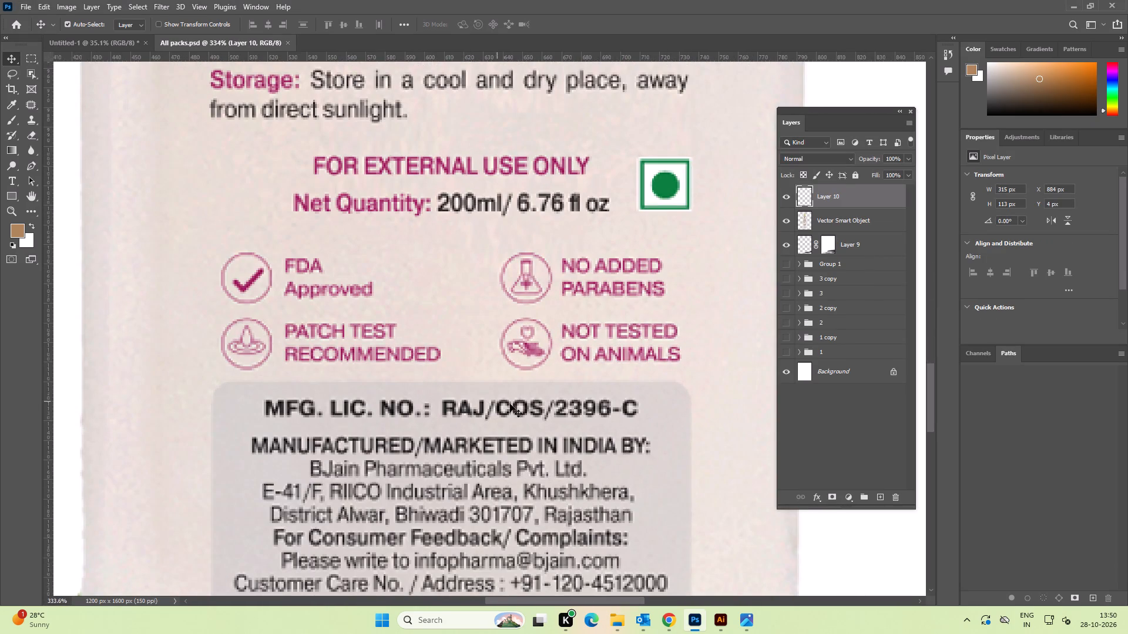
{"action": "key", "text": "space"}
{"action": "key", "text": "space"}
{"action": "key", "text": "space"}
{"action": "key", "text": "space"}
{"action": "left_click_drag", "start_coordinate": [520, 404], "coordinate": [513, 401]}
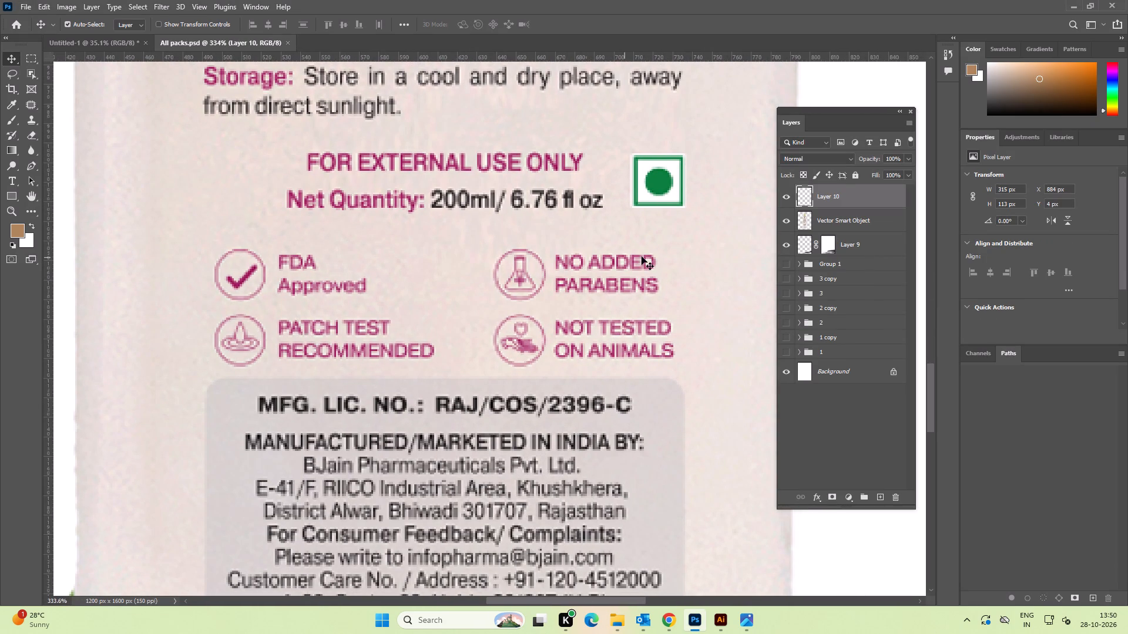
{"action": "scroll", "coordinate": [694, 255], "scroll_direction": "down", "scroll_amount": 8, "text": "alt"}
{"action": "scroll", "coordinate": [662, 246], "scroll_direction": "up", "scroll_amount": 1, "text": "alt"}
{"action": "scroll", "coordinate": [662, 246], "scroll_direction": "down", "scroll_amount": 1, "text": "alt"}
{"action": "scroll", "coordinate": [662, 246], "scroll_direction": "up", "scroll_amount": 1, "text": "alt"}
{"action": "scroll", "coordinate": [662, 246], "scroll_direction": "down", "scroll_amount": 2, "text": "alt"}
{"action": "key", "text": "space"}
{"action": "left_click_drag", "start_coordinate": [654, 231], "coordinate": [500, 341]}
{"action": "scroll", "coordinate": [522, 301], "scroll_direction": "down", "scroll_amount": 12, "text": "alt"}
{"action": "key", "text": "space"}
{"action": "left_click_drag", "start_coordinate": [497, 246], "coordinate": [433, 310]}
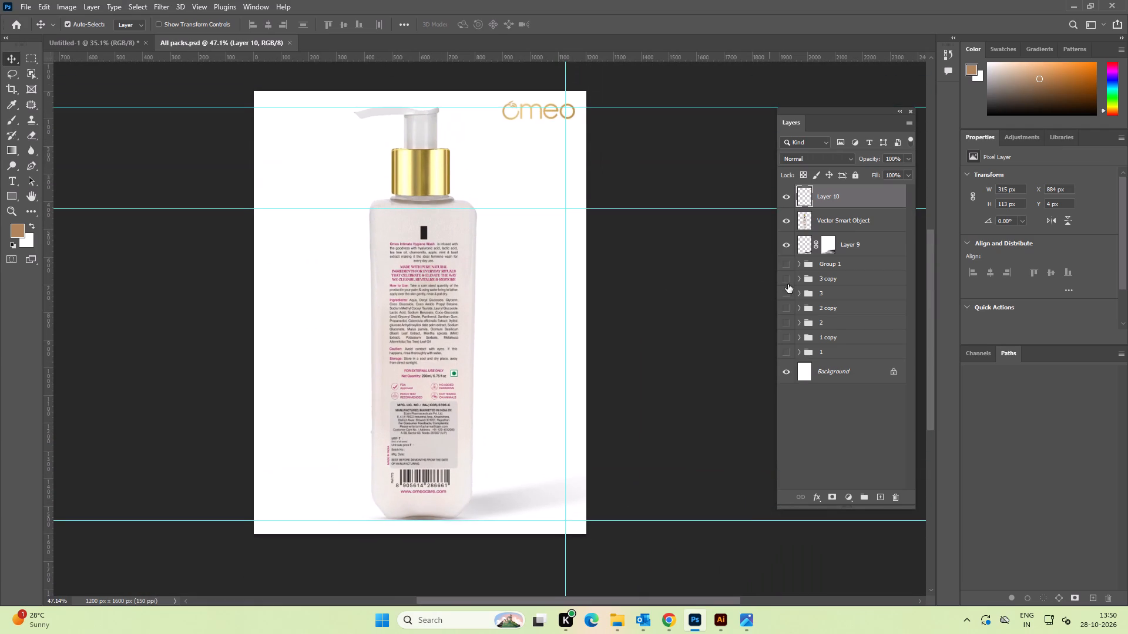
Group Layer 10, the Vector Smart Object and Layer 9, and name the group "Back".
{"action": "left_click", "coordinate": [854, 249]}
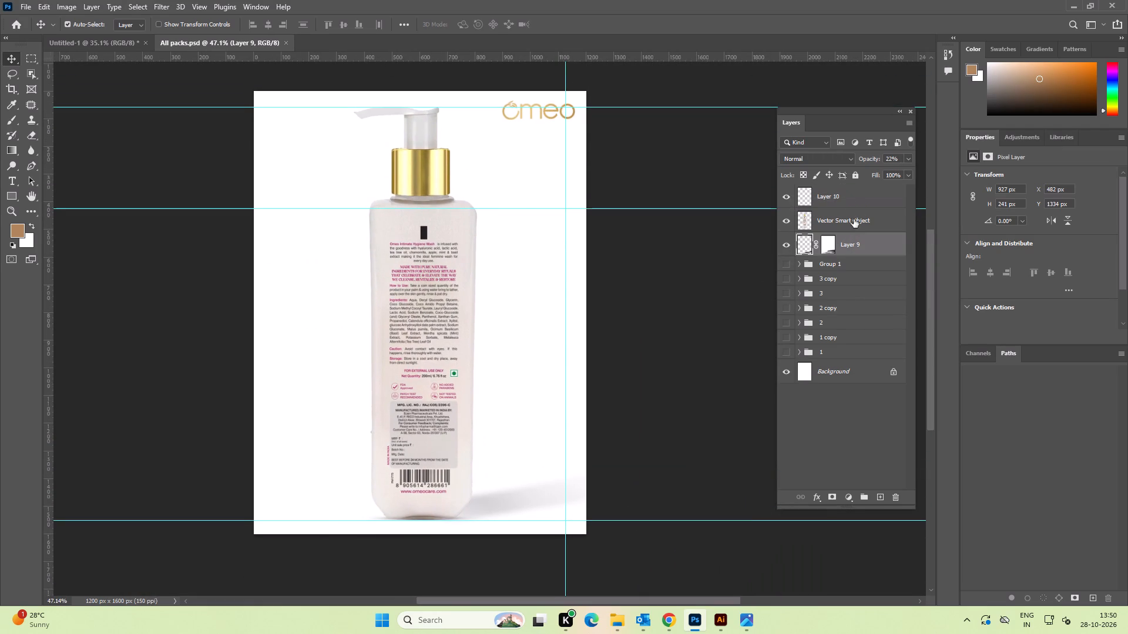
{"action": "left_click", "coordinate": [851, 194], "text": "ctrl"}
{"action": "left_click_drag", "start_coordinate": [710, 242], "coordinate": [716, 242]}
{"action": "left_click", "coordinate": [862, 237]}
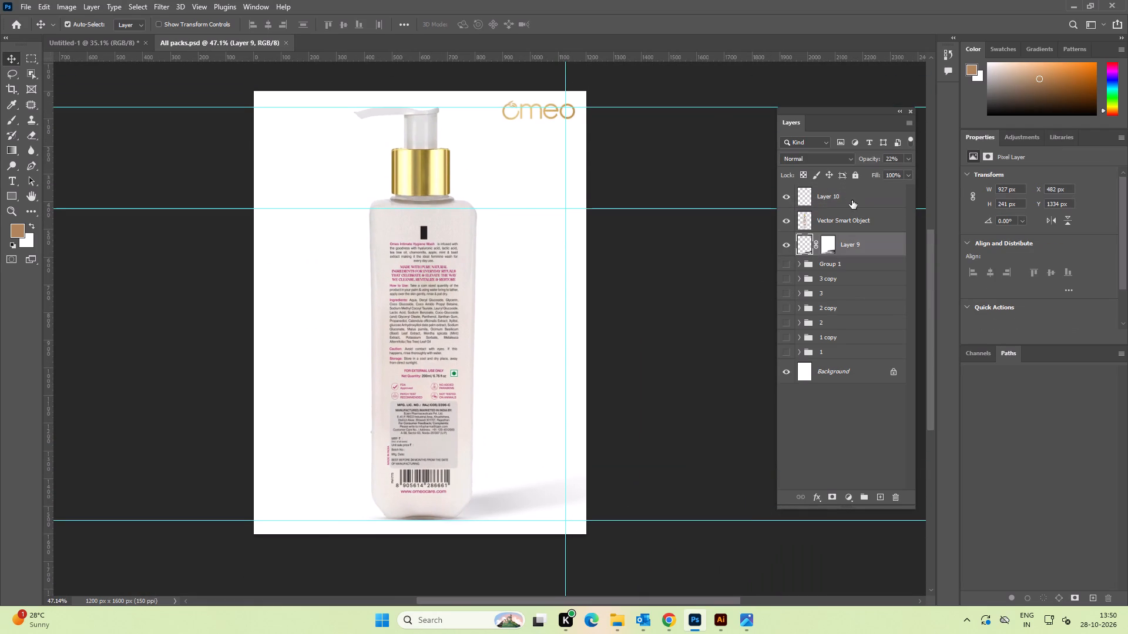
{"action": "left_click", "coordinate": [851, 193], "text": "shift"}
{"action": "key", "text": "ctrl+g"}
{"action": "double_click", "coordinate": [832, 192]}
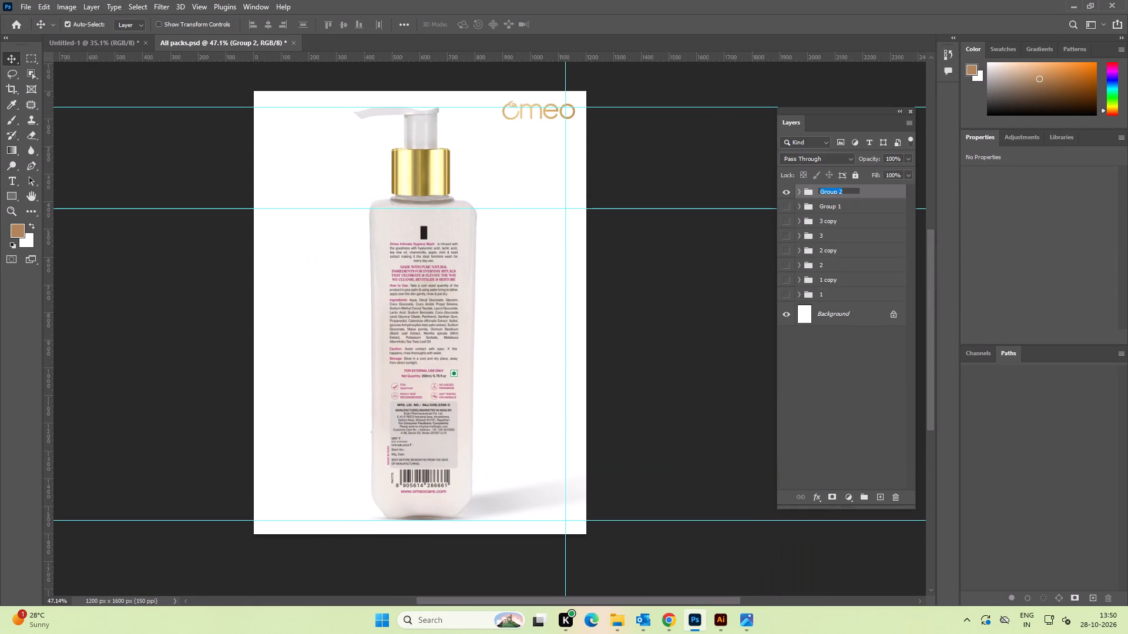
{"action": "type", "text": "Ba"}
{"action": "type", "text": "ck"}
{"action": "key", "text": "Return"}
Make Group 1, holding the heading and claim icons, visible together with the Back group.
{"action": "left_click", "coordinate": [731, 241]}
{"action": "left_click", "coordinate": [787, 192]}
{"action": "left_click", "coordinate": [787, 204]}
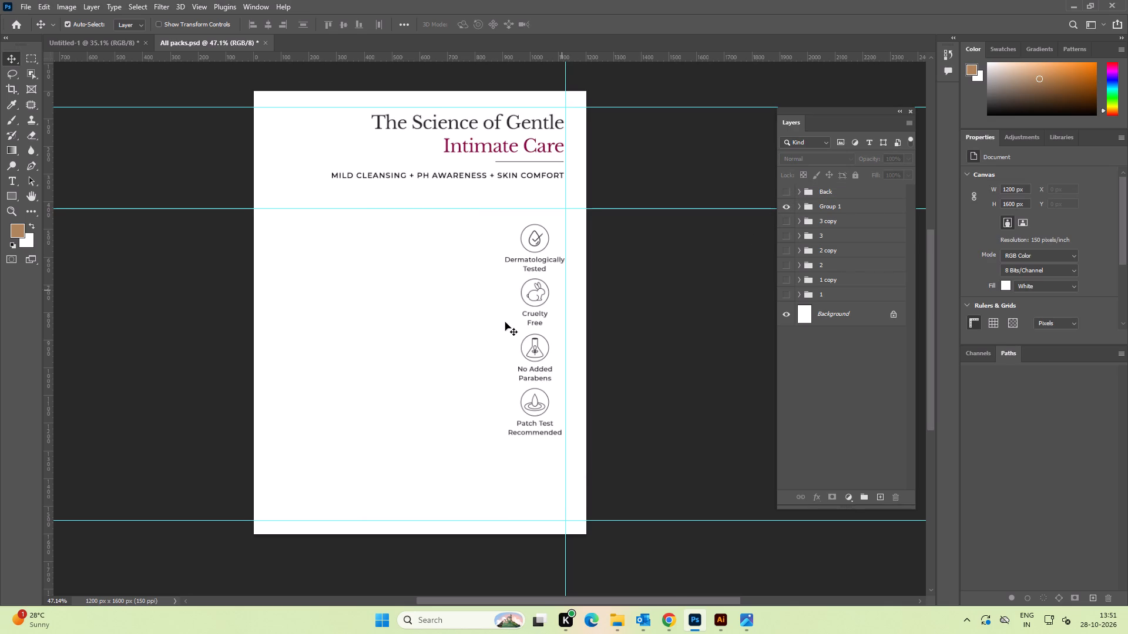
{"action": "scroll", "coordinate": [500, 327], "scroll_direction": "up", "scroll_amount": 7, "text": "alt"}
{"action": "key", "text": "space"}
{"action": "key", "text": "space"}
{"action": "left_click_drag", "start_coordinate": [473, 373], "coordinate": [478, 324]}
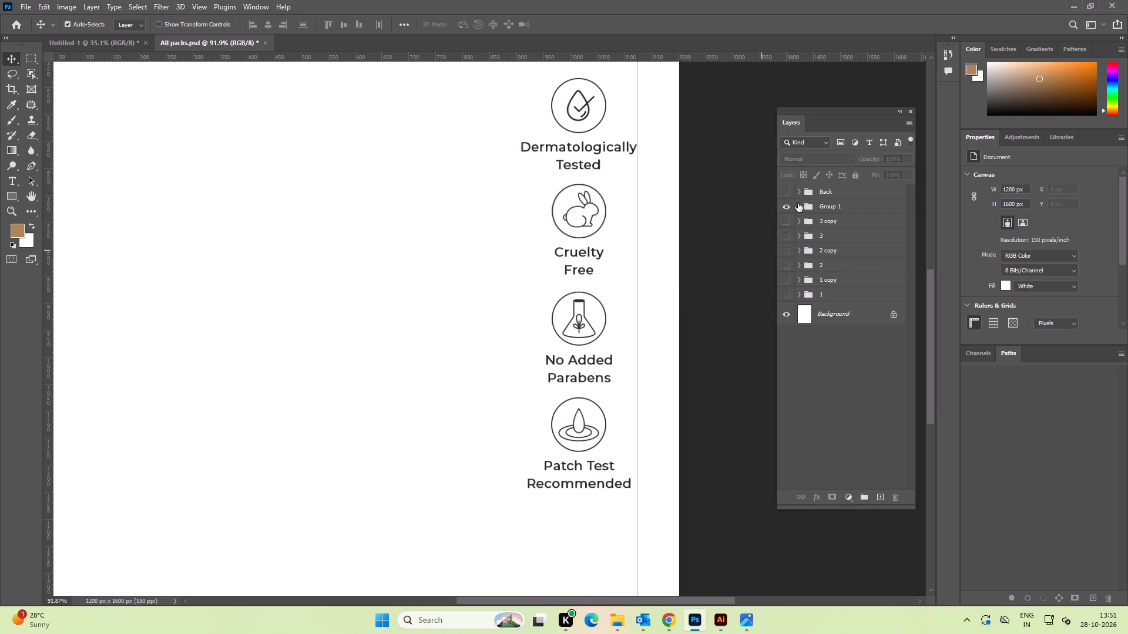
{"action": "left_click", "coordinate": [789, 195]}
Compare the claims printed on the back label with the four icon claims beside the bottle.
{"action": "scroll", "coordinate": [402, 321], "scroll_direction": "down", "scroll_amount": 1, "text": "alt"}
{"action": "key", "text": "space"}
{"action": "key", "text": "space"}
{"action": "key", "text": "space"}
{"action": "key", "text": "space"}
{"action": "key", "text": "space"}
{"action": "key", "text": "space"}
{"action": "key", "text": "space"}
{"action": "key", "text": "space"}
{"action": "key", "text": "space"}
{"action": "key", "text": "space"}
{"action": "key", "text": "space"}
{"action": "key", "text": "space"}
{"action": "key", "text": "space"}
{"action": "key", "text": "space"}
{"action": "left_click_drag", "start_coordinate": [407, 360], "coordinate": [391, 298]}
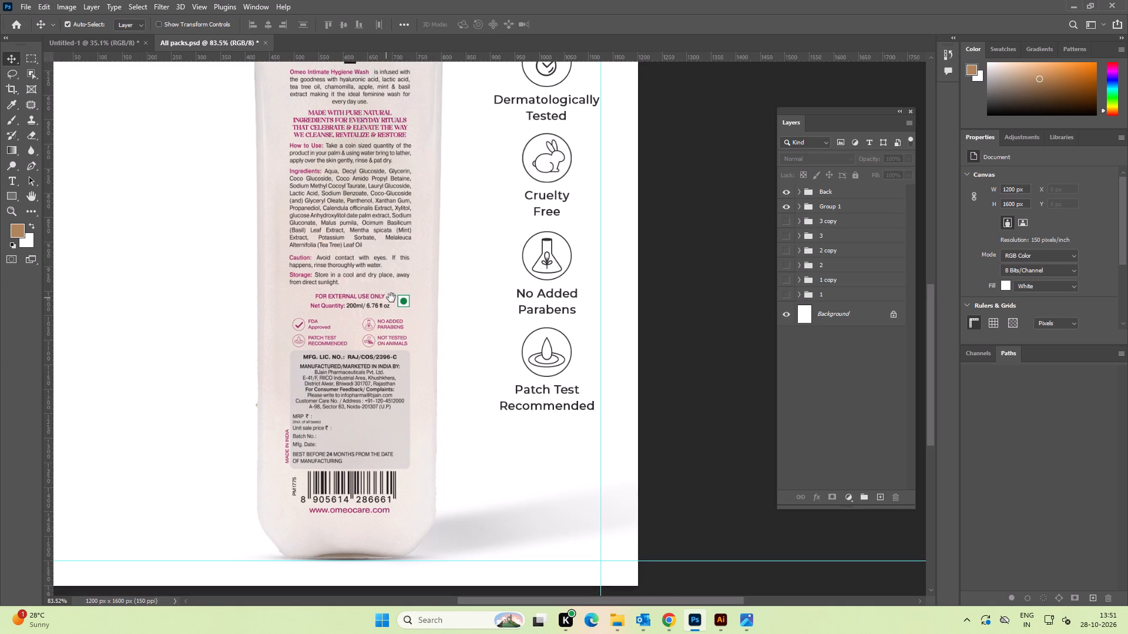
{"action": "left_click_drag", "start_coordinate": [391, 298], "coordinate": [391, 304]}
{"action": "scroll", "coordinate": [401, 370], "scroll_direction": "up", "scroll_amount": 2}
{"action": "key", "text": "space"}
{"action": "key", "text": "space"}
{"action": "key", "text": "space"}
{"action": "key", "text": "space"}
{"action": "key", "text": "space"}
{"action": "key", "text": "space"}
{"action": "key", "text": "space"}
{"action": "key", "text": "space"}
{"action": "key", "text": "space"}
{"action": "key", "text": "space"}
{"action": "left_click_drag", "start_coordinate": [437, 298], "coordinate": [444, 350]}
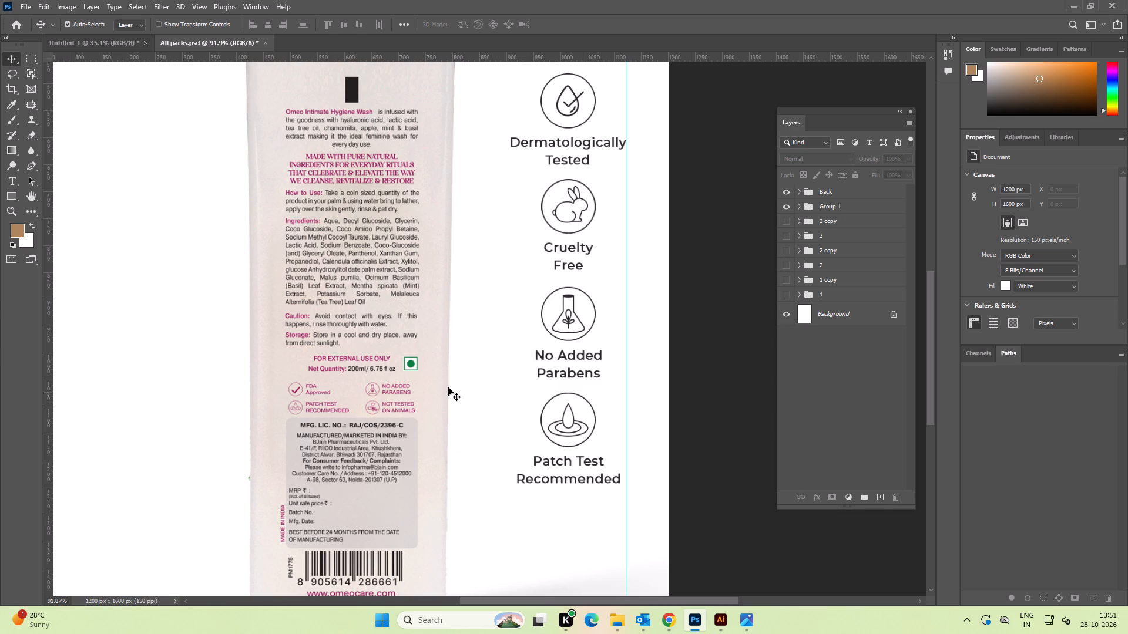
{"action": "key", "text": "space"}
{"action": "key", "text": "space"}
{"action": "key", "text": "space"}
{"action": "key", "text": "space"}
{"action": "key", "text": "space"}
{"action": "key", "text": "space"}
{"action": "key", "text": "space"}
{"action": "key", "text": "space"}
{"action": "key", "text": "space"}
{"action": "key", "text": "space"}
{"action": "key", "text": "space"}
{"action": "key", "text": "space"}
{"action": "key", "text": "space"}
{"action": "key", "text": "space"}
{"action": "left_click_drag", "start_coordinate": [478, 333], "coordinate": [475, 393]}
{"action": "scroll", "coordinate": [567, 278], "scroll_direction": "up", "scroll_amount": 3, "text": "alt"}
{"action": "key", "text": "space"}
{"action": "key", "text": "space"}
{"action": "left_click_drag", "start_coordinate": [565, 289], "coordinate": [554, 291]}
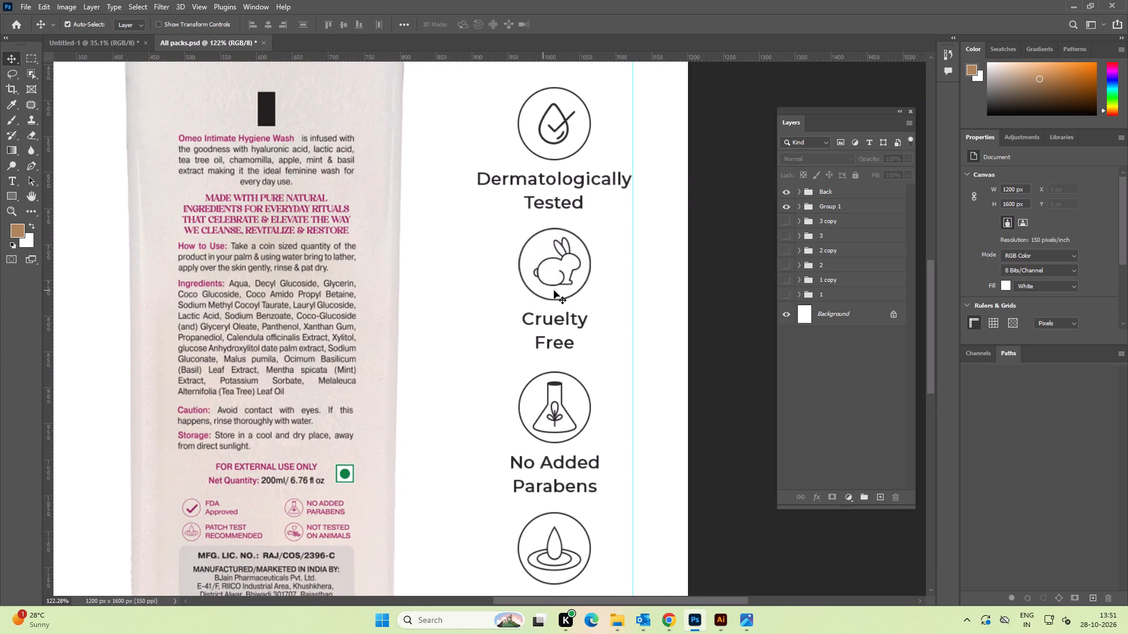
Open the PDF PM10154_Charcoal face scrub 100g_CC from omeo cosmatic > Artworks > Face Scrub > Charcoal face scrub on drive D.
{"action": "key", "text": "alt+Tab"}
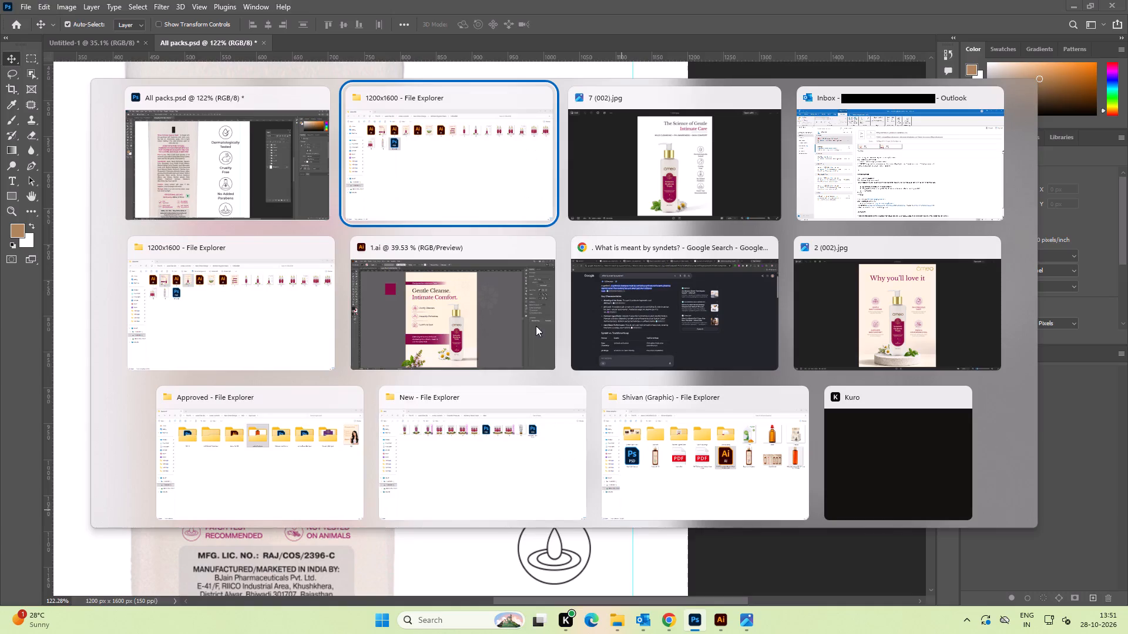
{"action": "left_click", "coordinate": [221, 328], "text": "alt"}
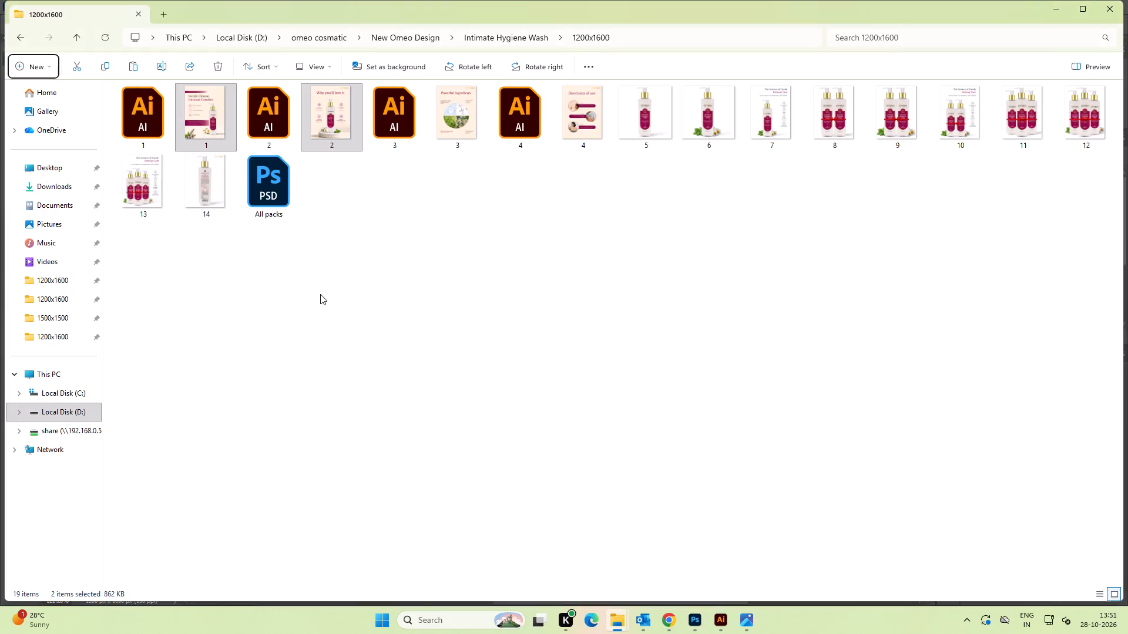
{"action": "key", "text": "super+e"}
{"action": "left_click", "coordinate": [38, 407]}
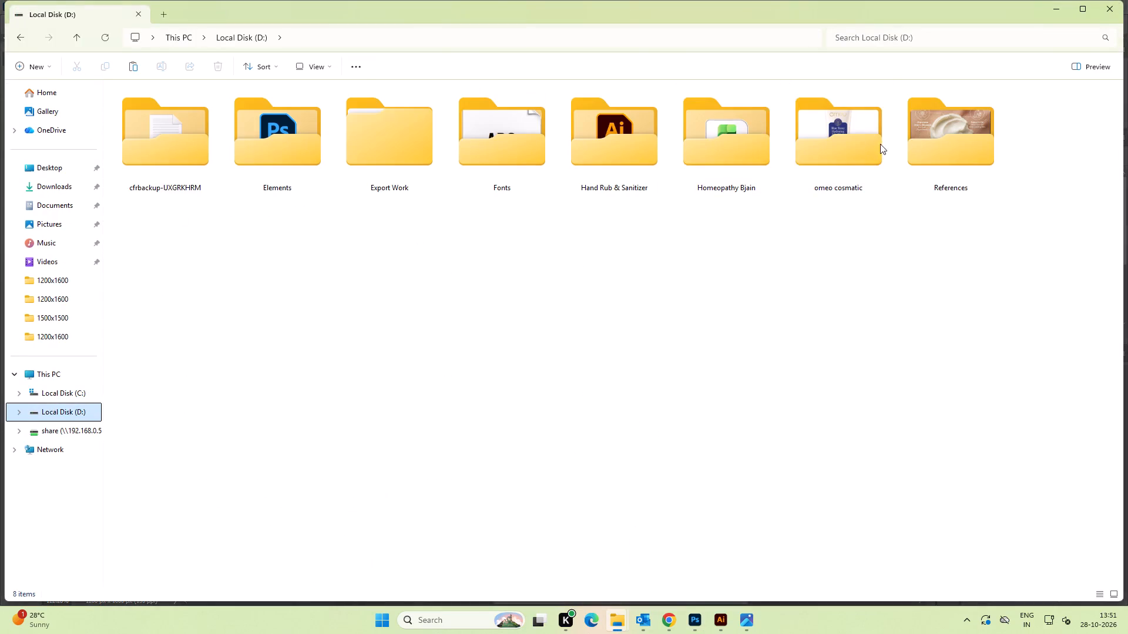
{"action": "left_click", "coordinate": [841, 145]}
{"action": "double_click", "coordinate": [841, 145]}
{"action": "left_click", "coordinate": [338, 161]}
{"action": "left_click_drag", "start_coordinate": [433, 148], "coordinate": [428, 148]}
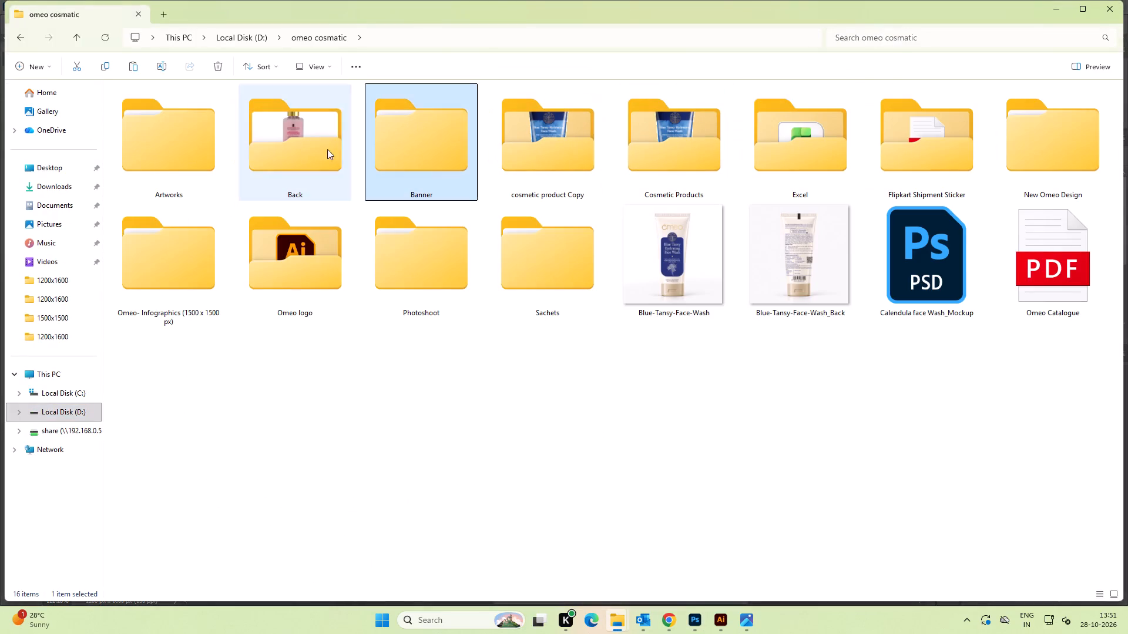
{"action": "double_click", "coordinate": [192, 145]}
{"action": "double_click", "coordinate": [164, 127]}
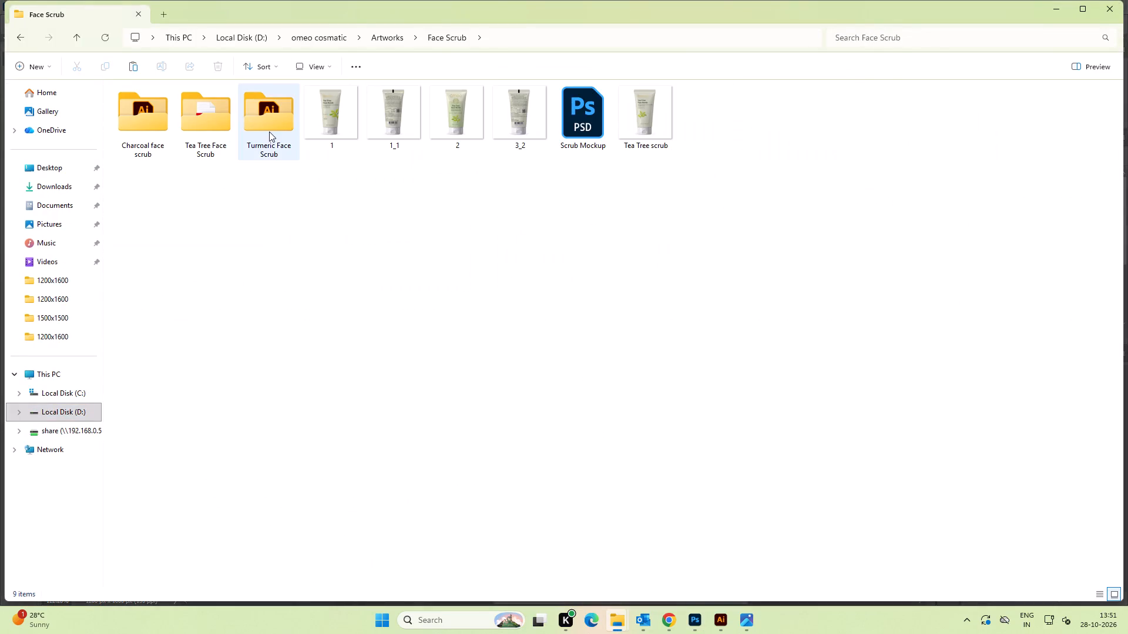
{"action": "double_click", "coordinate": [148, 124]}
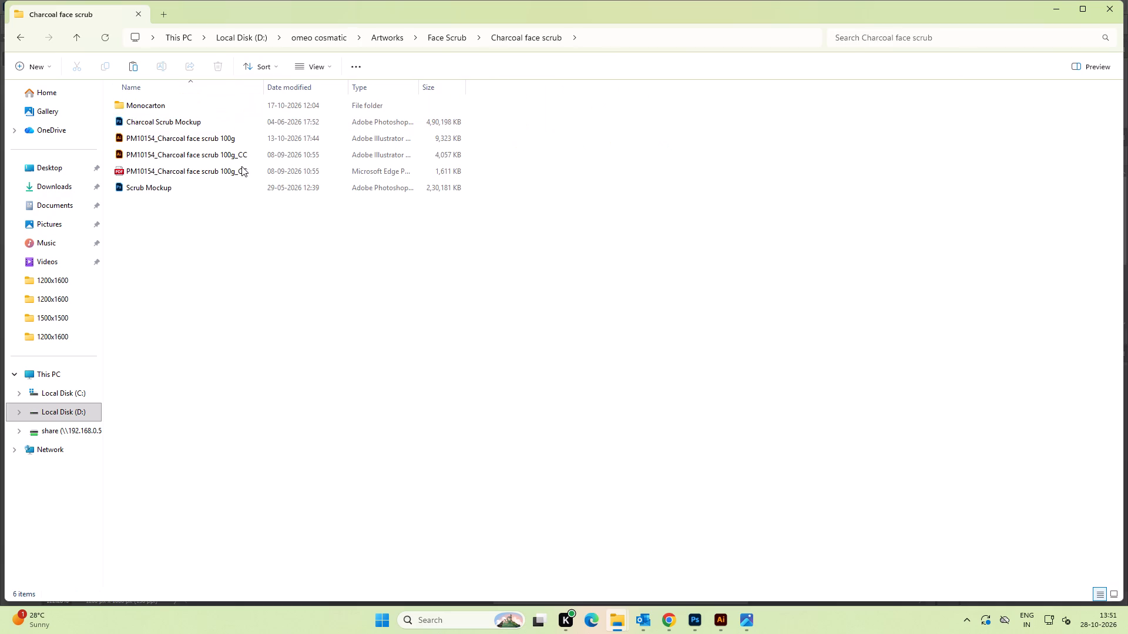
{"action": "double_click", "coordinate": [219, 168]}
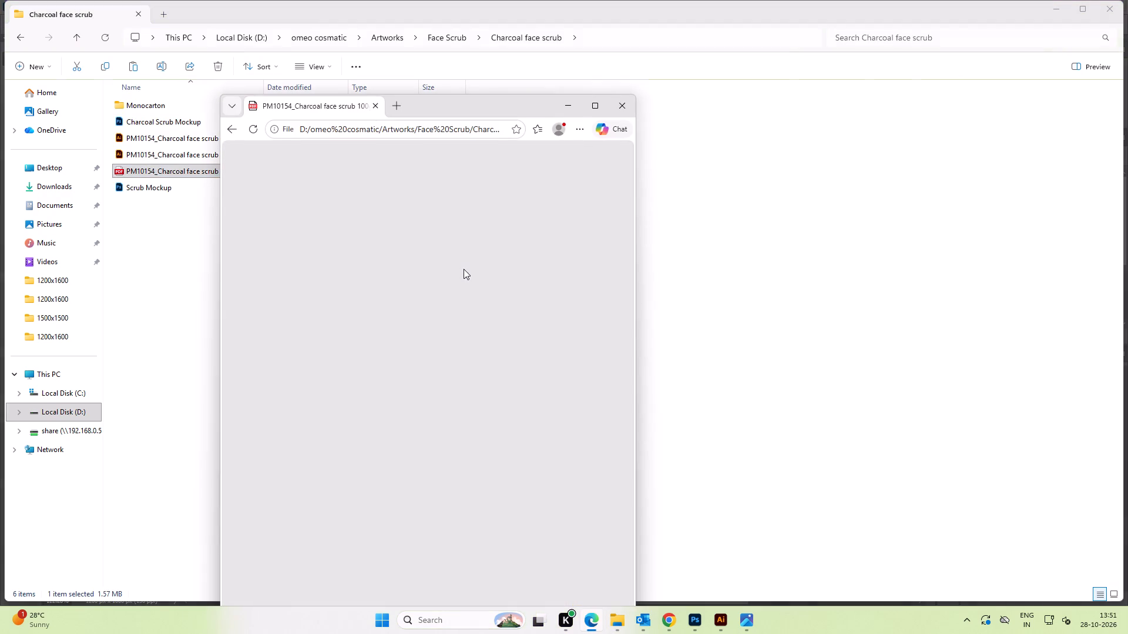
Examine the claim icons and wording on the charcoal face scrub label in the PDF, and close it.
{"action": "left_click_drag", "start_coordinate": [499, 396], "coordinate": [501, 353]}
{"action": "scroll", "coordinate": [488, 407], "scroll_direction": "up", "scroll_amount": 6, "text": "alt"}
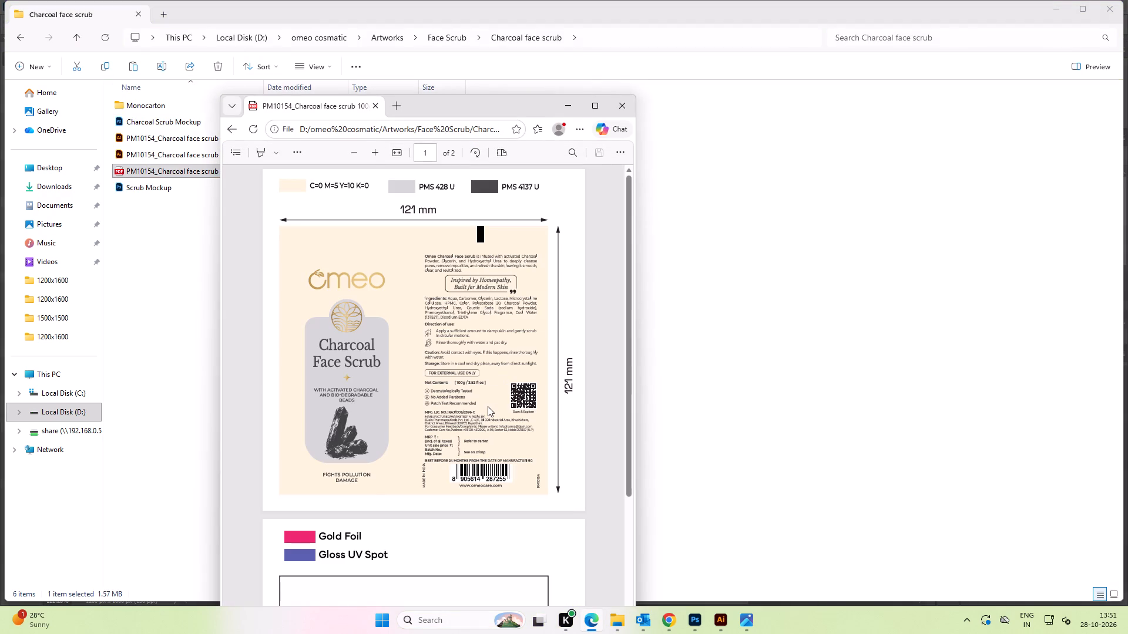
{"action": "scroll", "coordinate": [488, 406], "scroll_direction": "up", "scroll_amount": 1, "text": "alt"}
{"action": "scroll", "coordinate": [492, 406], "scroll_direction": "up", "scroll_amount": 4, "text": "ctrl"}
{"action": "left_click_drag", "start_coordinate": [378, 347], "coordinate": [521, 407]}
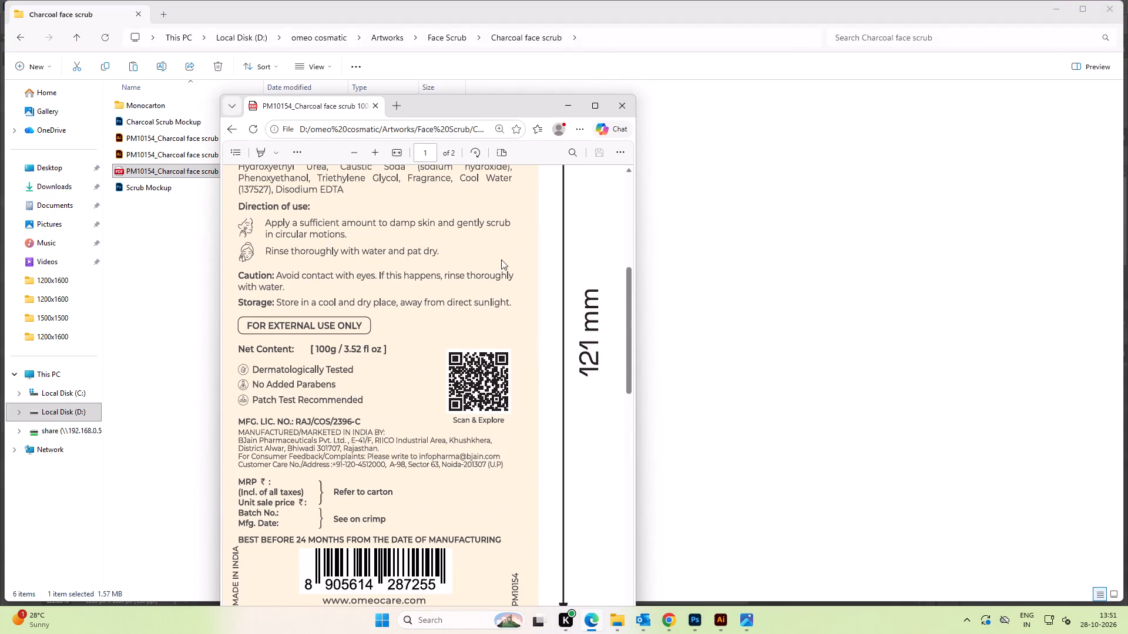
{"action": "left_click", "coordinate": [599, 109]}
{"action": "scroll", "coordinate": [699, 330], "scroll_direction": "up", "scroll_amount": 4}
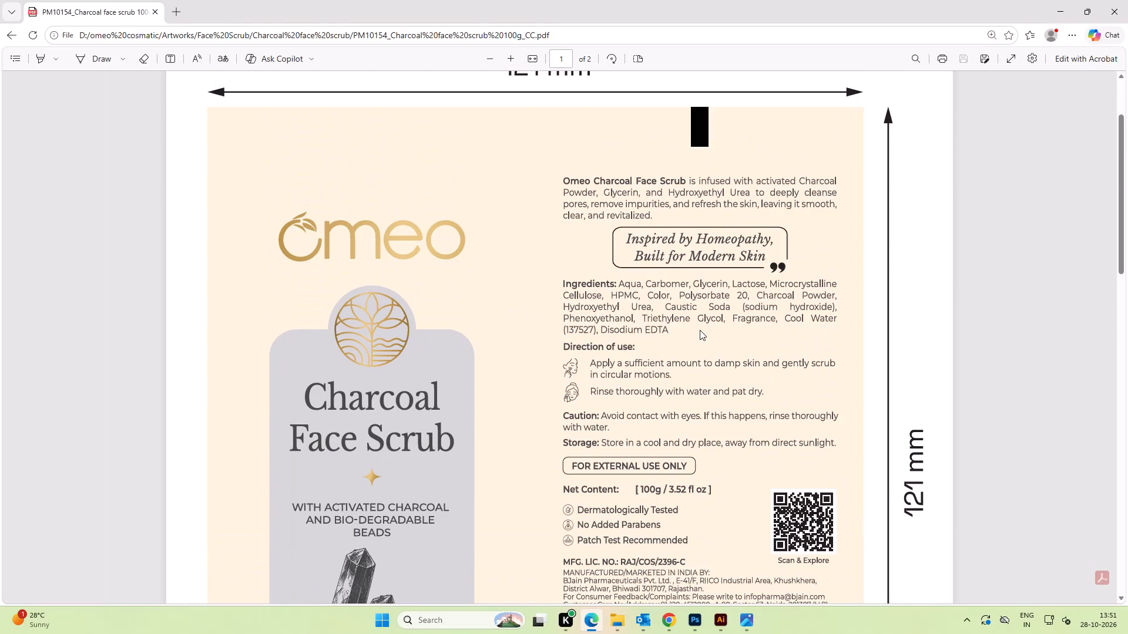
{"action": "scroll", "coordinate": [700, 330], "scroll_direction": "down", "scroll_amount": 7}
{"action": "scroll", "coordinate": [700, 330], "scroll_direction": "up", "scroll_amount": 1}
{"action": "scroll", "coordinate": [700, 330], "scroll_direction": "down", "scroll_amount": 5}
{"action": "scroll", "coordinate": [700, 330], "scroll_direction": "up", "scroll_amount": 1}
{"action": "scroll", "coordinate": [700, 330], "scroll_direction": "down", "scroll_amount": 3}
{"action": "scroll", "coordinate": [700, 330], "scroll_direction": "up", "scroll_amount": 4}
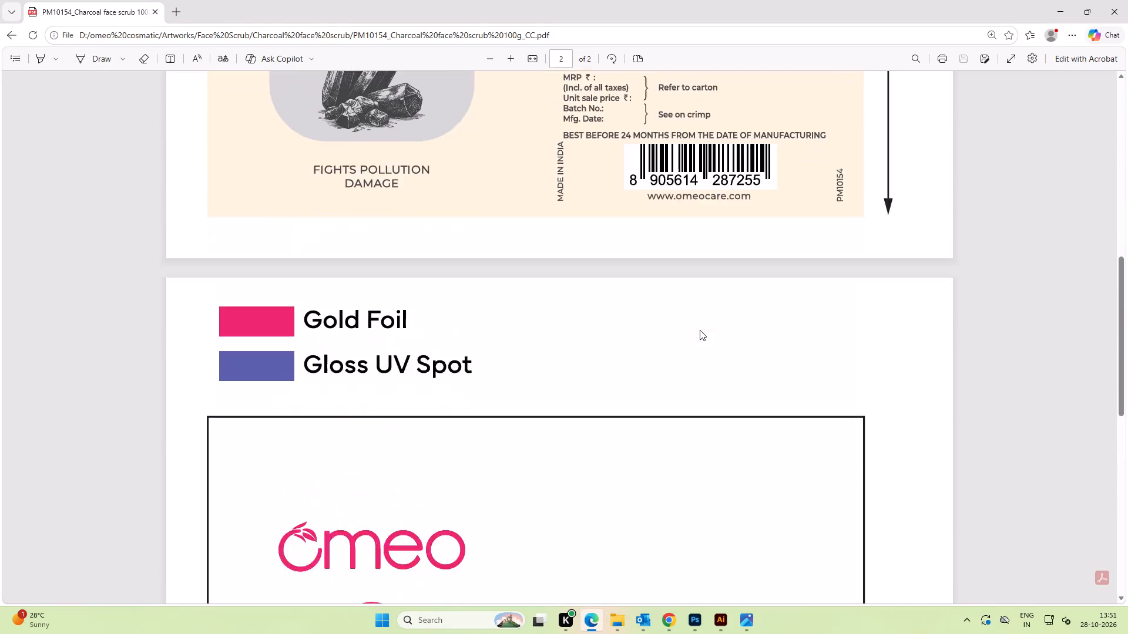
{"action": "scroll", "coordinate": [700, 330], "scroll_direction": "up", "scroll_amount": 6}
{"action": "scroll", "coordinate": [658, 366], "scroll_direction": "up", "scroll_amount": 4, "text": "ctrl"}
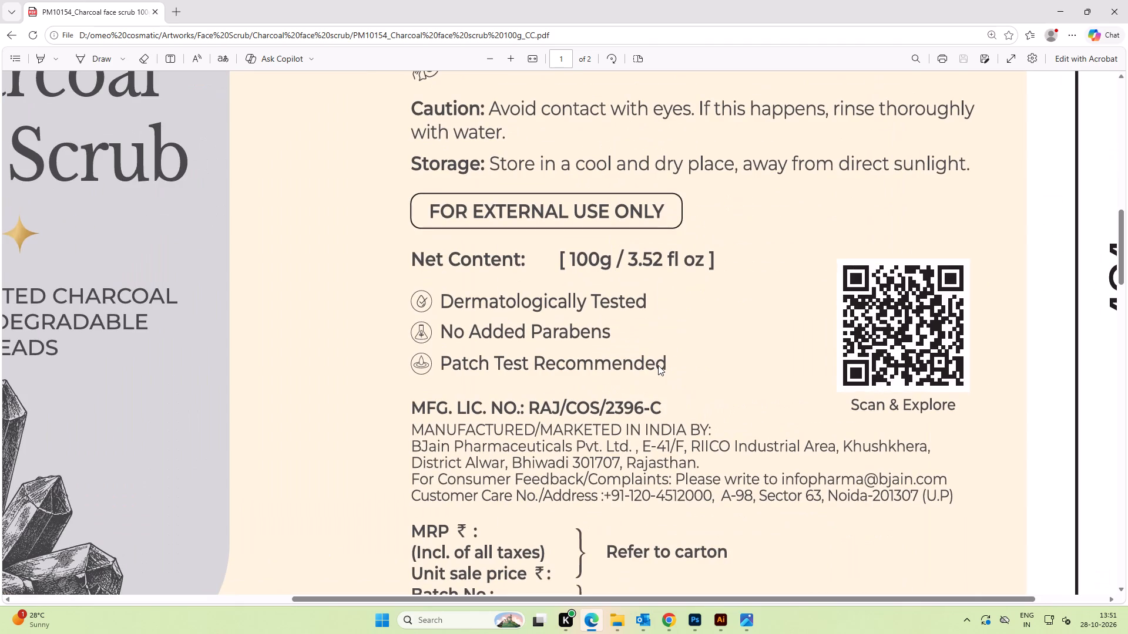
{"action": "scroll", "coordinate": [616, 350], "scroll_direction": "up", "scroll_amount": 5, "text": "ctrl"}
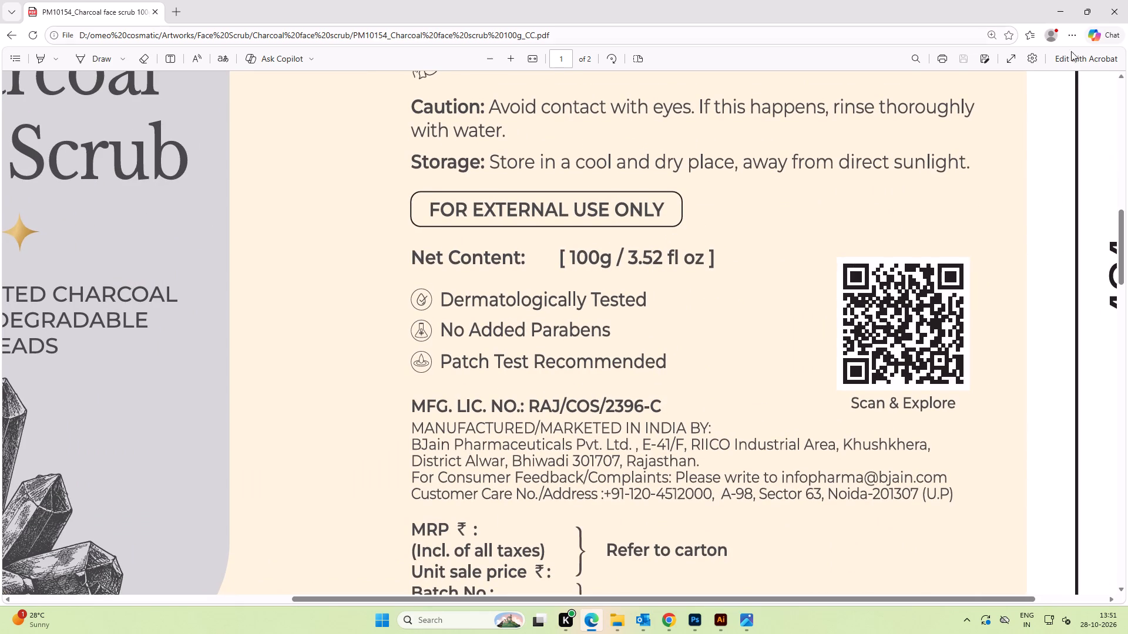
{"action": "left_click", "coordinate": [1115, 15]}
Open the 5,403 KB Illustrator artwork PM10153_Omeo Tea Tree Face Scrub from the Face Scrub > Tea Tree Face Scrub folder.
{"action": "key", "text": "alt+Tab"}
{"action": "left_click", "coordinate": [494, 200], "text": "alt"}
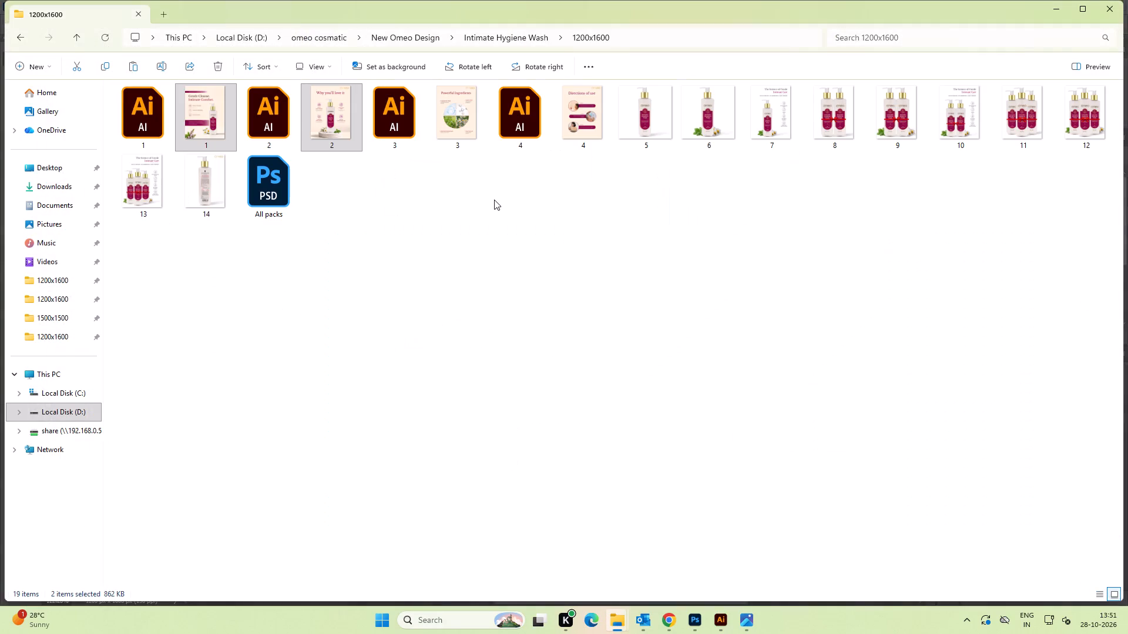
{"action": "key", "text": "alt+Tab"}
{"action": "left_click", "coordinate": [477, 183], "text": "alt"}
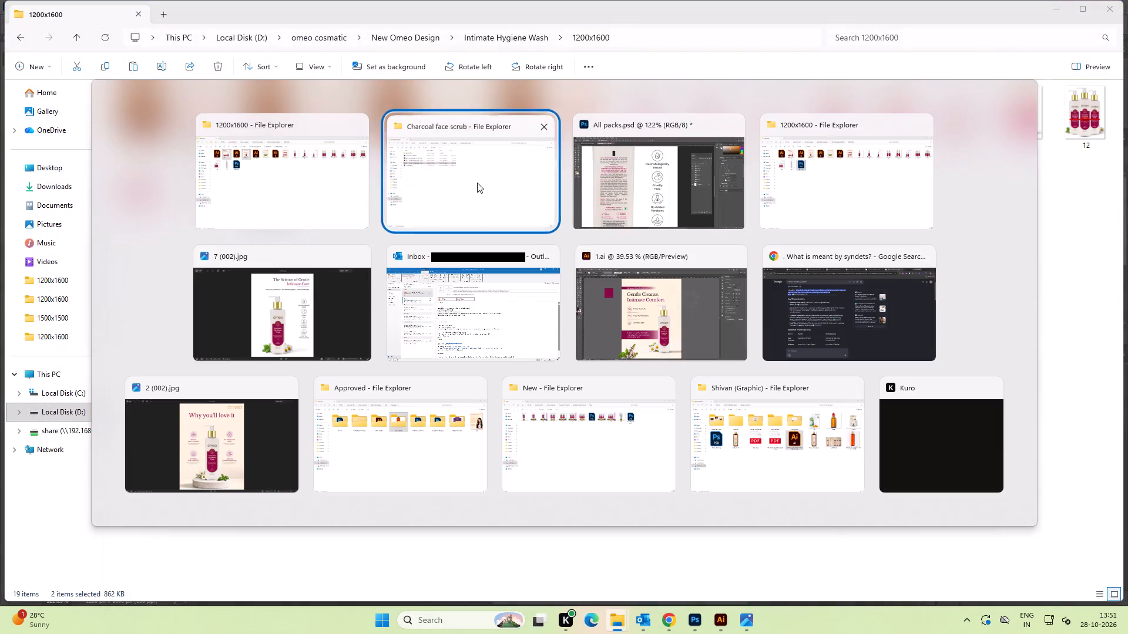
{"action": "key", "text": "BackSpace"}
{"action": "double_click", "coordinate": [206, 120]}
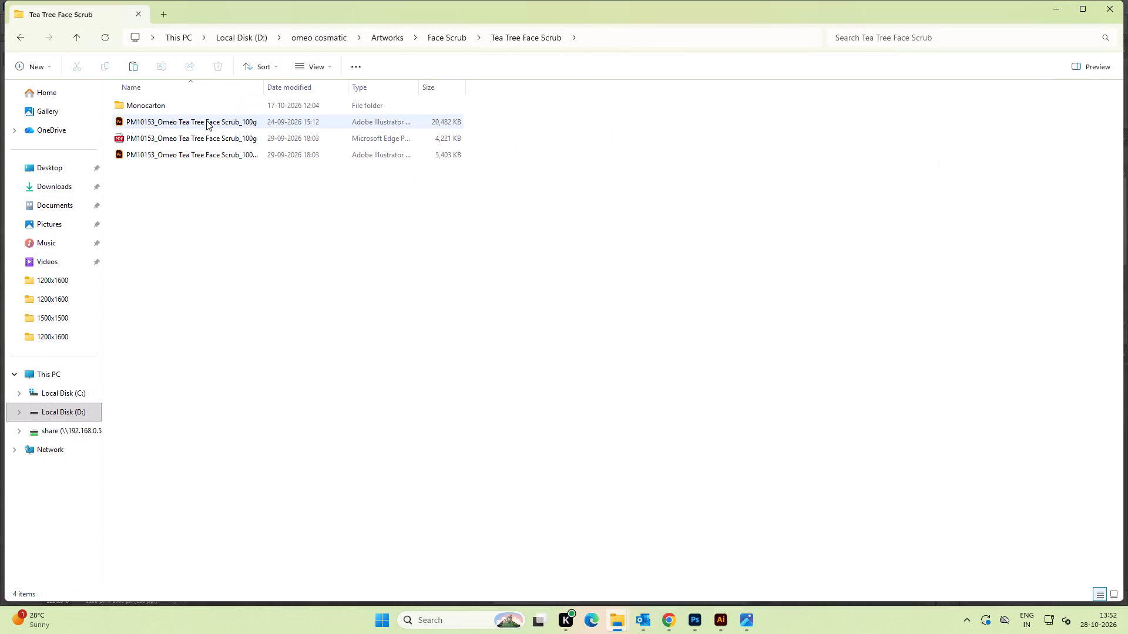
{"action": "left_click", "coordinate": [215, 147]}
{"action": "double_click", "coordinate": [223, 154]}
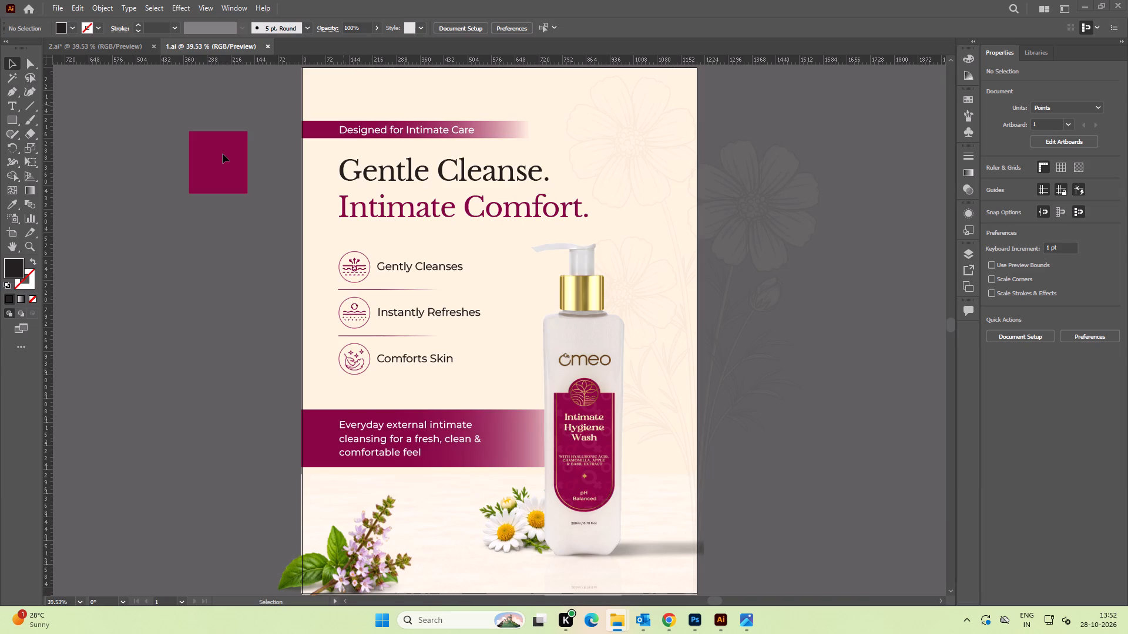
Examine the Dermatologically Tested, No Added Parabens and Patch Test Recommended icons on the tea tree face scrub's back label.
{"action": "scroll", "coordinate": [410, 428], "scroll_direction": "up", "scroll_amount": 3, "text": "alt"}
{"action": "key", "text": "space"}
{"action": "left_click_drag", "start_coordinate": [626, 438], "coordinate": [525, 385]}
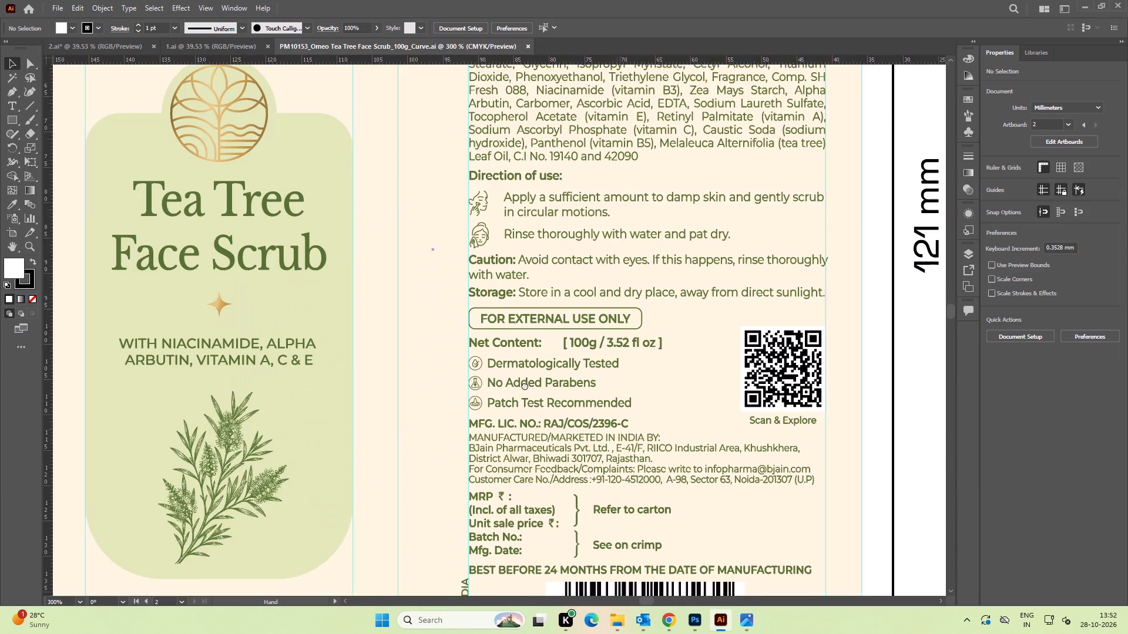
{"action": "left_click_drag", "start_coordinate": [525, 385], "coordinate": [517, 380]}
{"action": "scroll", "coordinate": [407, 355], "scroll_direction": "up", "scroll_amount": 4, "text": "alt"}
{"action": "scroll", "coordinate": [292, 287], "scroll_direction": "up", "scroll_amount": 3, "text": "alt"}
{"action": "scroll", "coordinate": [293, 285], "scroll_direction": "down", "scroll_amount": 2, "text": "alt"}
{"action": "key", "text": "space"}
{"action": "left_click_drag", "start_coordinate": [286, 250], "coordinate": [295, 276]}
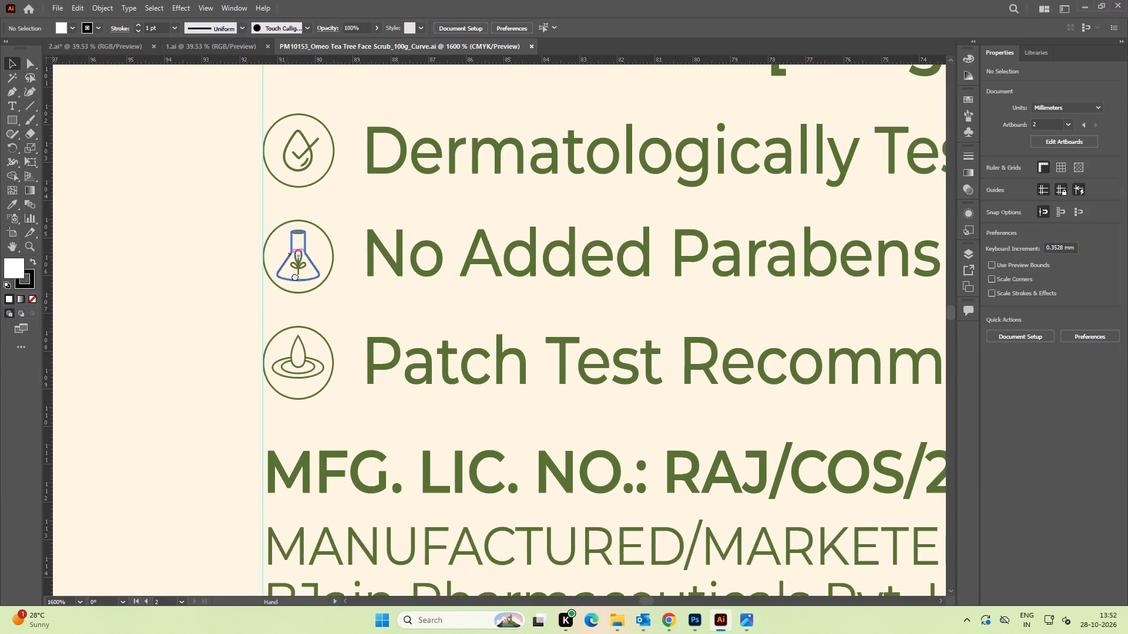
{"action": "left_click_drag", "start_coordinate": [295, 276], "coordinate": [296, 279]}
{"action": "scroll", "coordinate": [258, 248], "scroll_direction": "down", "scroll_amount": 2, "text": "alt"}
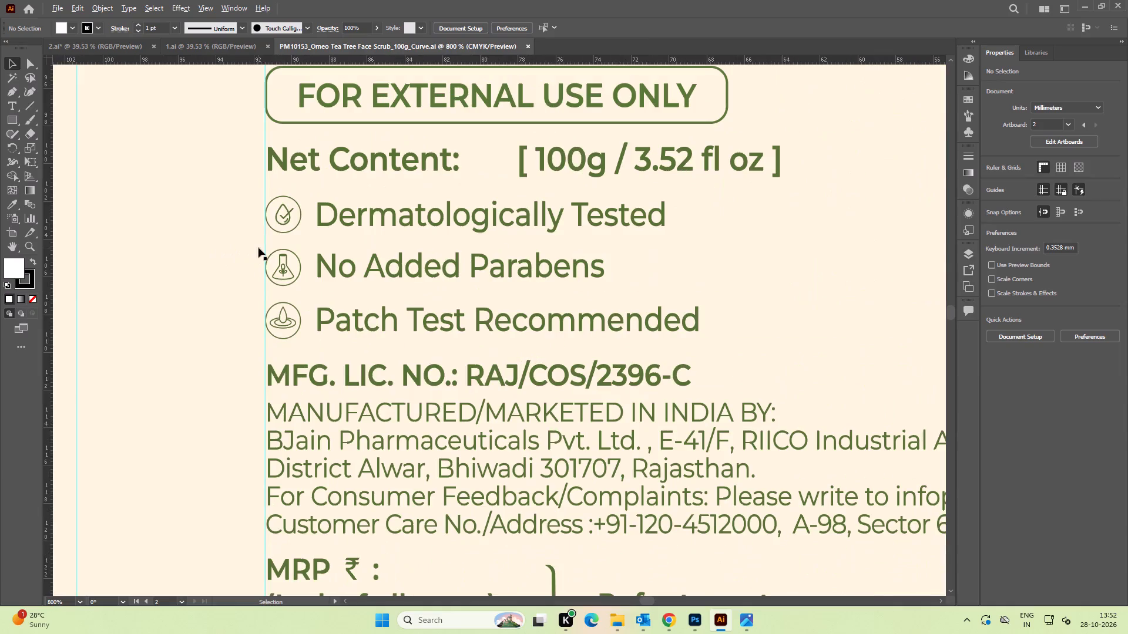
{"action": "scroll", "coordinate": [251, 259], "scroll_direction": "up", "scroll_amount": 3, "text": "alt"}
Compare the tea tree label's claim icons with those beside the bottle in Photoshop's All packs.psd, and close the tea tree artwork.
{"action": "key", "text": "alt+Tab"}
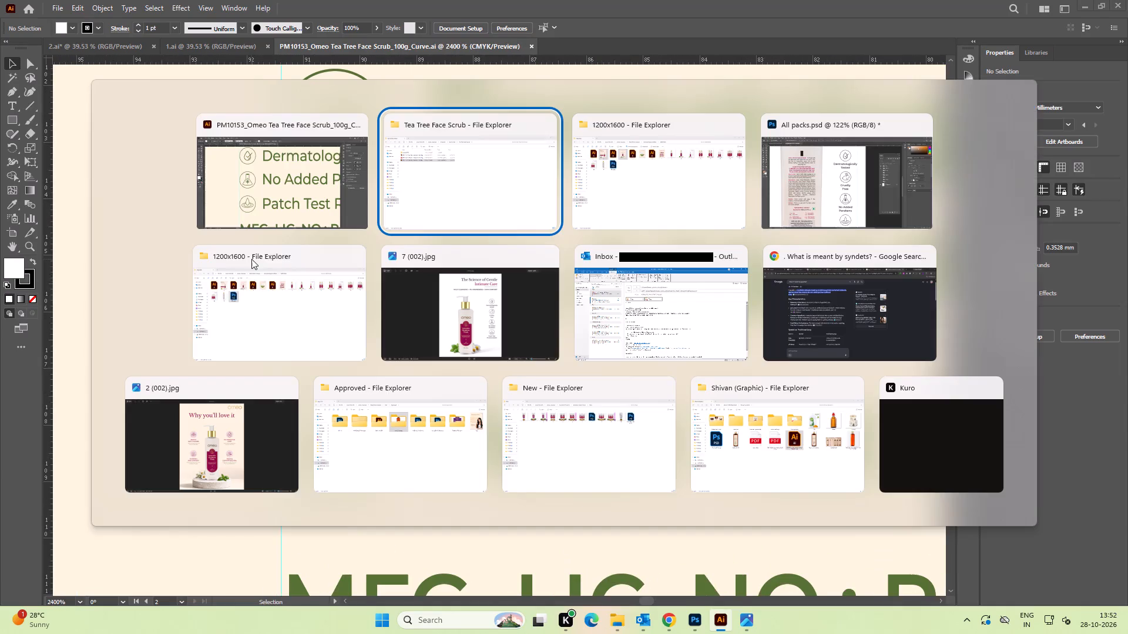
{"action": "left_click", "coordinate": [772, 198], "text": "alt"}
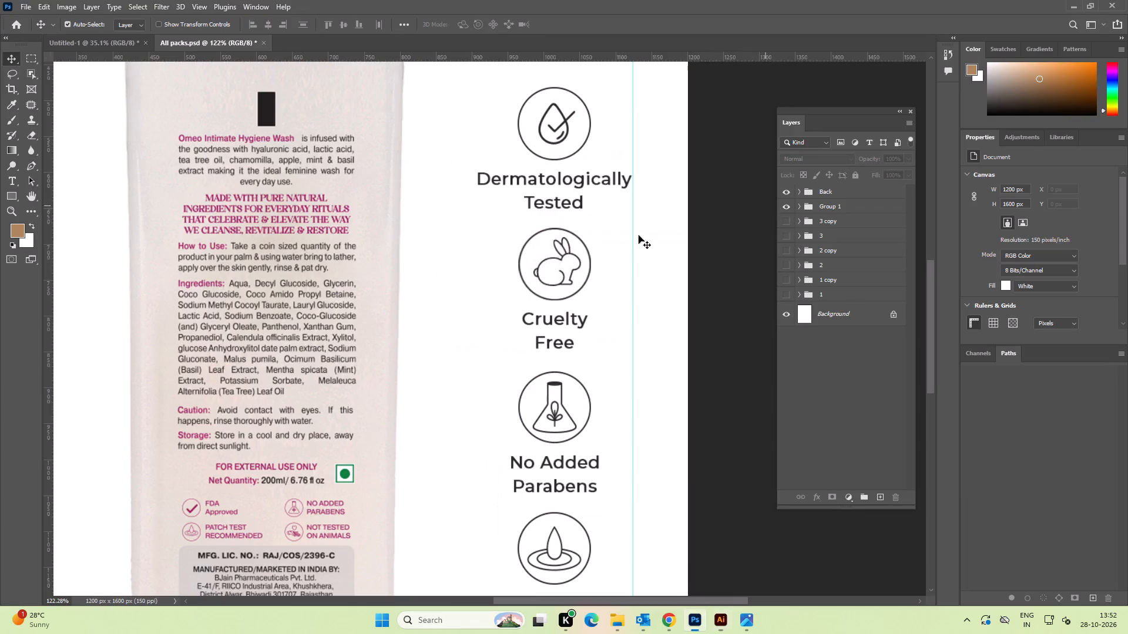
{"action": "key", "text": "alt+Tab"}
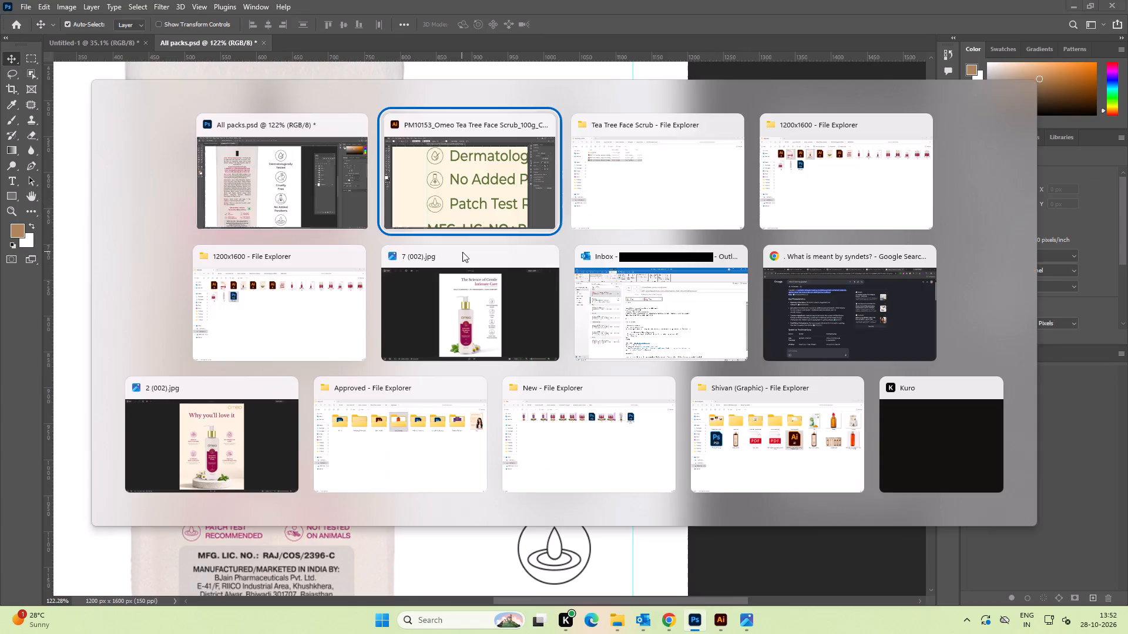
{"action": "key", "text": "alt+Tab"}
{"action": "key", "text": "alt+Tab"}
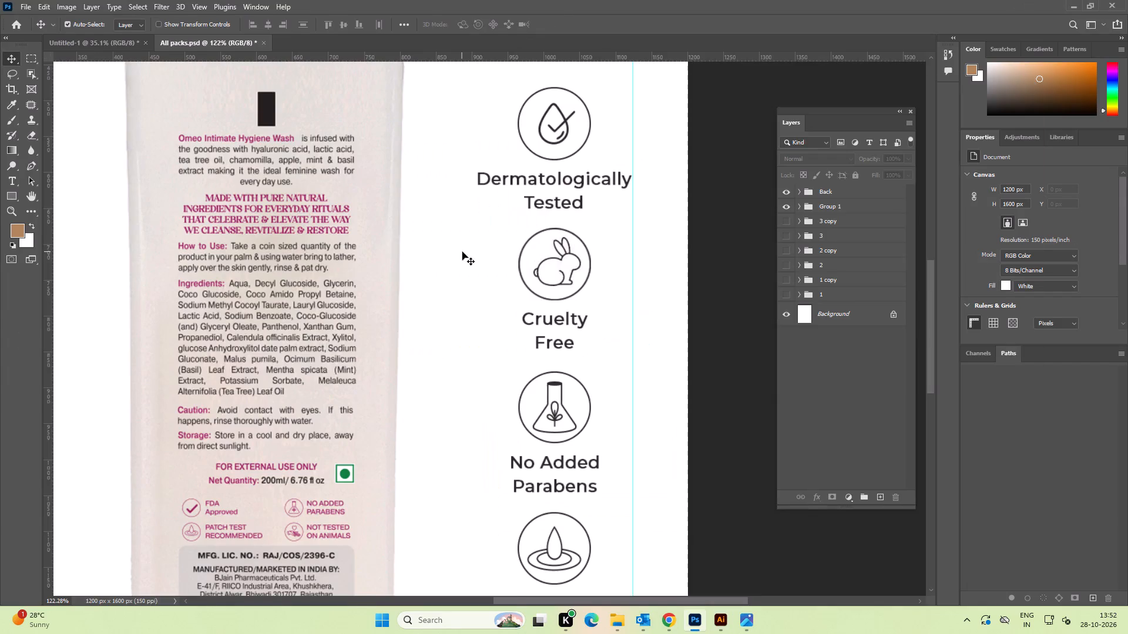
{"action": "key", "text": "alt+Tab"}
{"action": "key", "text": "alt+Tab"}
{"action": "key", "text": "alt+Tab"}
{"action": "key", "text": "alt+Tab"}
{"action": "key", "text": "alt+Tab"}
{"action": "key", "text": "alt+Tab"}
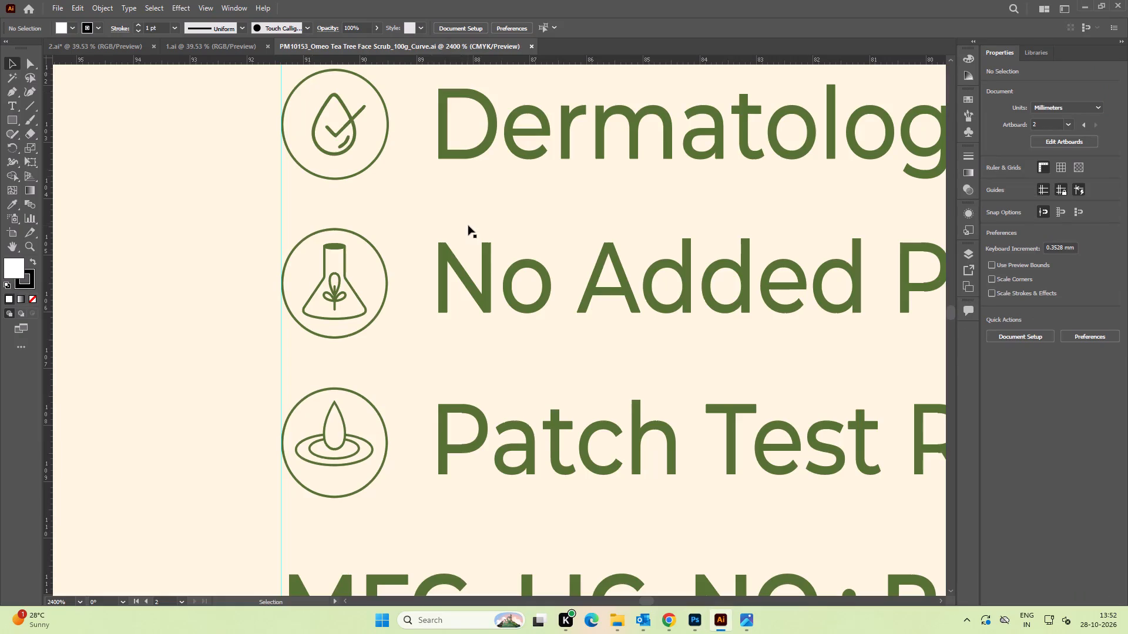
{"action": "left_click", "coordinate": [529, 45]}
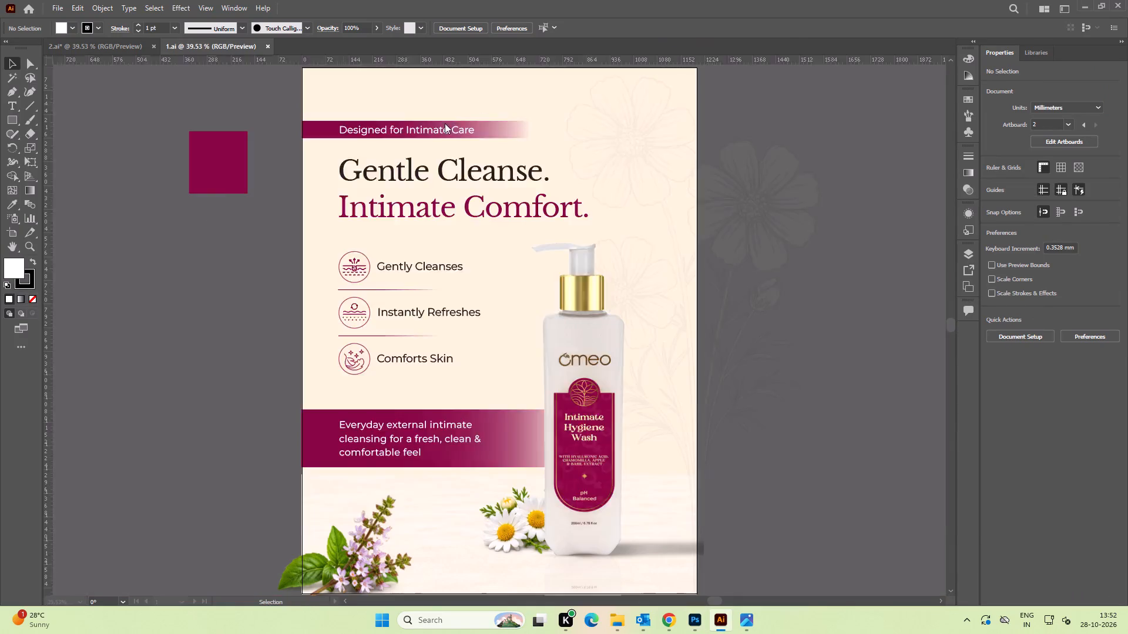
Check the claim icons in the 2,483 KB PM10092_SANDALWOOD & TURMERIC FACE SCRUB Illustrator artwork from the Turmeric Face Scrub folder, and close it.
{"action": "key", "text": "alt+Tab"}
{"action": "left_click", "coordinate": [626, 191], "text": "alt"}
{"action": "key", "text": "BackSpace"}
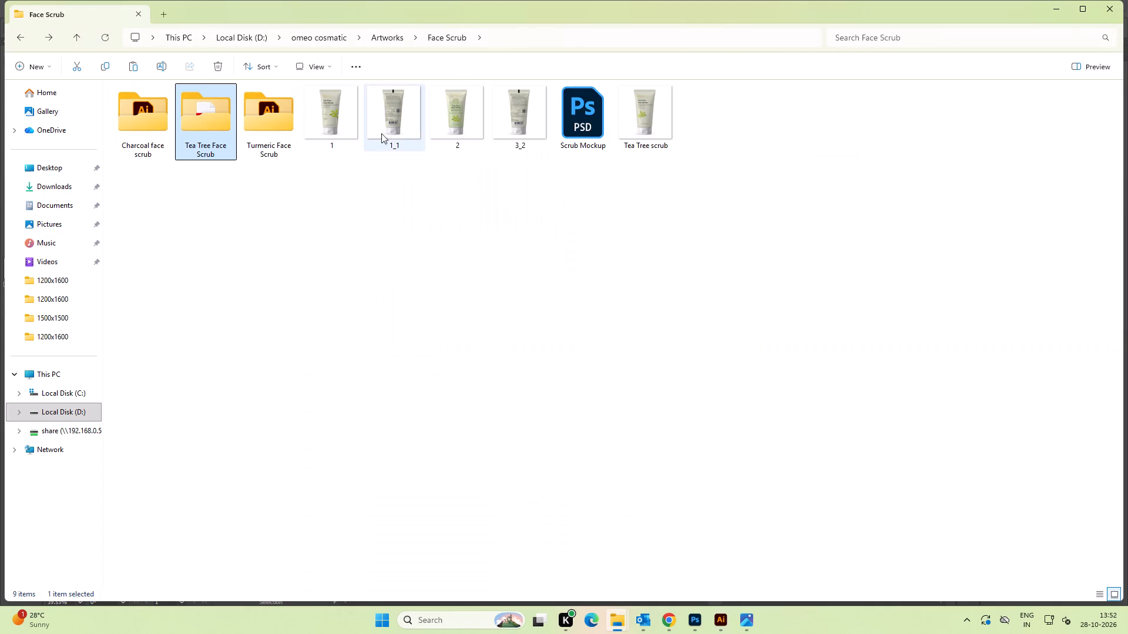
{"action": "double_click", "coordinate": [287, 107]}
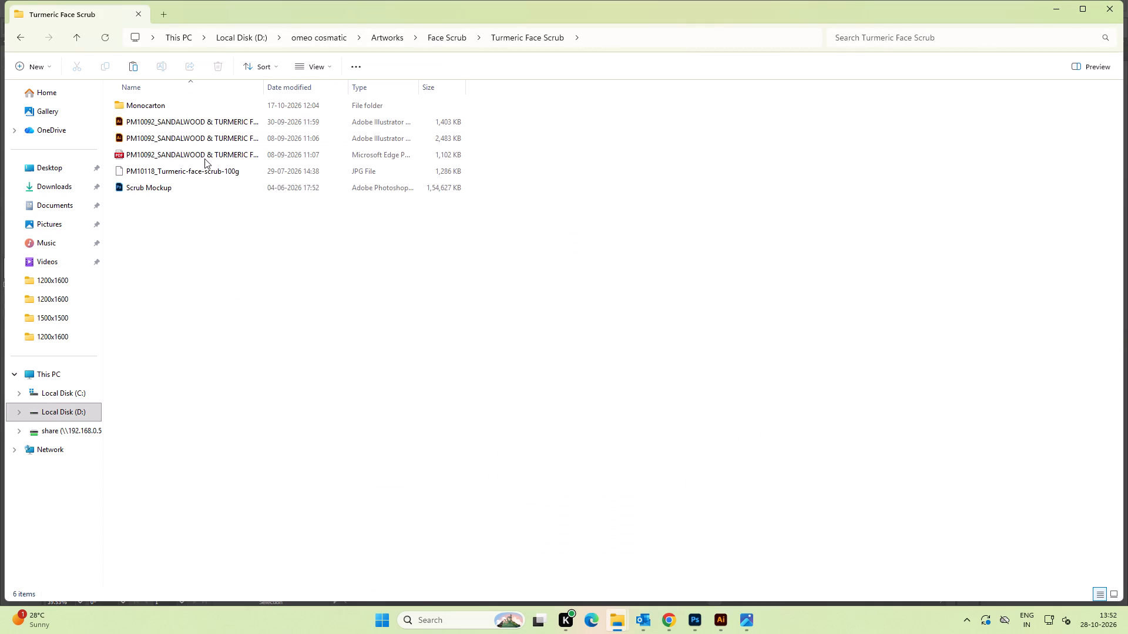
{"action": "double_click", "coordinate": [230, 140]}
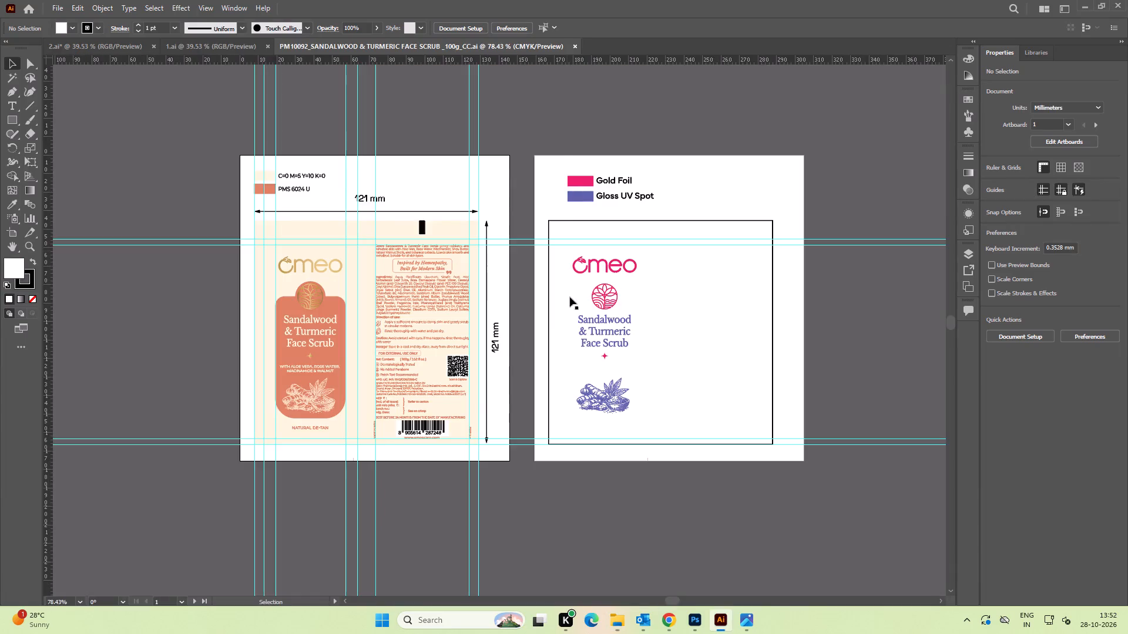
{"action": "scroll", "coordinate": [430, 378], "scroll_direction": "up", "scroll_amount": 6, "text": "alt"}
{"action": "key", "text": "space"}
{"action": "left_click_drag", "start_coordinate": [296, 335], "coordinate": [513, 301]}
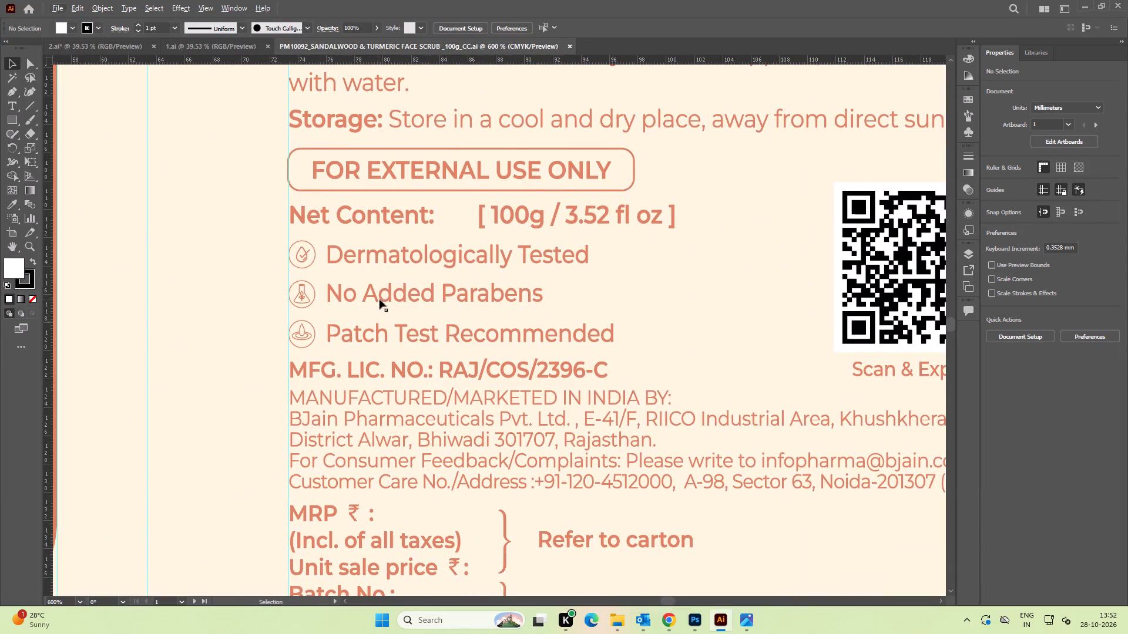
{"action": "scroll", "coordinate": [360, 329], "scroll_direction": "up", "scroll_amount": 2, "text": "alt"}
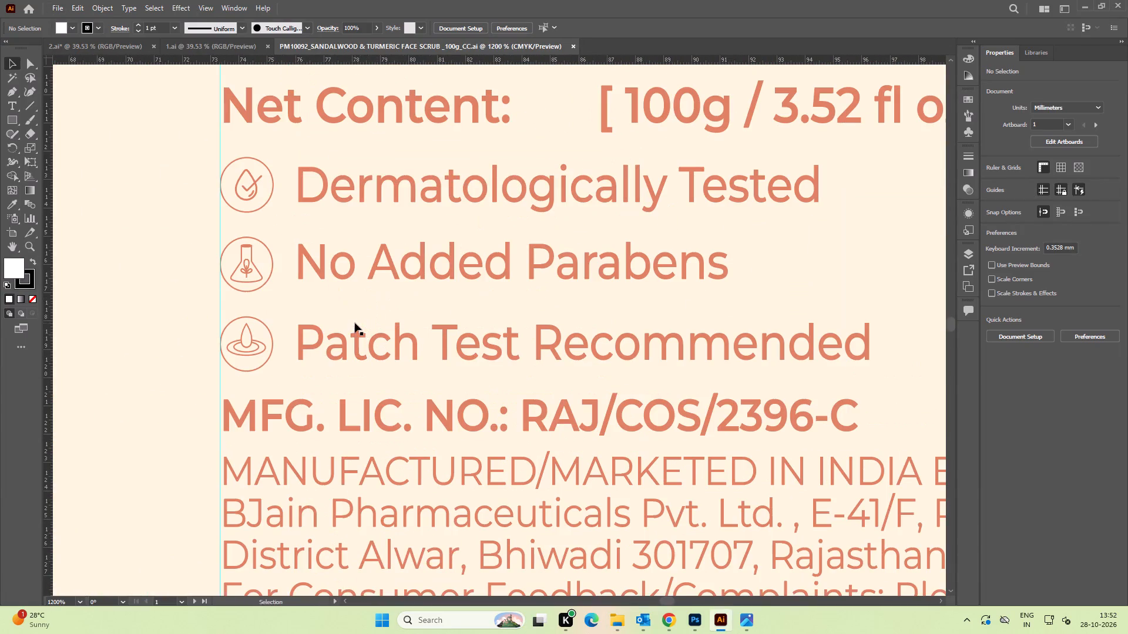
{"action": "left_click", "coordinate": [573, 44]}
Check the claim icons in the PM10072 PDF from Artworks > Face Wash > Calendula Barrier Repair Face Wash > 100gm, and close it.
{"action": "key", "text": "alt+Tab"}
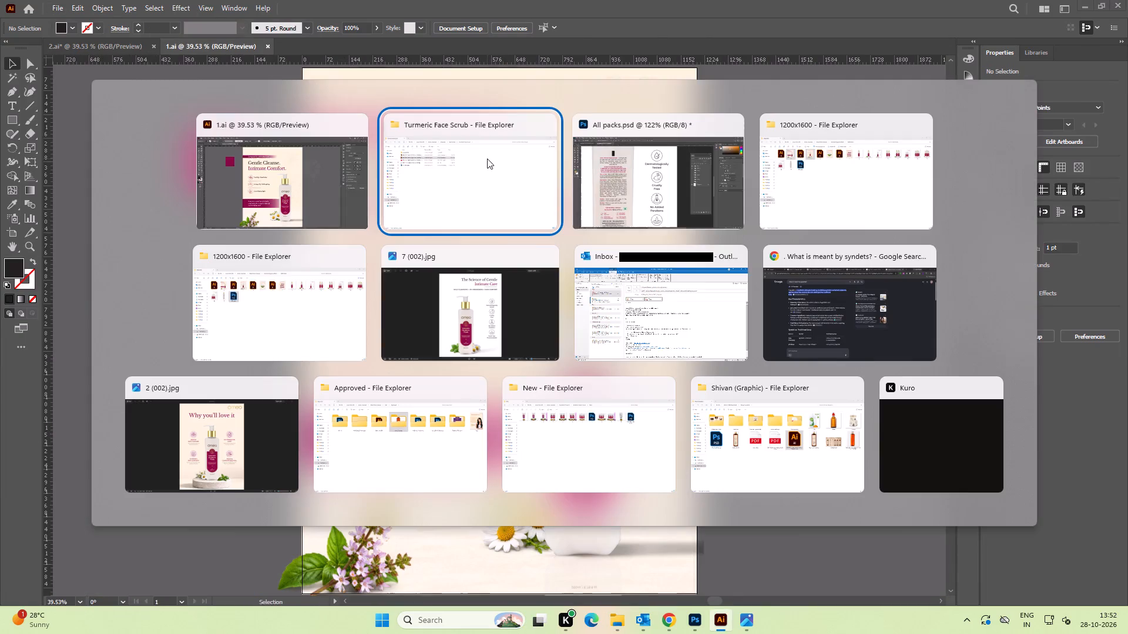
{"action": "left_click", "coordinate": [475, 205], "text": "alt"}
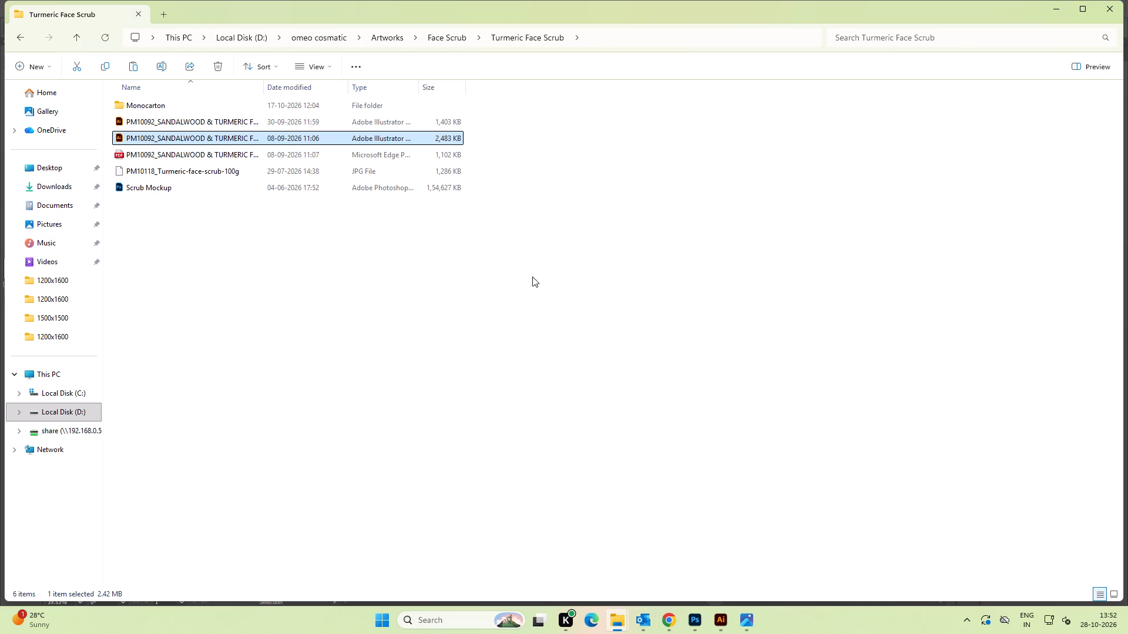
{"action": "key", "text": "BackSpace"}
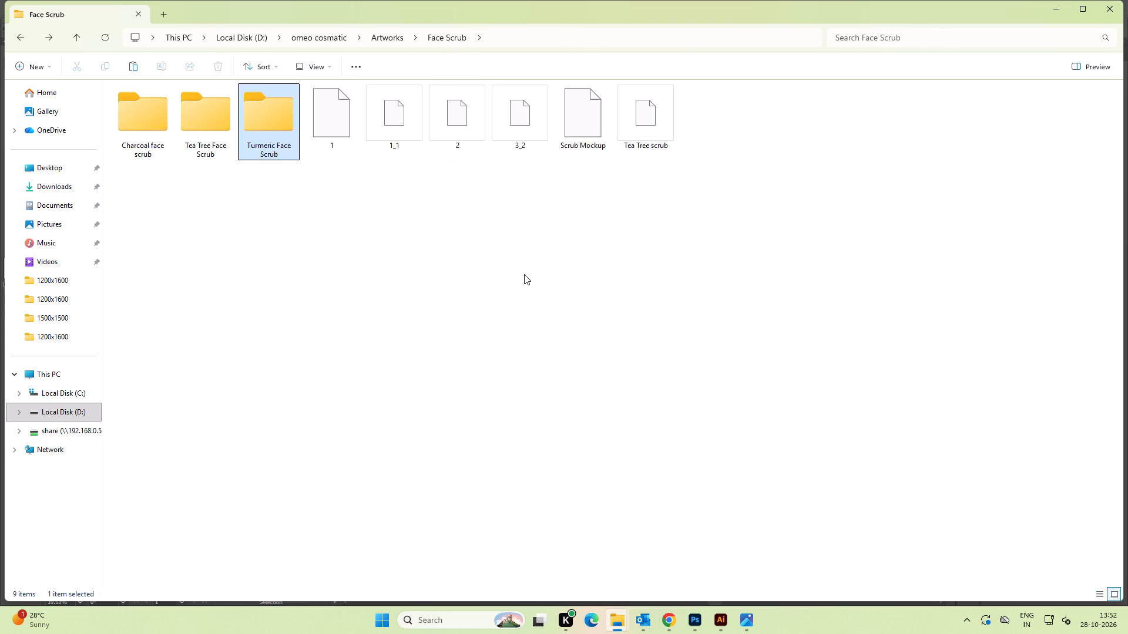
{"action": "key", "text": "BackSpace"}
{"action": "double_click", "coordinate": [374, 178]}
{"action": "double_click", "coordinate": [204, 159]}
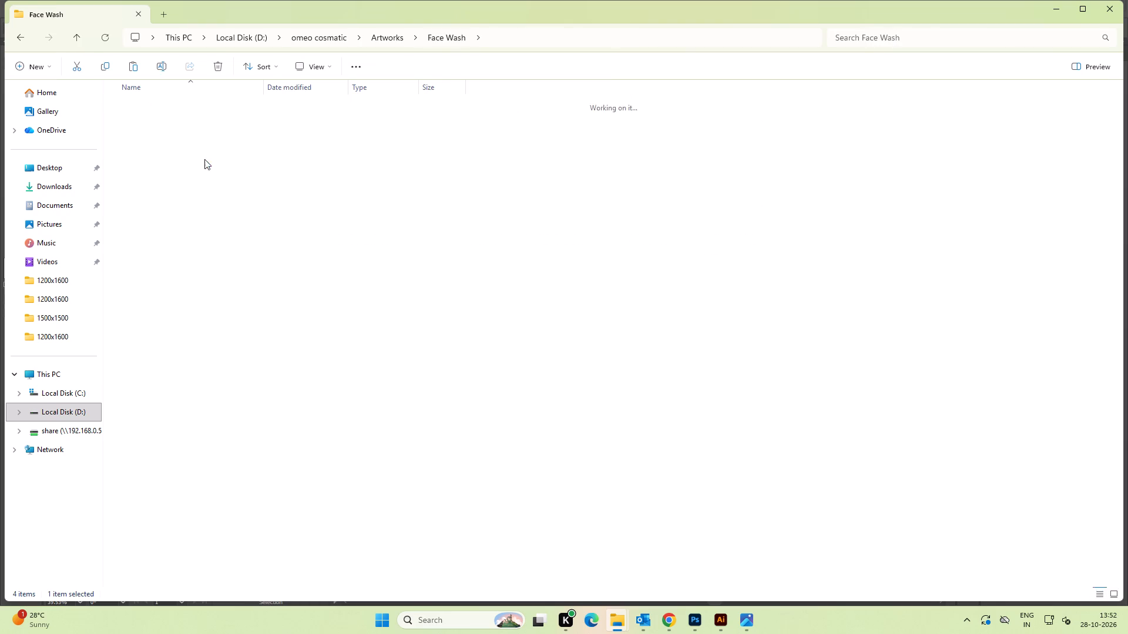
{"action": "double_click", "coordinate": [175, 109]}
{"action": "double_click", "coordinate": [197, 155]}
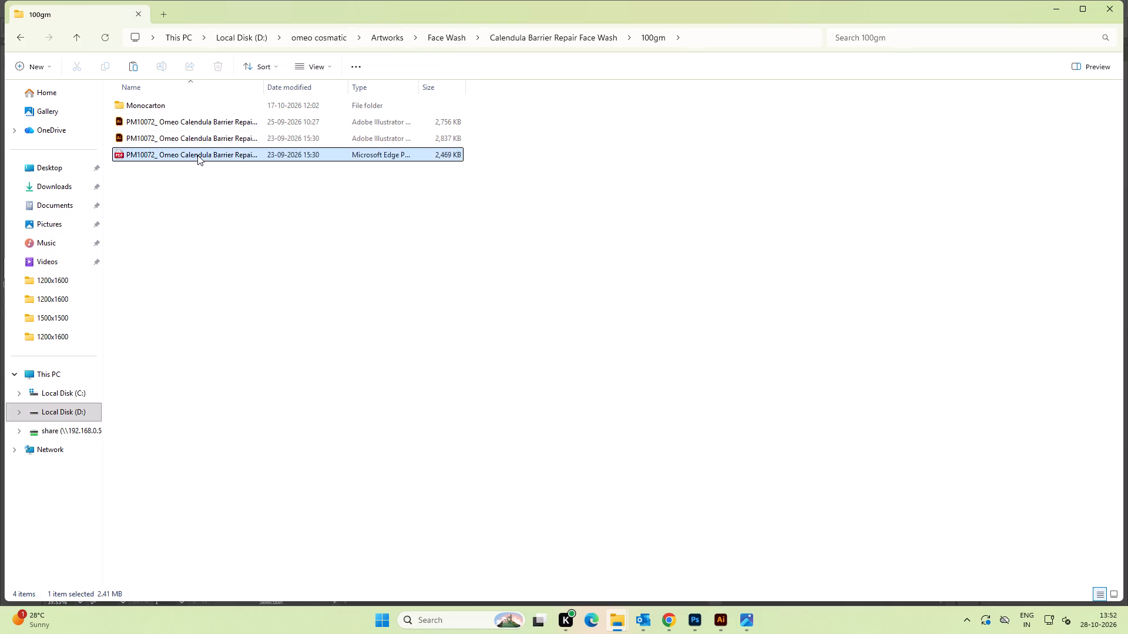
{"action": "scroll", "coordinate": [595, 343], "scroll_direction": "up", "scroll_amount": 5, "text": "ctrl"}
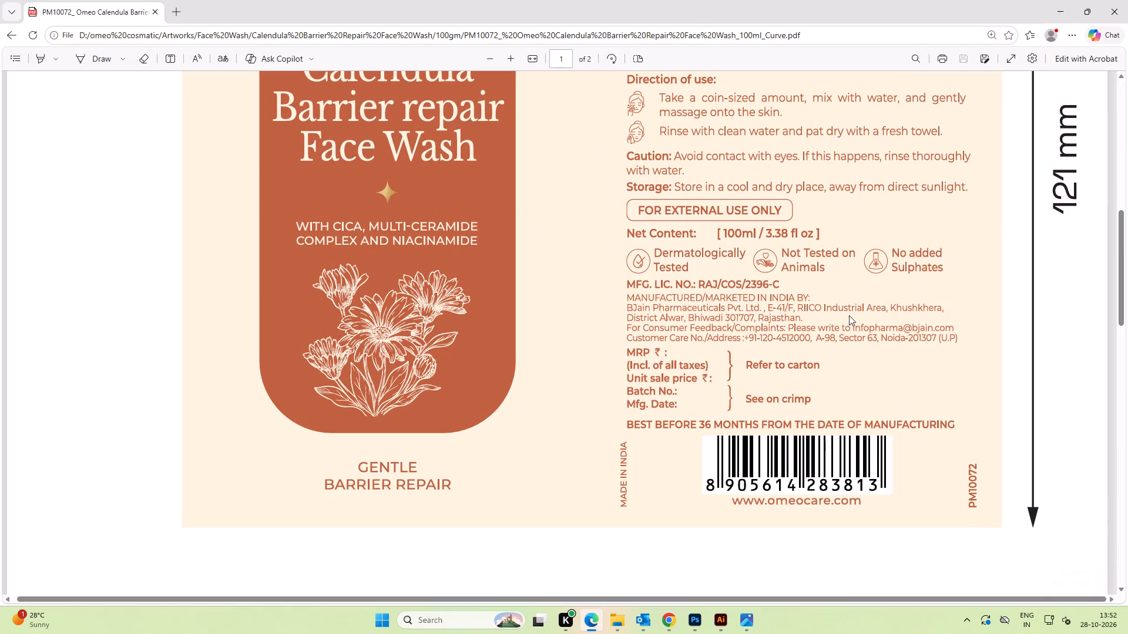
{"action": "left_click", "coordinate": [1127, 0]}
Open the PM10072 PDF from Face Wash > Calendula Face Wash > 100ml and examine the four claim icons and their wording.
{"action": "key", "text": "alt+Tab"}
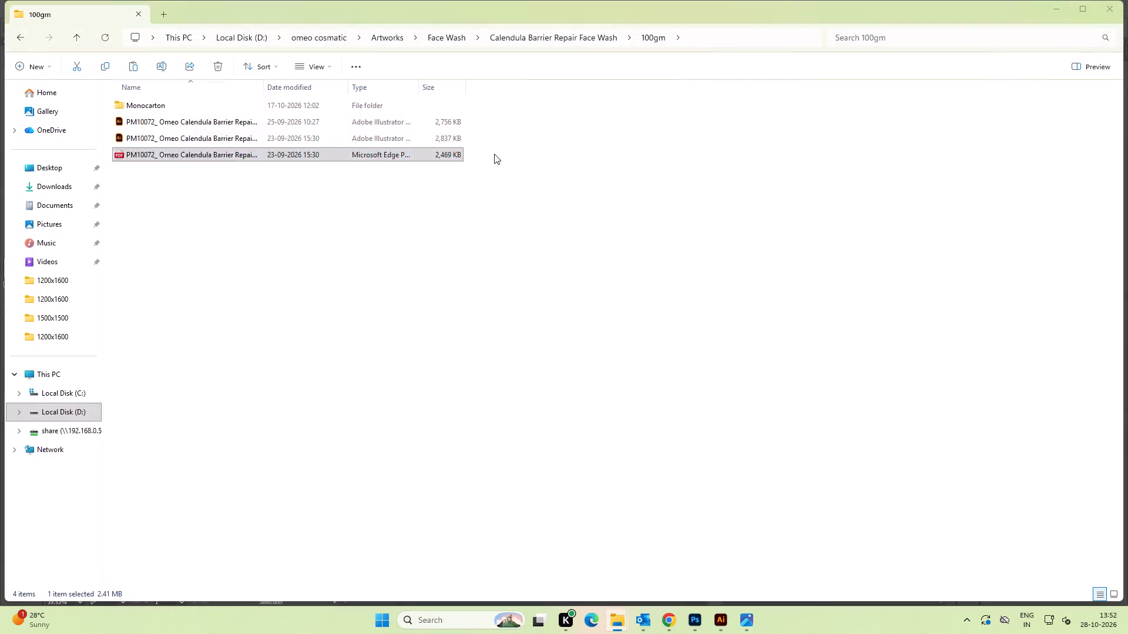
{"action": "left_click", "coordinate": [202, 195], "text": "alt"}
{"action": "key", "text": "BackSpace"}
{"action": "key", "text": "BackSpace"}
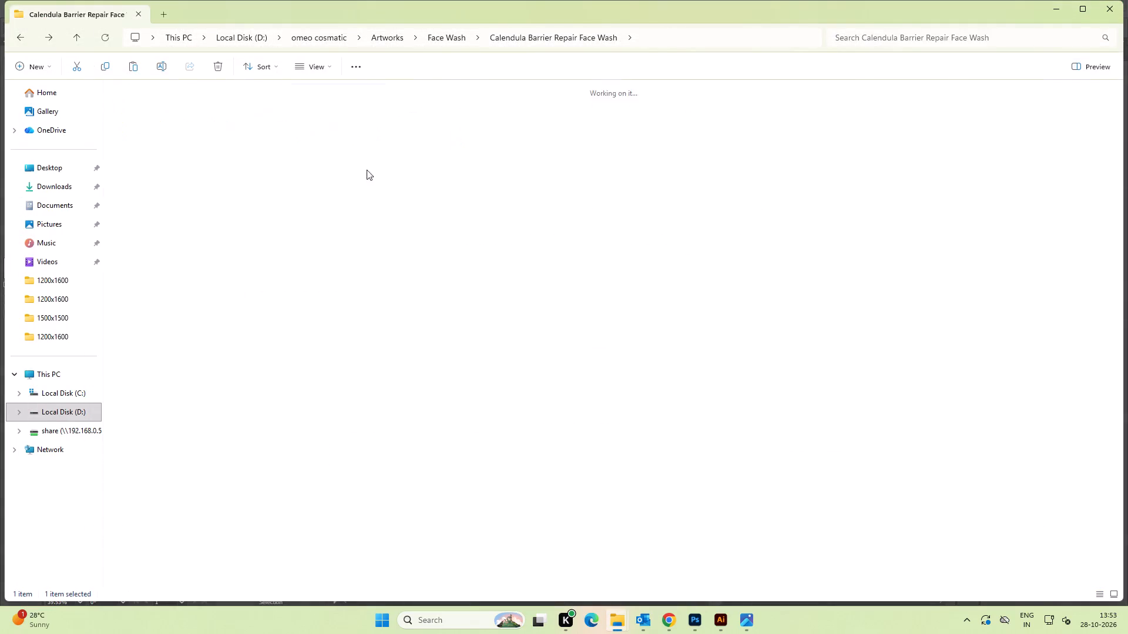
{"action": "double_click", "coordinate": [354, 163]}
{"action": "double_click", "coordinate": [167, 118]}
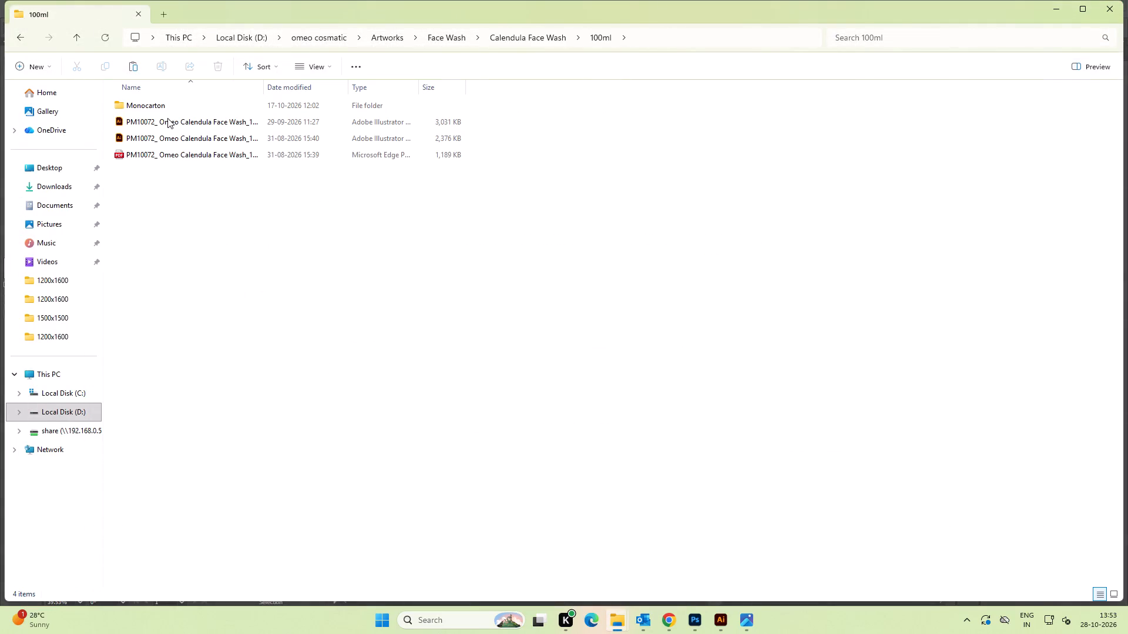
{"action": "double_click", "coordinate": [186, 153]}
{"action": "scroll", "coordinate": [651, 314], "scroll_direction": "up", "scroll_amount": 5, "text": "ctrl"}
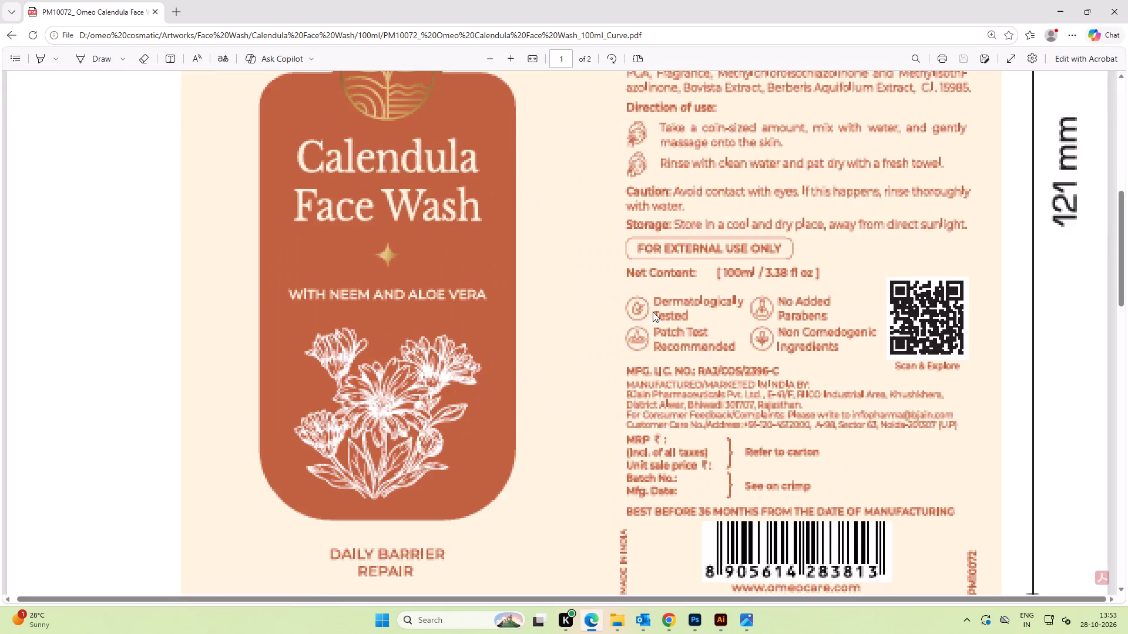
{"action": "scroll", "coordinate": [781, 349], "scroll_direction": "up", "scroll_amount": 2, "text": "ctrl"}
{"action": "left_click_drag", "start_coordinate": [837, 353], "coordinate": [753, 355]}
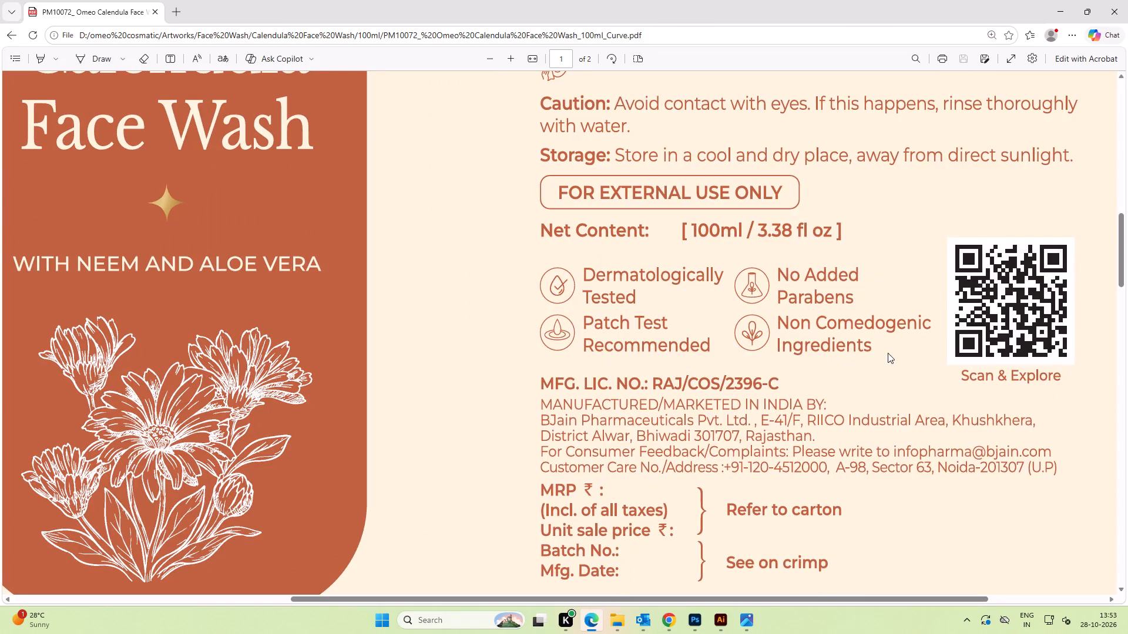
Close the PM10072 Calendula Face Wash 100ml PDF and switch away from its folder to the other open windows.
{"action": "left_click", "coordinate": [1116, 11]}
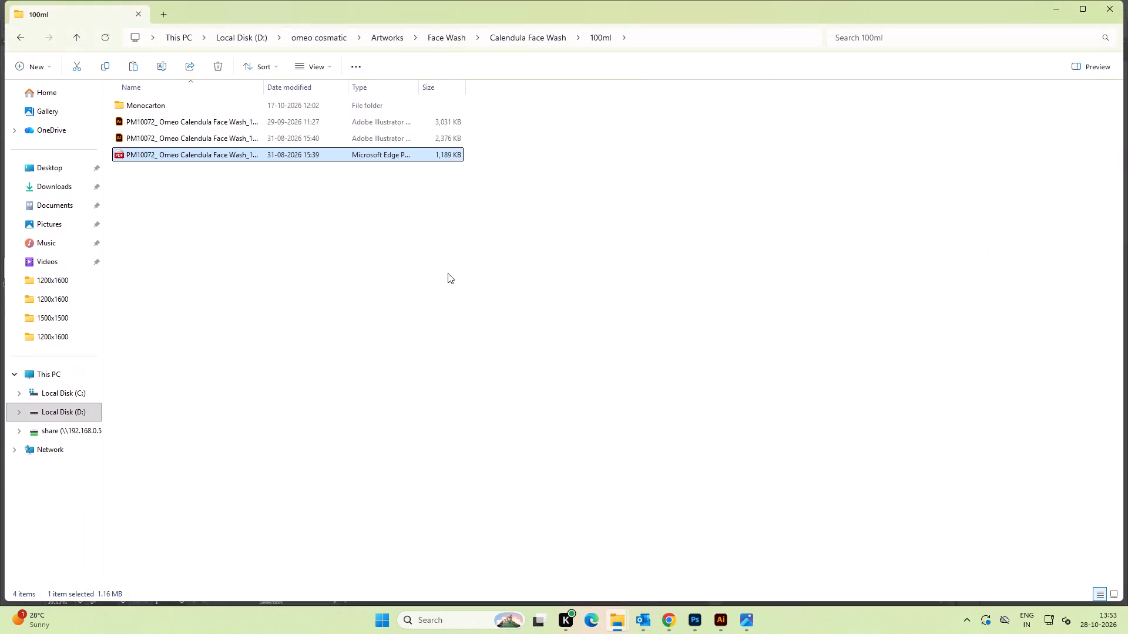
{"action": "key", "text": "alt+Tab"}
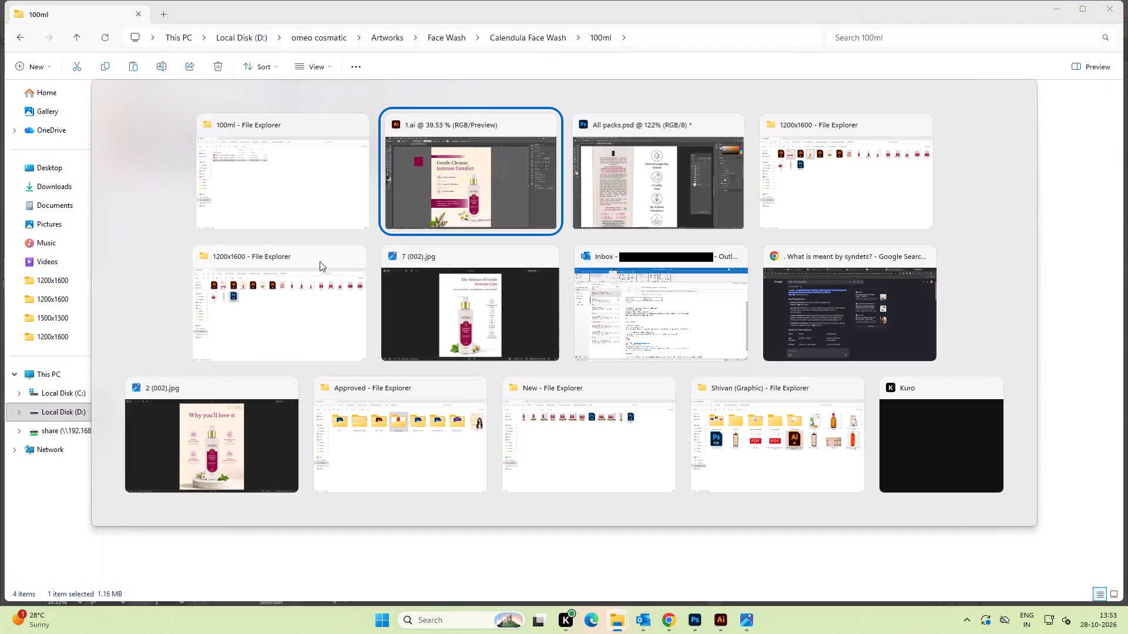
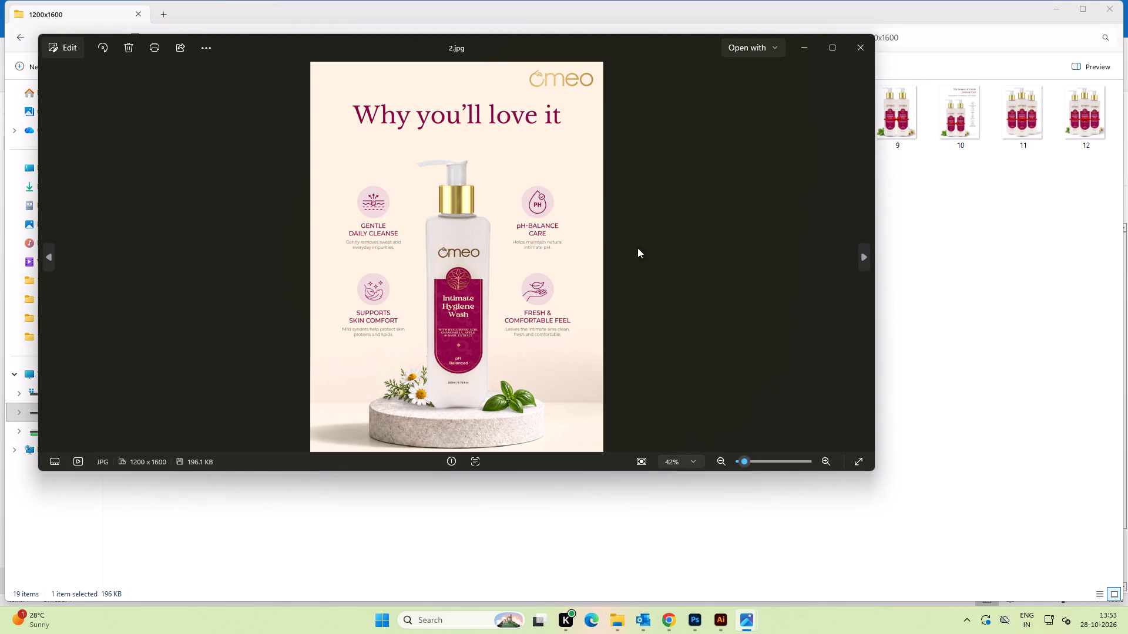
Examine the four claim icons and their wording around the bottle in the 1200x1600 Intimate Hygiene Wash image 2.jpg.
{"action": "scroll", "coordinate": [419, 322], "scroll_direction": "up", "scroll_amount": 3, "text": "alt"}
{"action": "left_click_drag", "start_coordinate": [442, 338], "coordinate": [444, 315]}
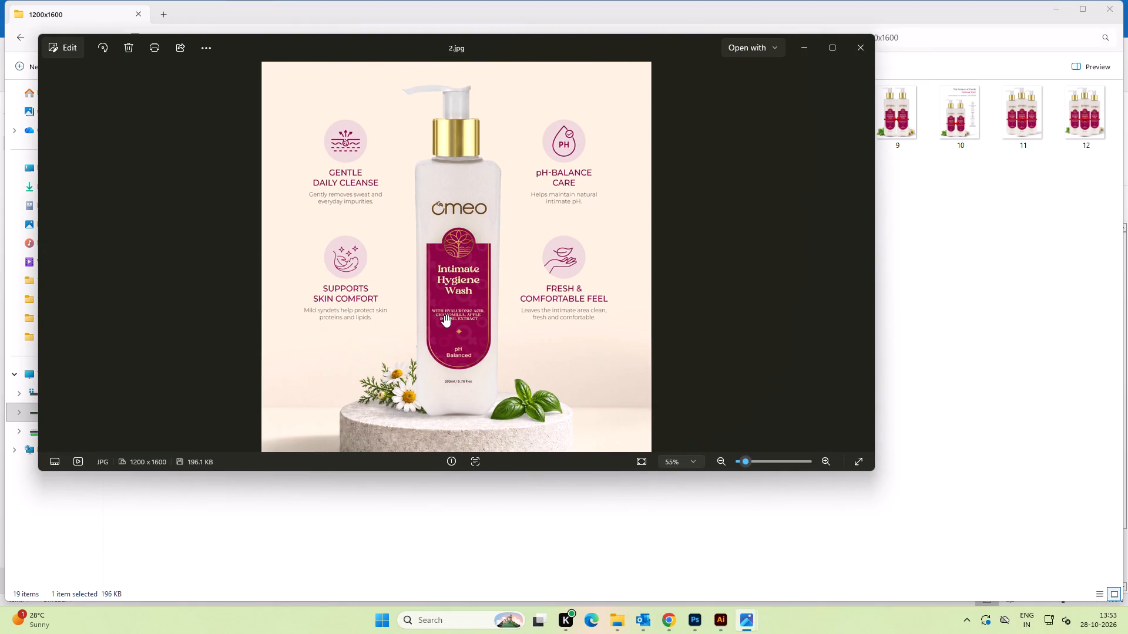
{"action": "scroll", "coordinate": [543, 324], "scroll_direction": "up", "scroll_amount": 4}
{"action": "scroll", "coordinate": [543, 324], "scroll_direction": "down", "scroll_amount": 3}
{"action": "scroll", "coordinate": [543, 324], "scroll_direction": "up", "scroll_amount": 1}
{"action": "scroll", "coordinate": [543, 324], "scroll_direction": "down", "scroll_amount": 1}
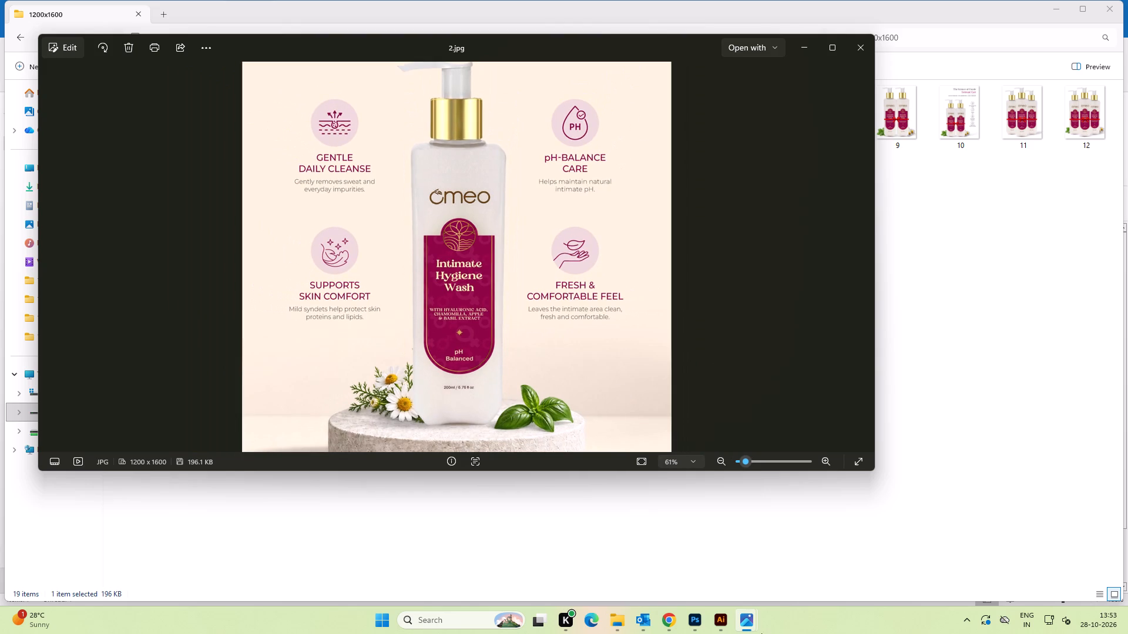
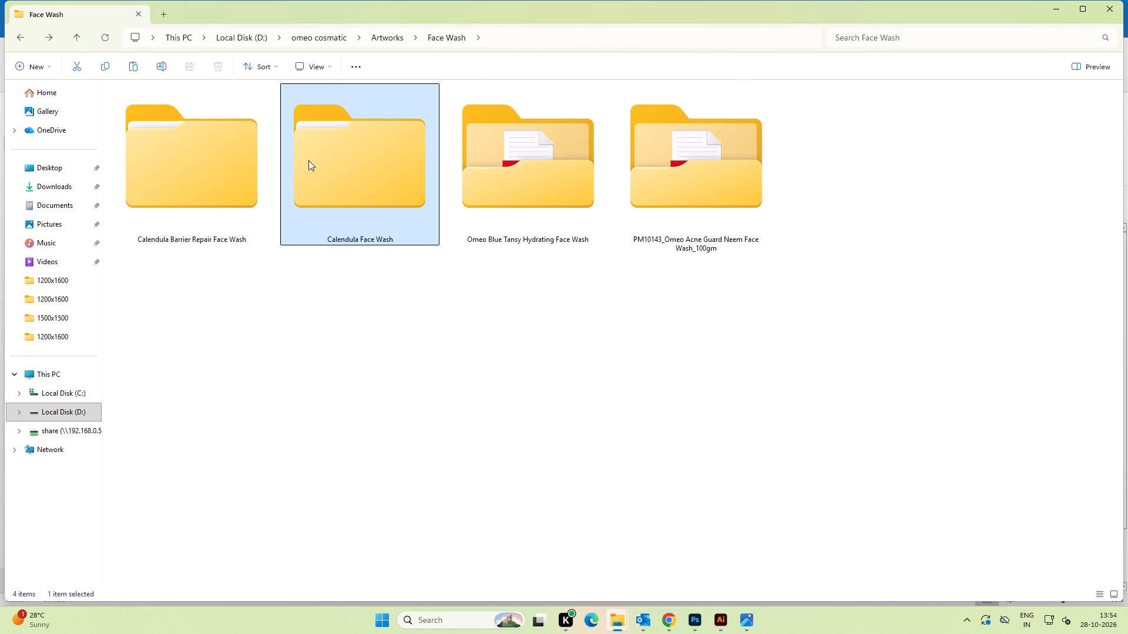
Check the claim icons in the PM10131 100gm PDF from Face Wash > Omeo Blue Tansy Hydrating Face Wash, and close it.
{"action": "double_click", "coordinate": [519, 173]}
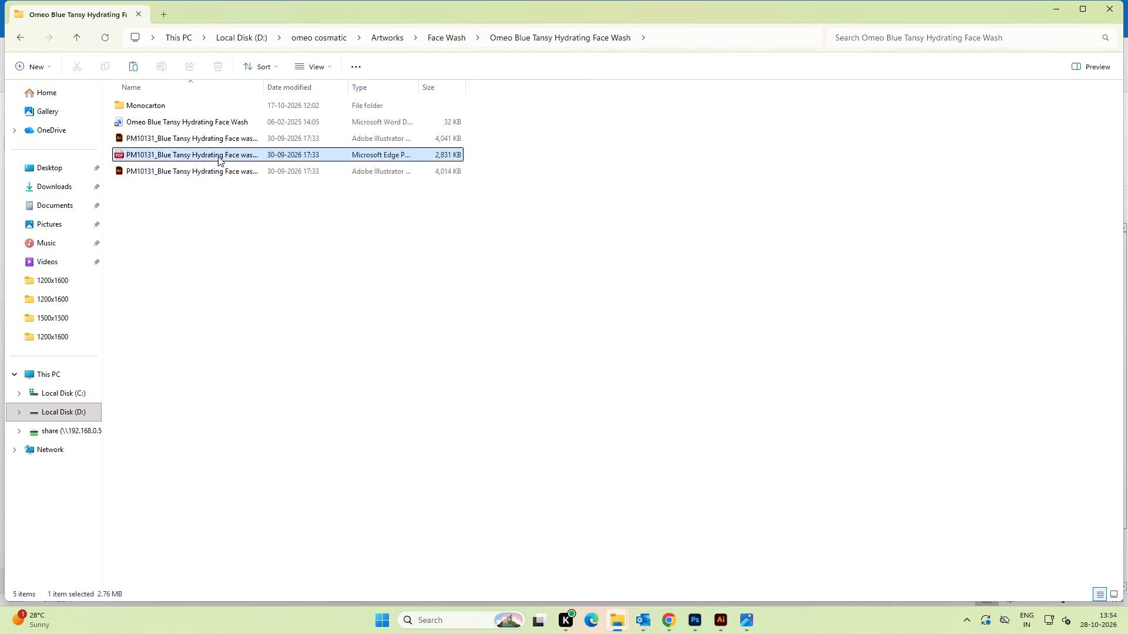
{"action": "double_click", "coordinate": [218, 156]}
{"action": "scroll", "coordinate": [623, 315], "scroll_direction": "up", "scroll_amount": 4}
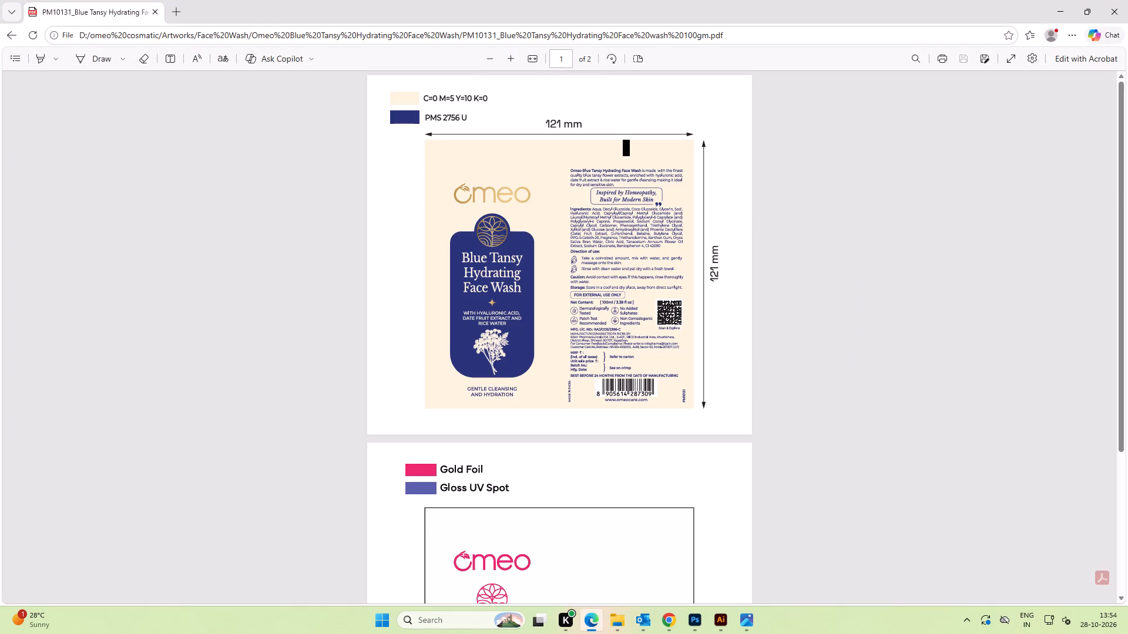
{"action": "scroll", "coordinate": [622, 323], "scroll_direction": "up", "scroll_amount": 7, "text": "ctrl"}
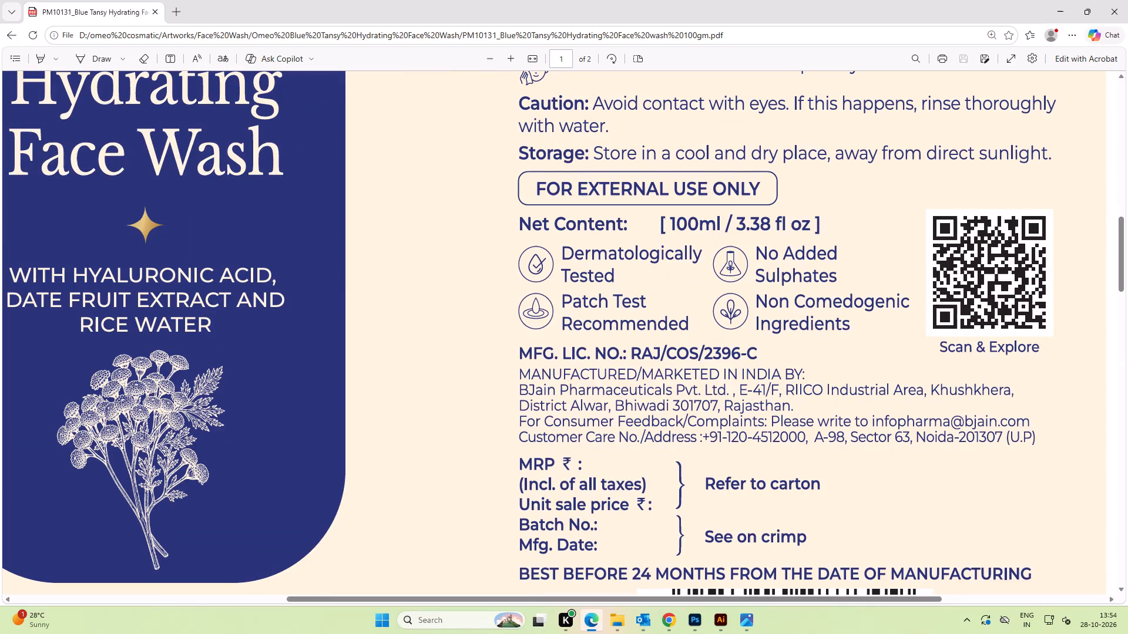
{"action": "left_click", "coordinate": [1126, 5]}
Switch to the image viewer with 7 (002).jpg and examine the claim icons beside the Intimate Hygiene Wash bottle.
{"action": "key", "text": "alt+Tab"}
{"action": "left_click", "coordinate": [661, 322], "text": "alt"}
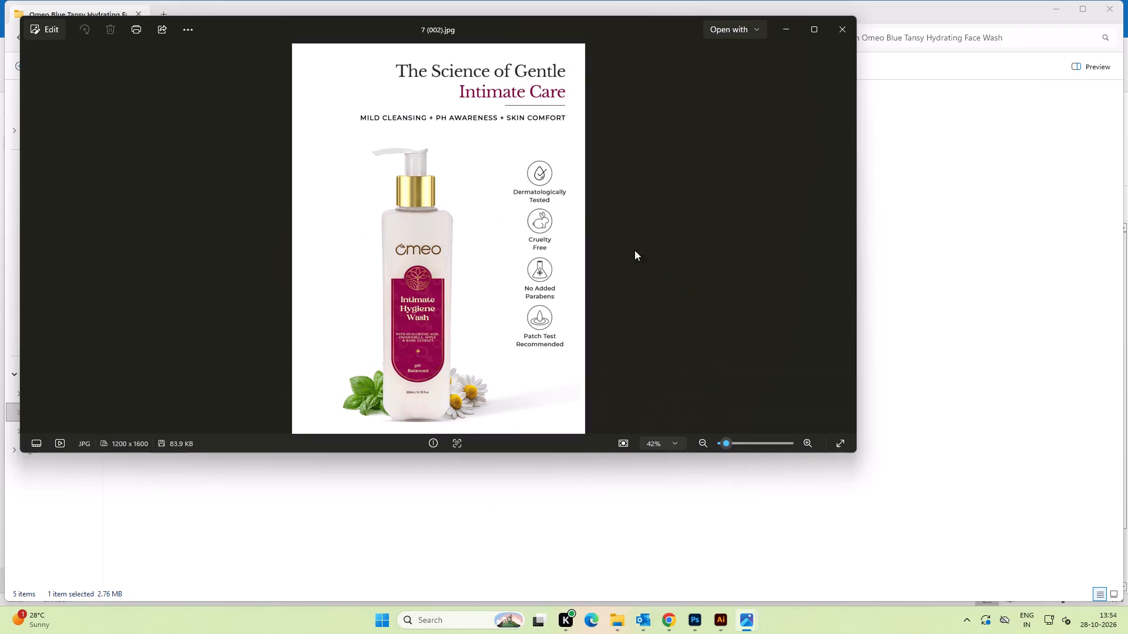
Close the 7 (002).jpg image preview and switch to the All packs.psd document in Photoshop.
{"action": "left_click", "coordinate": [841, 33]}
{"action": "key", "text": "alt+Tab"}
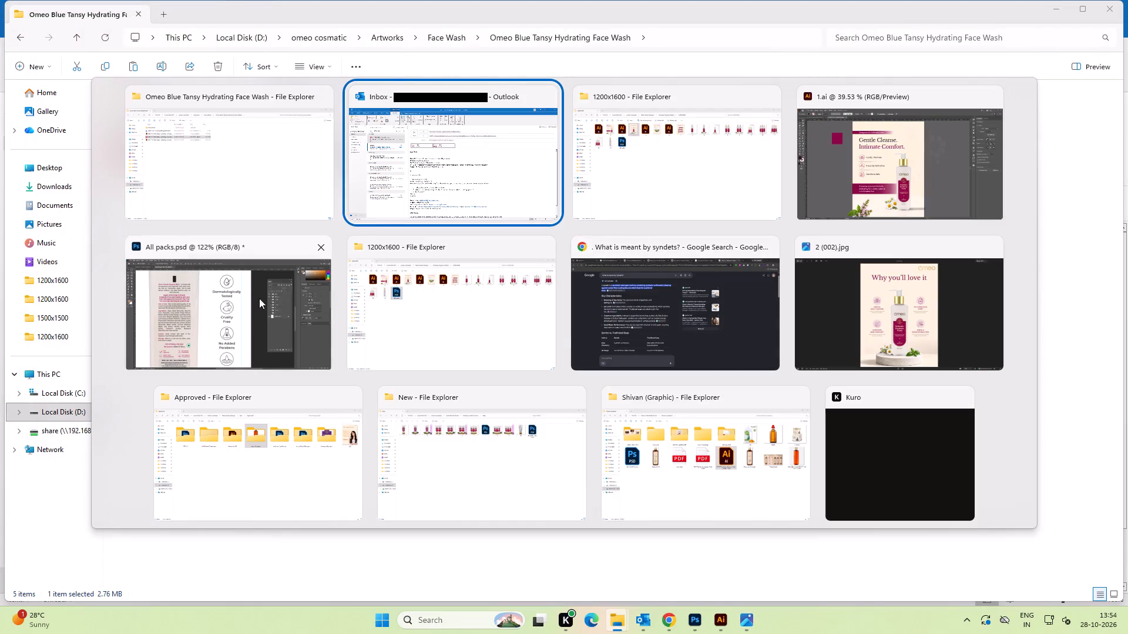
Switch to All packs.psd in Photoshop and hide the back-view bottle's Vector Smart Object layer in the Back group.
{"action": "left_click", "coordinate": [179, 329], "text": "alt"}
{"action": "scroll", "coordinate": [623, 282], "scroll_direction": "down", "scroll_amount": 8, "text": "alt"}
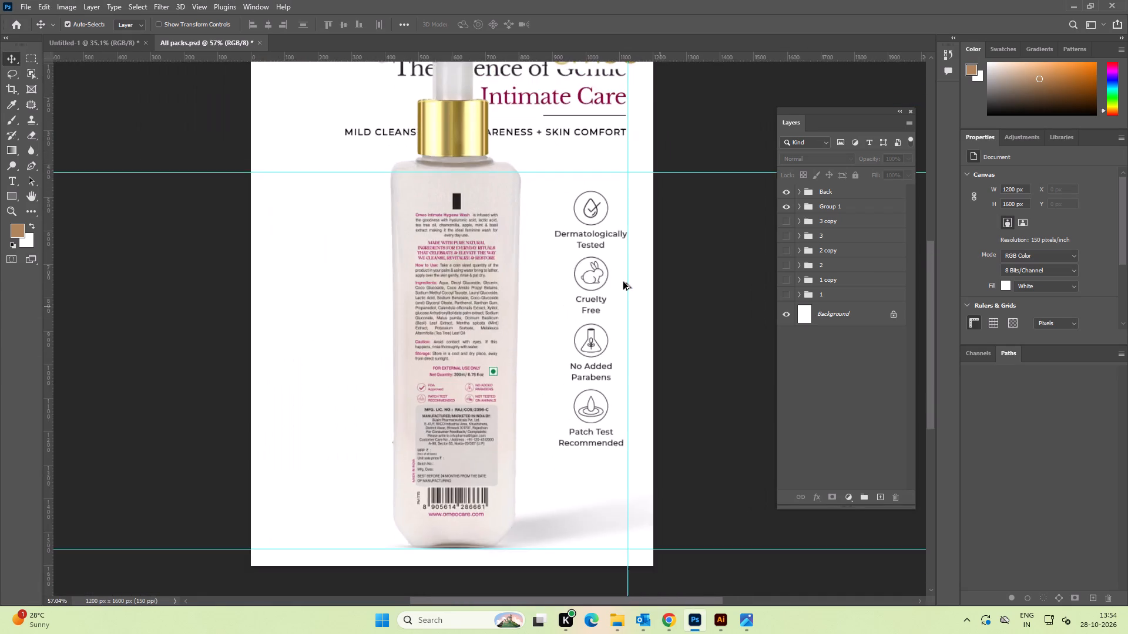
{"action": "scroll", "coordinate": [623, 282], "scroll_direction": "down", "scroll_amount": 2, "text": "alt"}
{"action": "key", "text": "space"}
{"action": "left_click", "coordinate": [663, 289]}
{"action": "left_click", "coordinate": [461, 255]}
{"action": "left_click", "coordinate": [785, 236]}
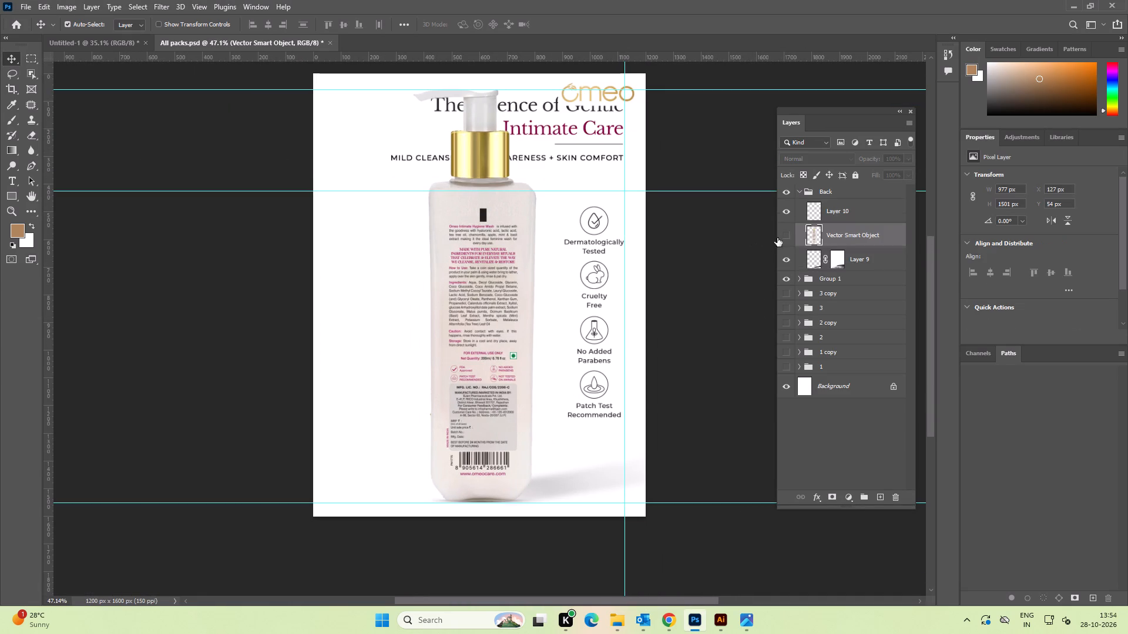
{"action": "scroll", "coordinate": [701, 240], "scroll_direction": "down", "scroll_amount": 2, "text": "alt"}
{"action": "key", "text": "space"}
{"action": "left_click_drag", "start_coordinate": [697, 245], "coordinate": [675, 241]}
Undo the last change in All packs.psd.
{"action": "key", "text": "ctrl+z"}
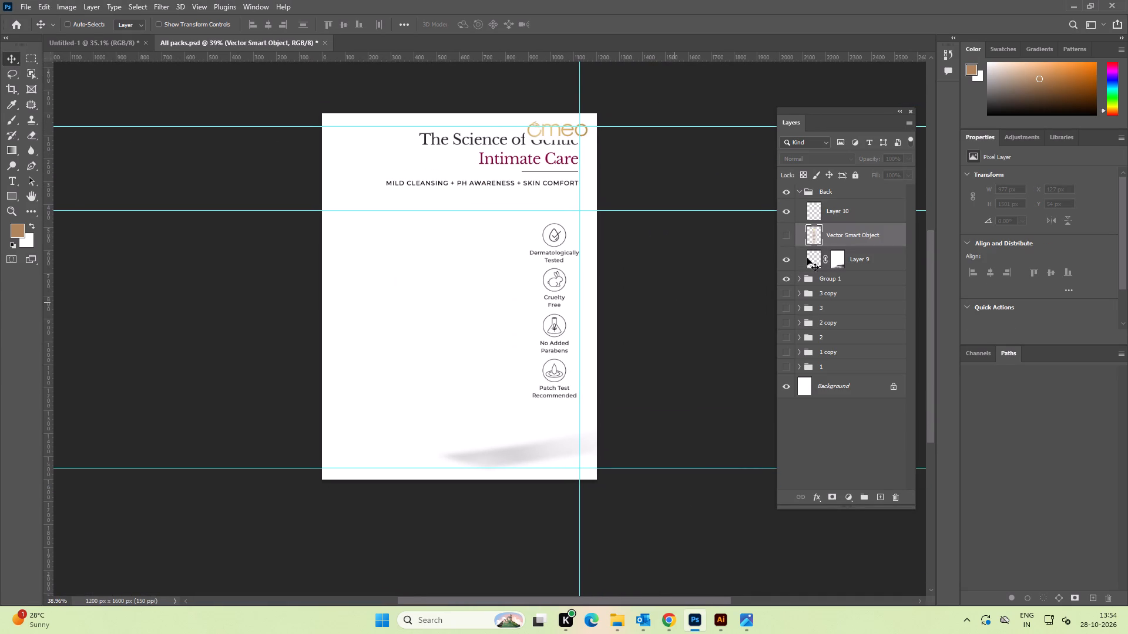
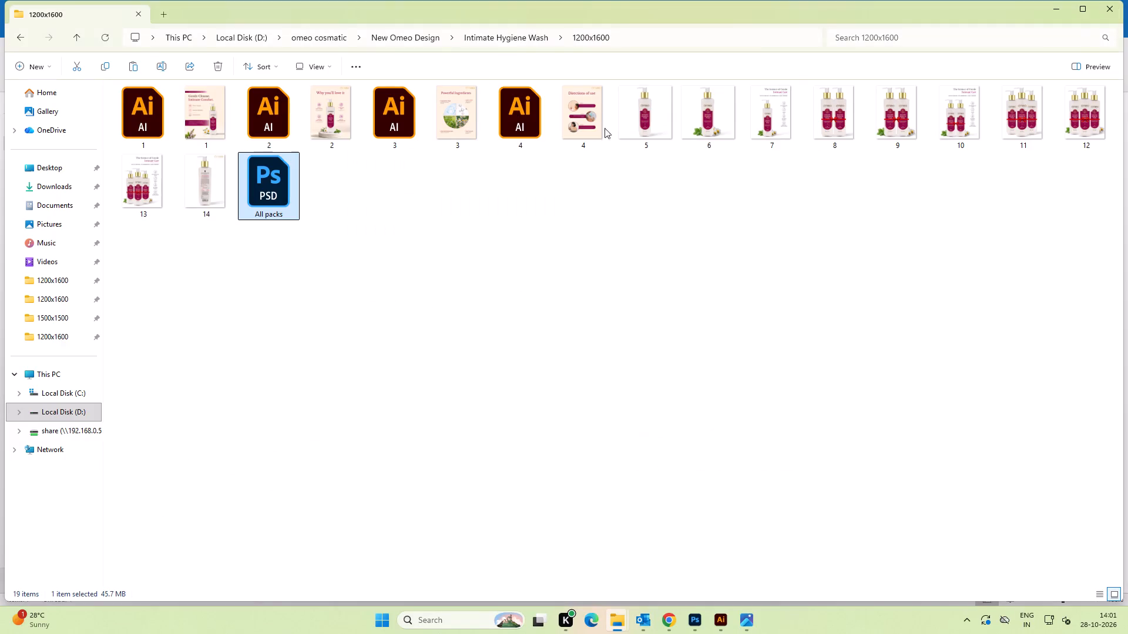
Open image 7 from the Intimate Hygiene Wash 1200x1600 folder at full window size and examine its claim icons and wording.
{"action": "double_click", "coordinate": [780, 123]}
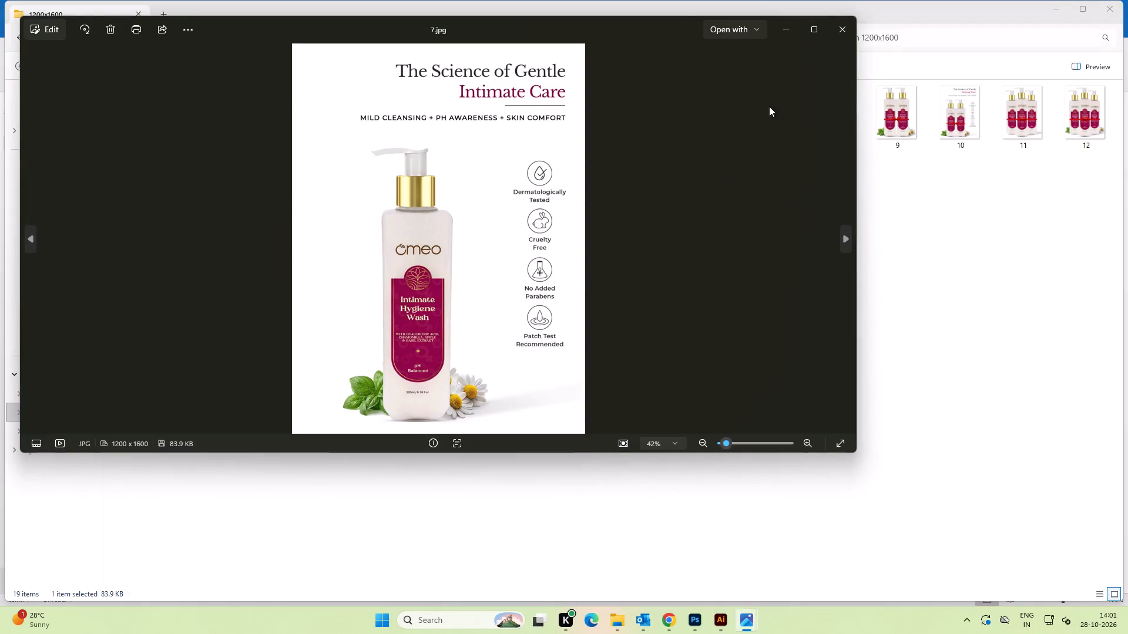
{"action": "left_click", "coordinate": [810, 28]}
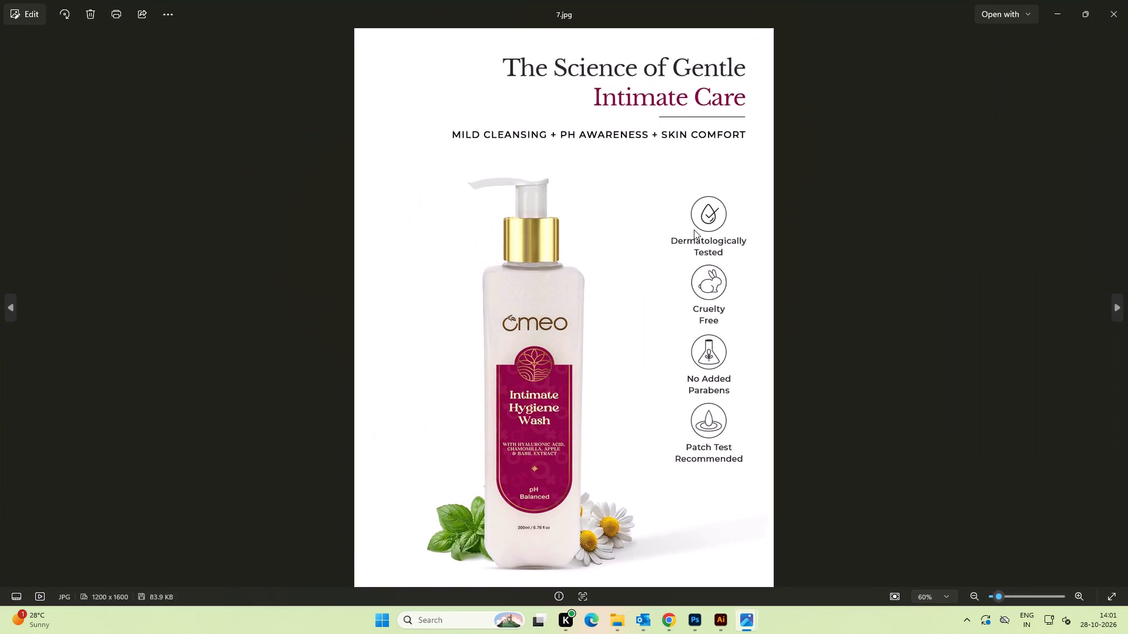
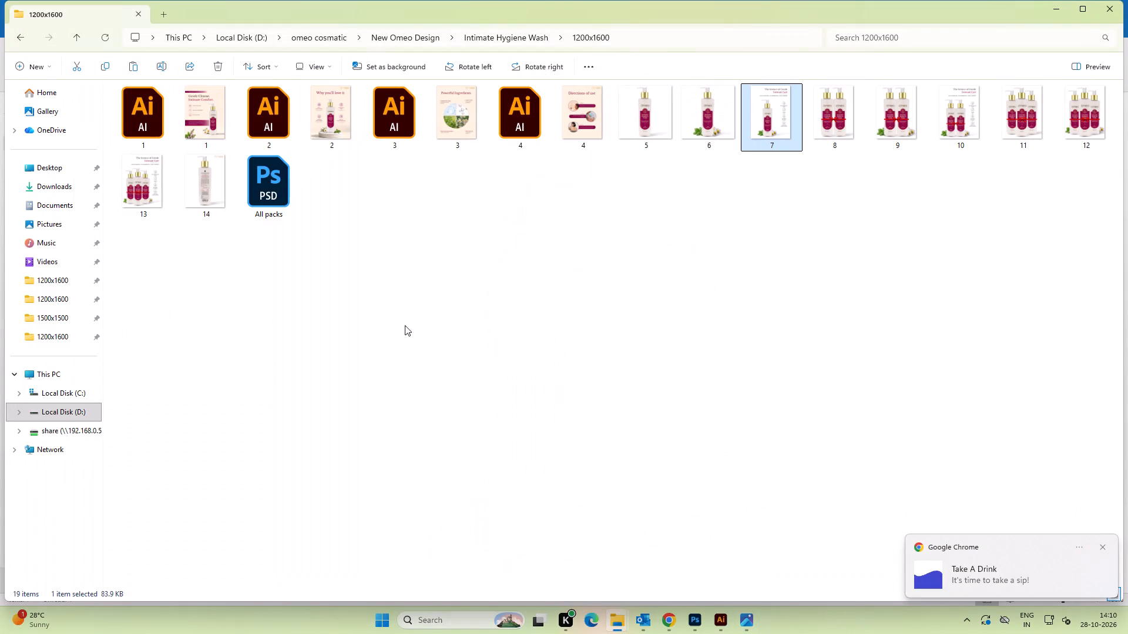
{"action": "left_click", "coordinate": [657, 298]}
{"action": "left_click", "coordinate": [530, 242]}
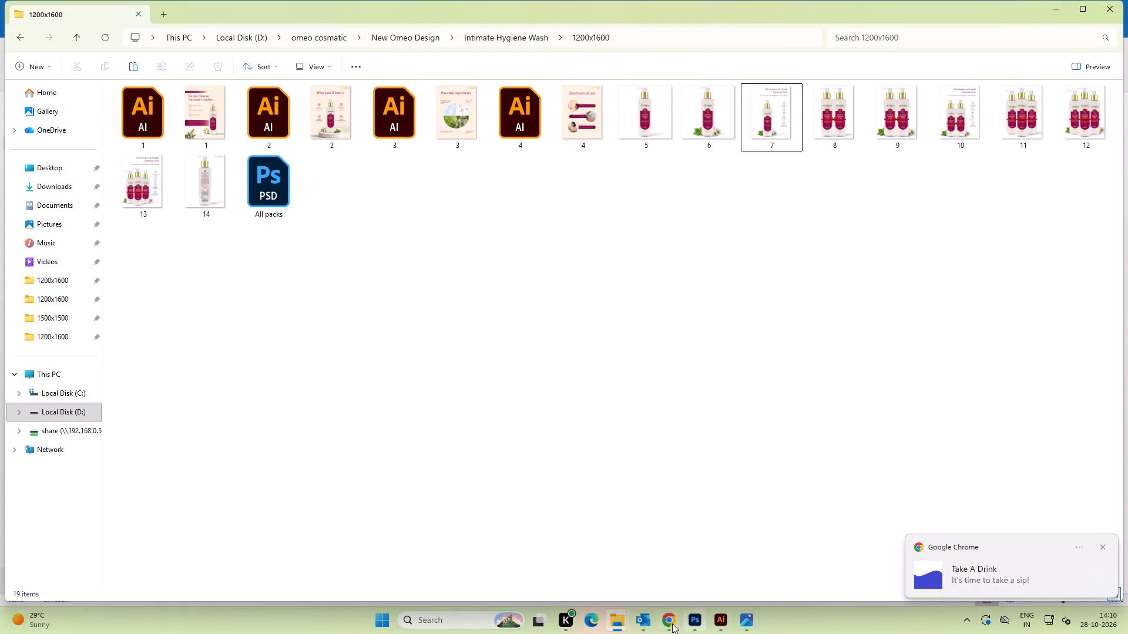
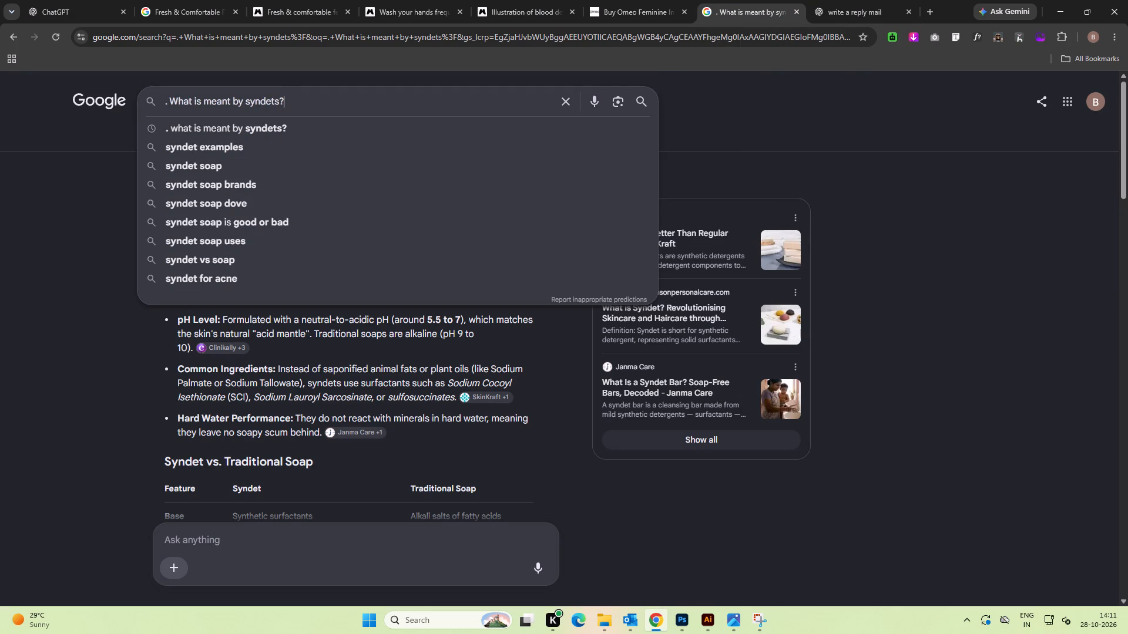
{"action": "key", "text": "ctrl+Left"}
{"action": "key", "text": "ctrl+Left"}
{"action": "key", "text": "ctrl+Left"}
{"action": "key", "text": "ctrl+Left"}
{"action": "key", "text": "ctrl+Left"}
{"action": "key", "text": "ctrl+Left"}
{"action": "key", "text": "ctrl+shift+Left"}
{"action": "key", "text": "BackSpace"}
{"action": "key", "text": "BackSpace"}
{"action": "key", "text": "Return"}
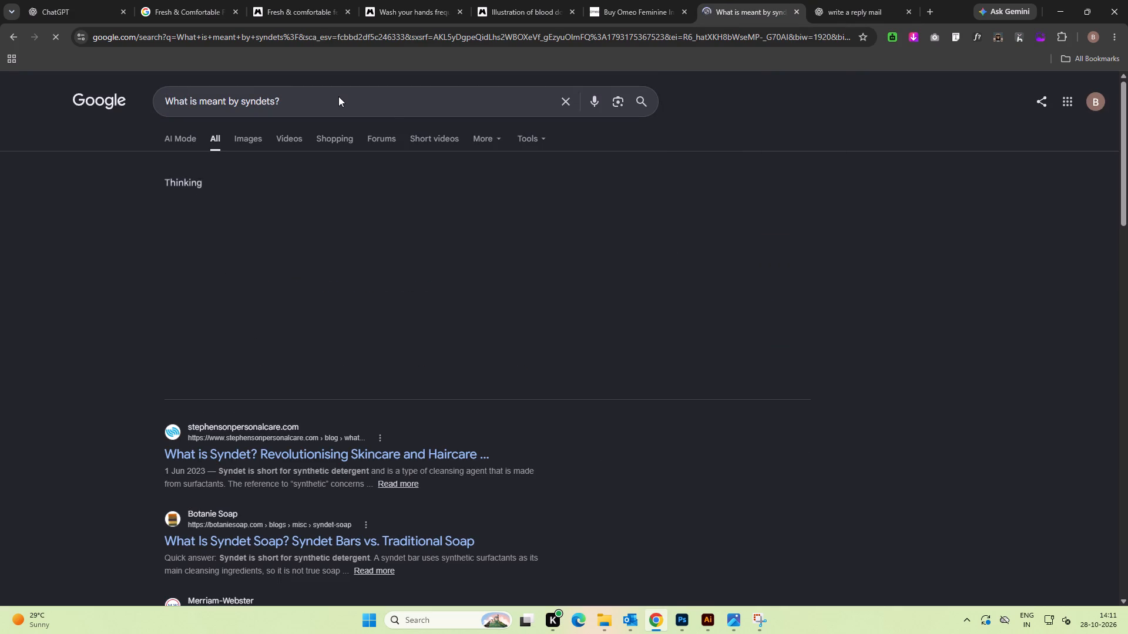
{"action": "left_click", "coordinate": [407, 366]}
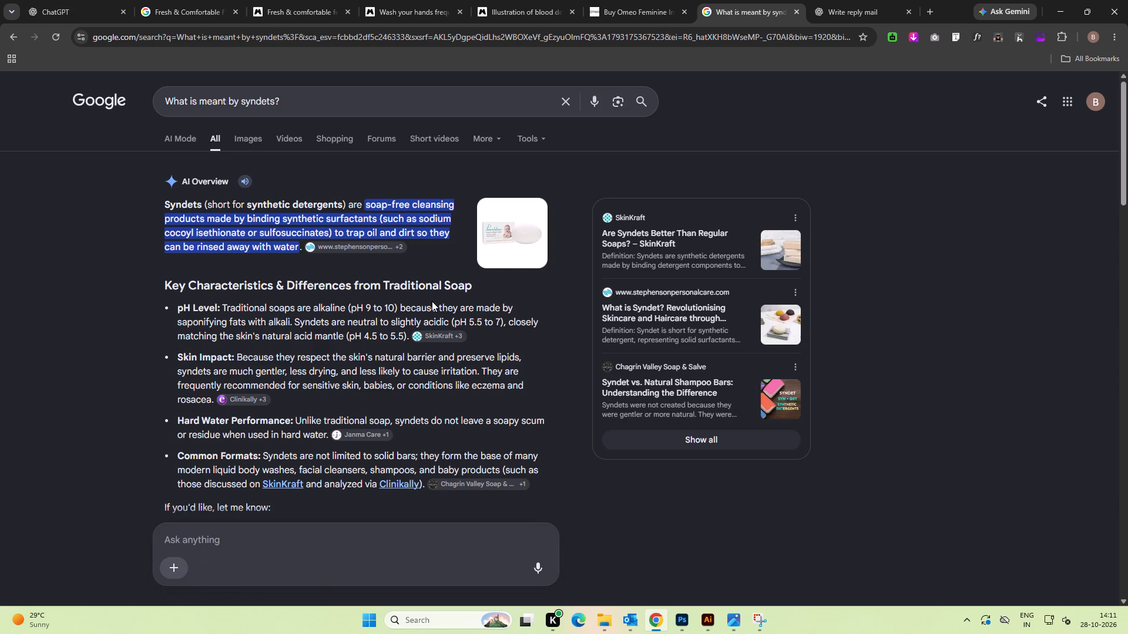
{"action": "scroll", "coordinate": [432, 303], "scroll_direction": "down", "scroll_amount": 2}
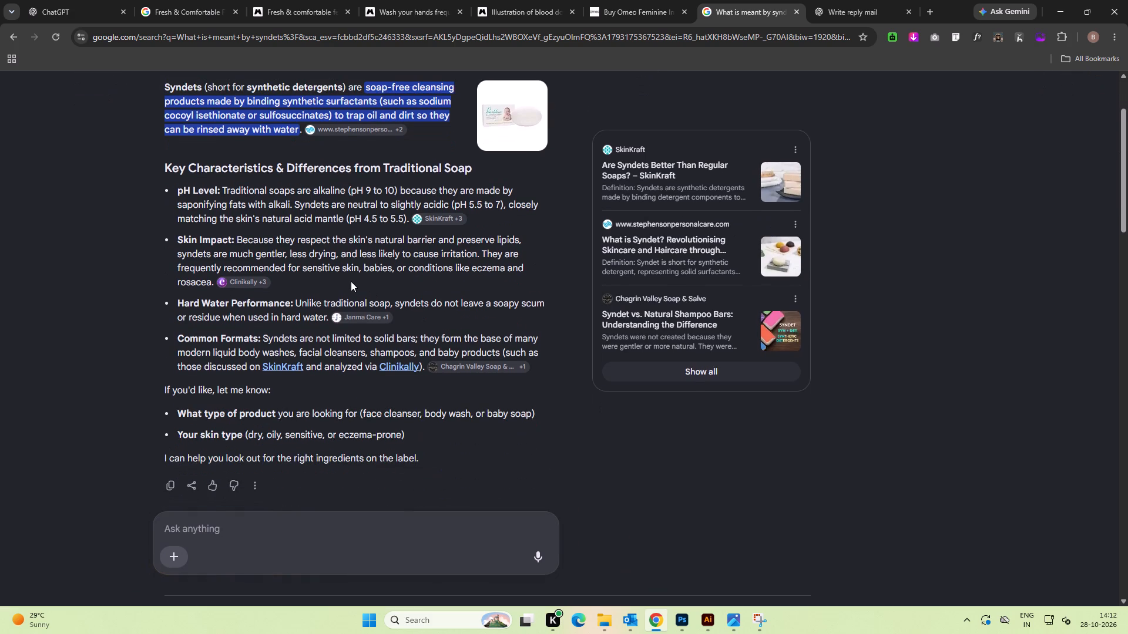
{"action": "scroll", "coordinate": [351, 281], "scroll_direction": "up", "scroll_amount": 3}
{"action": "scroll", "coordinate": [131, 257], "scroll_direction": "down", "scroll_amount": 1}
{"action": "scroll", "coordinate": [119, 239], "scroll_direction": "up", "scroll_amount": 1}
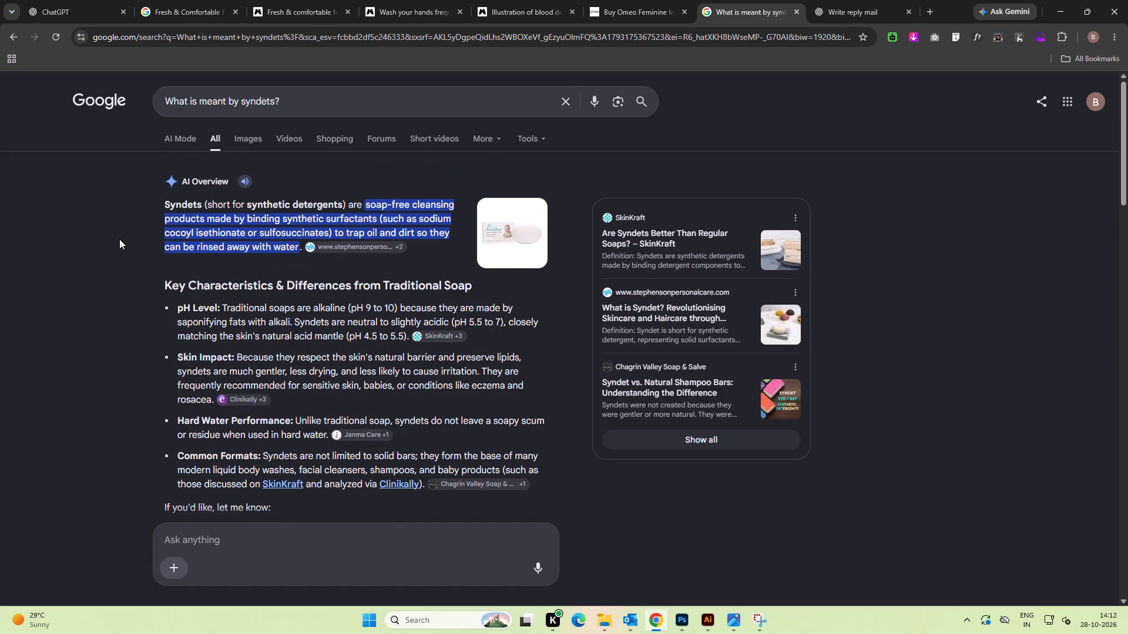
Check ChatGPT's reply mail draft in the "Write reply mail" chat, and reread the feedback email captured in Snipping Tool.
{"action": "key", "text": "alt+Tab"}
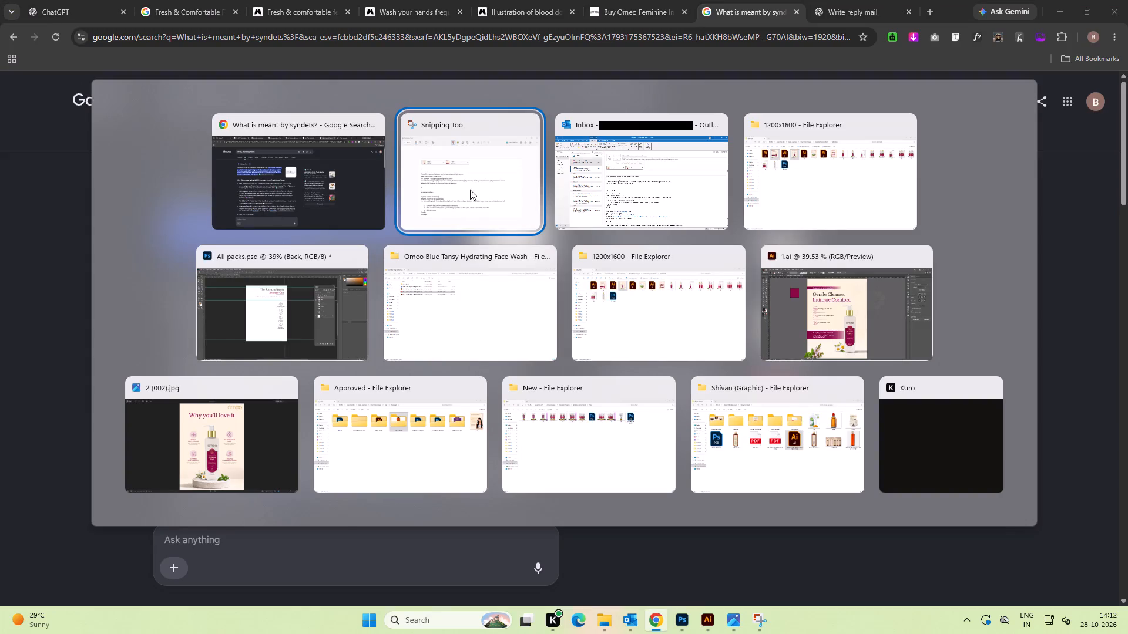
{"action": "left_click", "coordinate": [318, 183], "text": "alt"}
{"action": "left_click", "coordinate": [865, 0]}
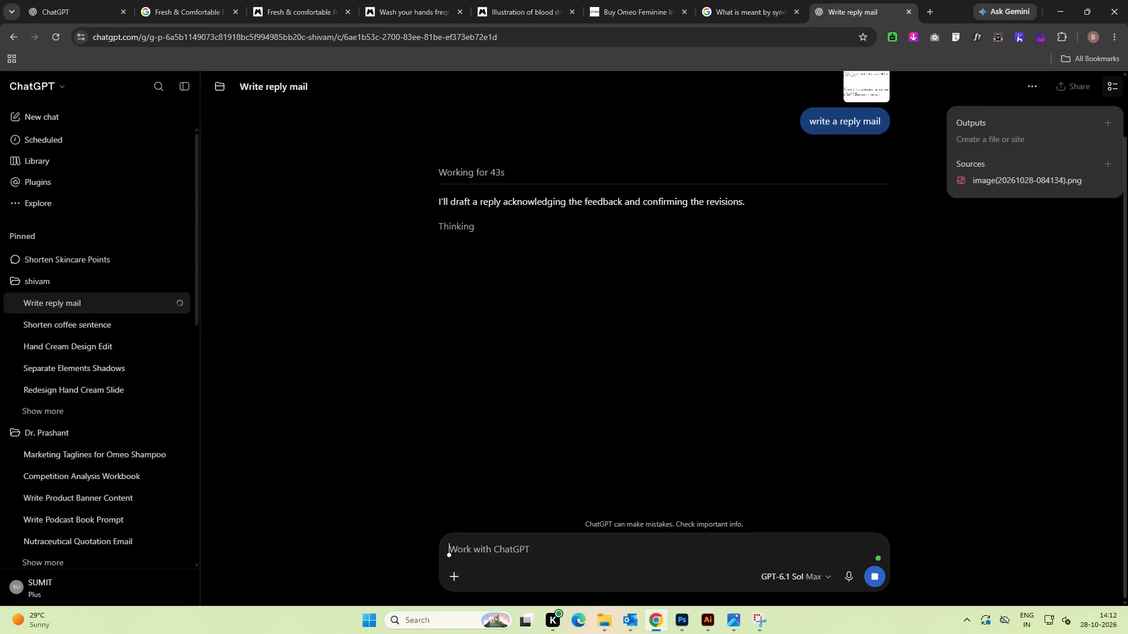
{"action": "key", "text": "alt+Tab"}
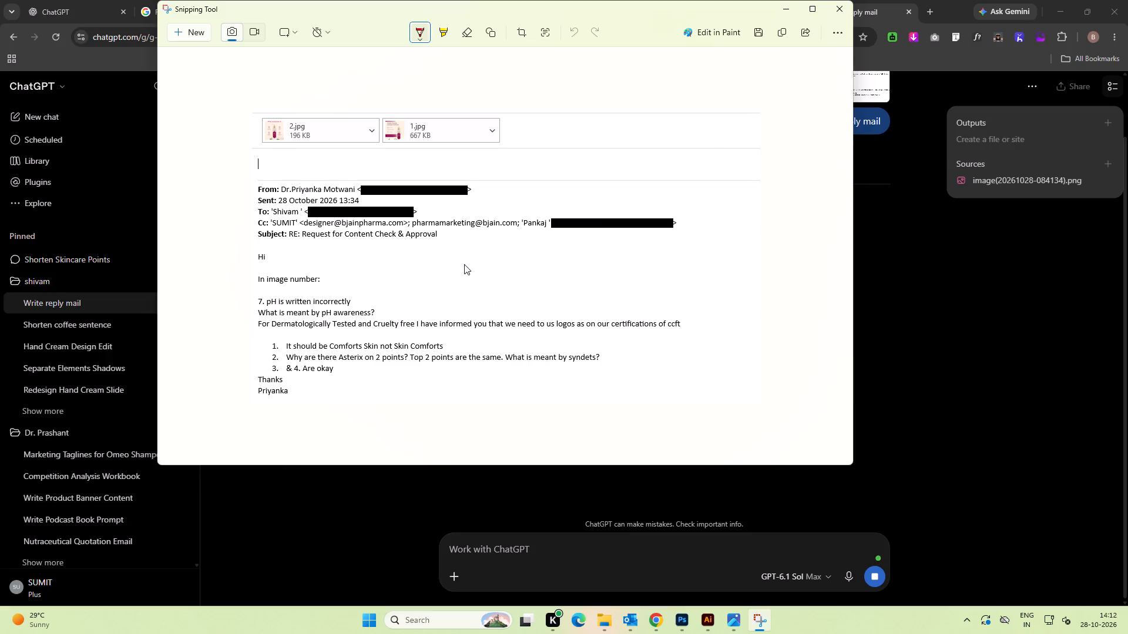
{"action": "key", "text": "alt+Tab"}
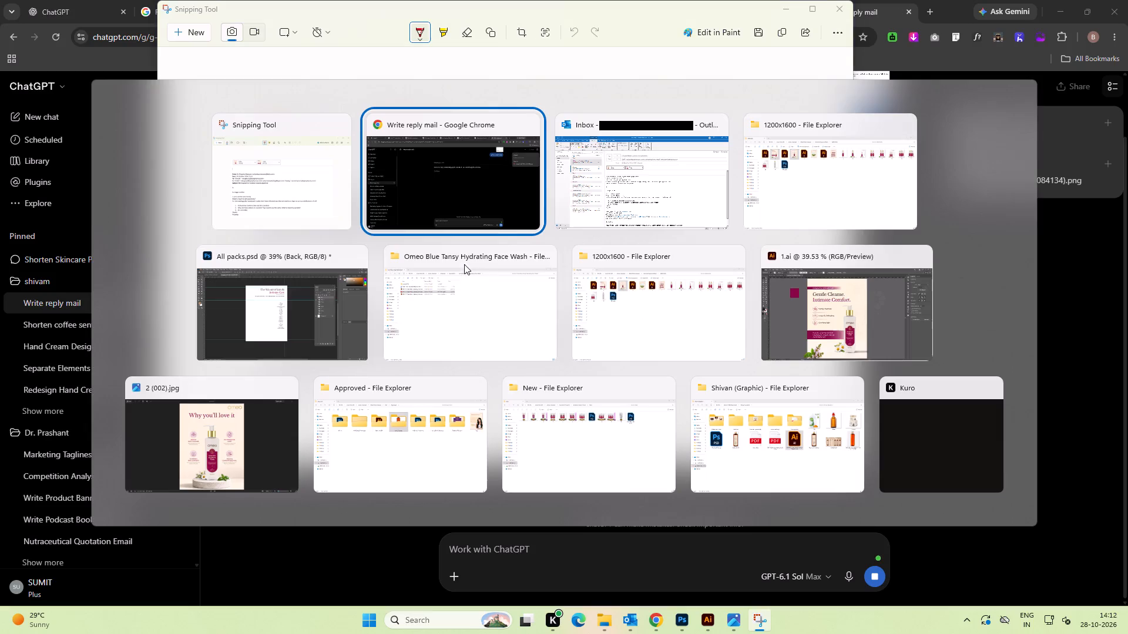
Check the Intimate Hygiene Wash 1200x1600 folder and return to ChatGPT to review the drafted reply email.
{"action": "left_click", "coordinate": [817, 191], "text": "alt"}
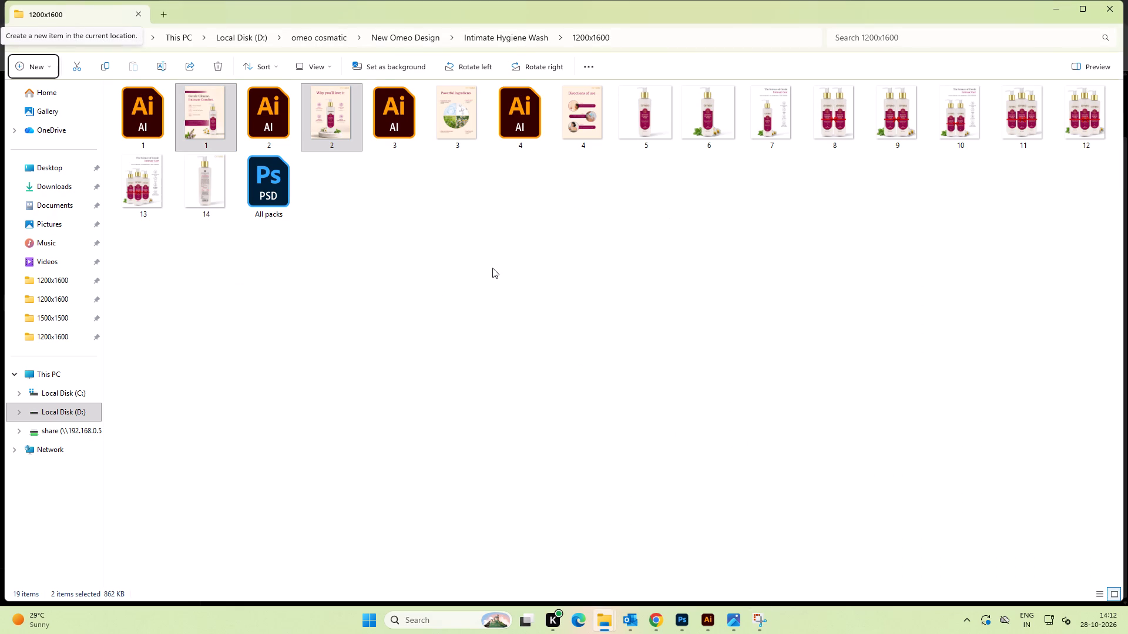
{"action": "left_click", "coordinate": [659, 624]}
{"action": "scroll", "coordinate": [560, 224], "scroll_direction": "down", "scroll_amount": 1}
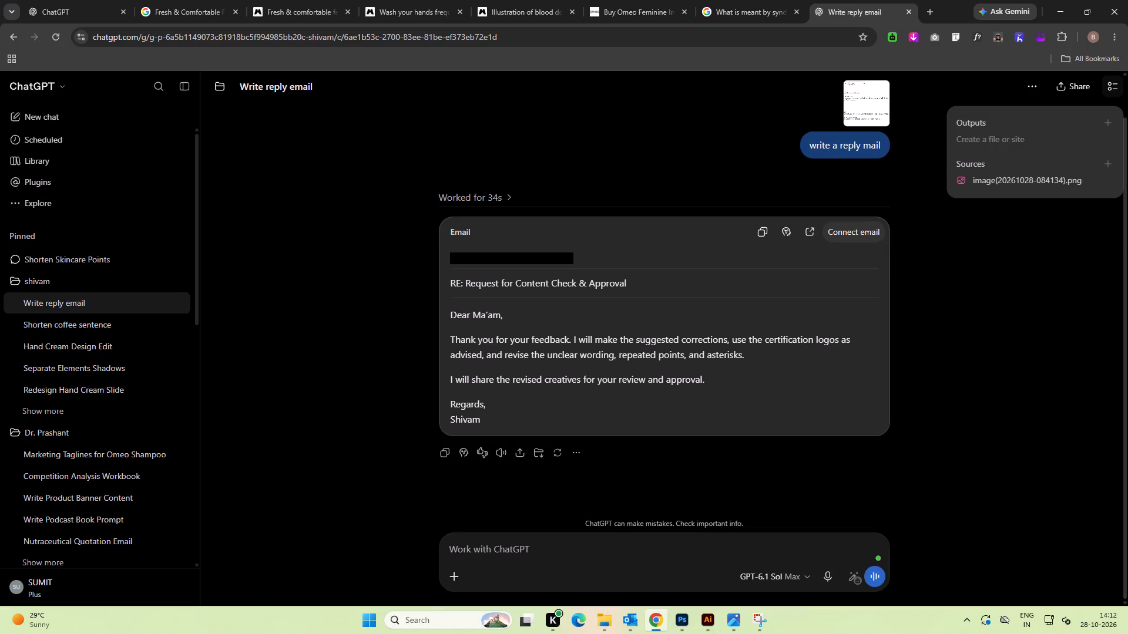
Revisit the syndets search results and open a new browser tab.
{"action": "left_click", "coordinate": [754, 2]}
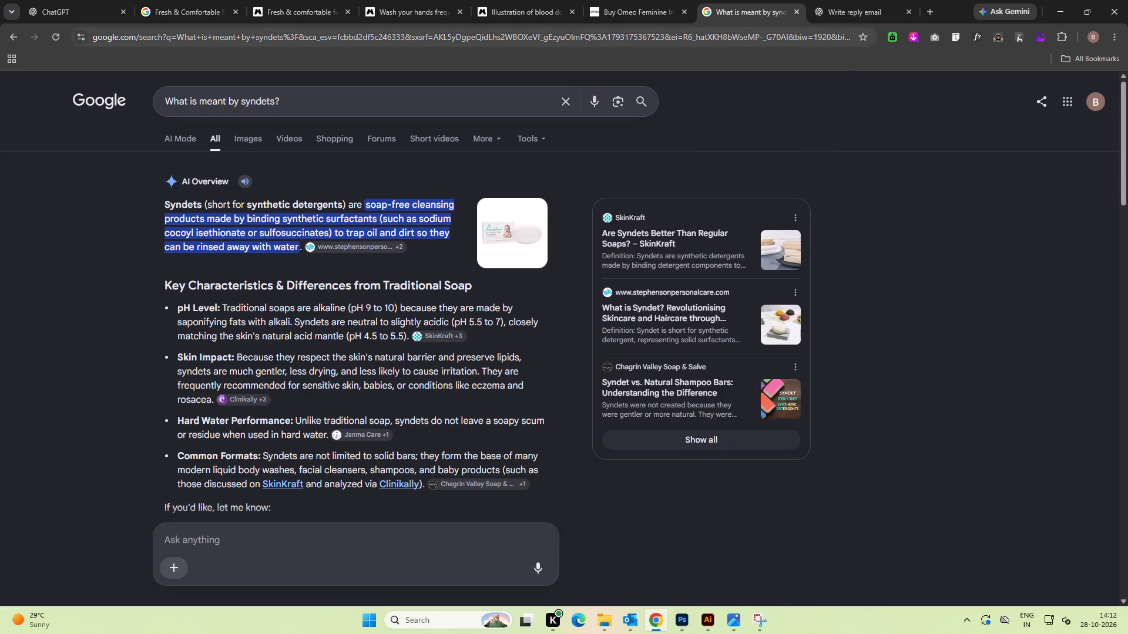
{"action": "left_click", "coordinate": [929, 10]}
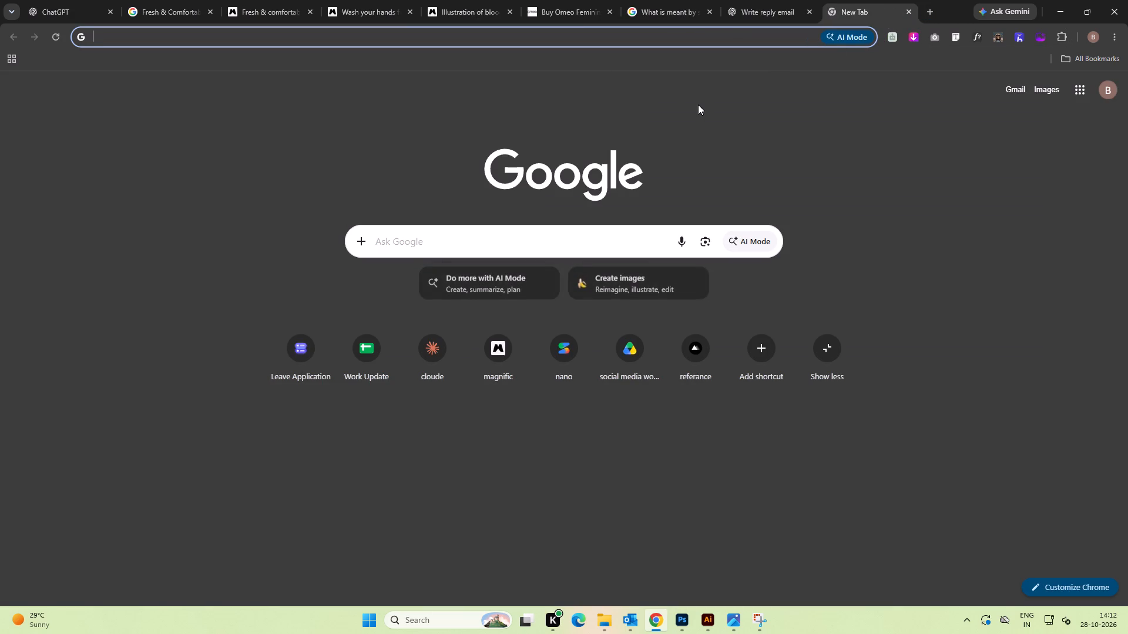
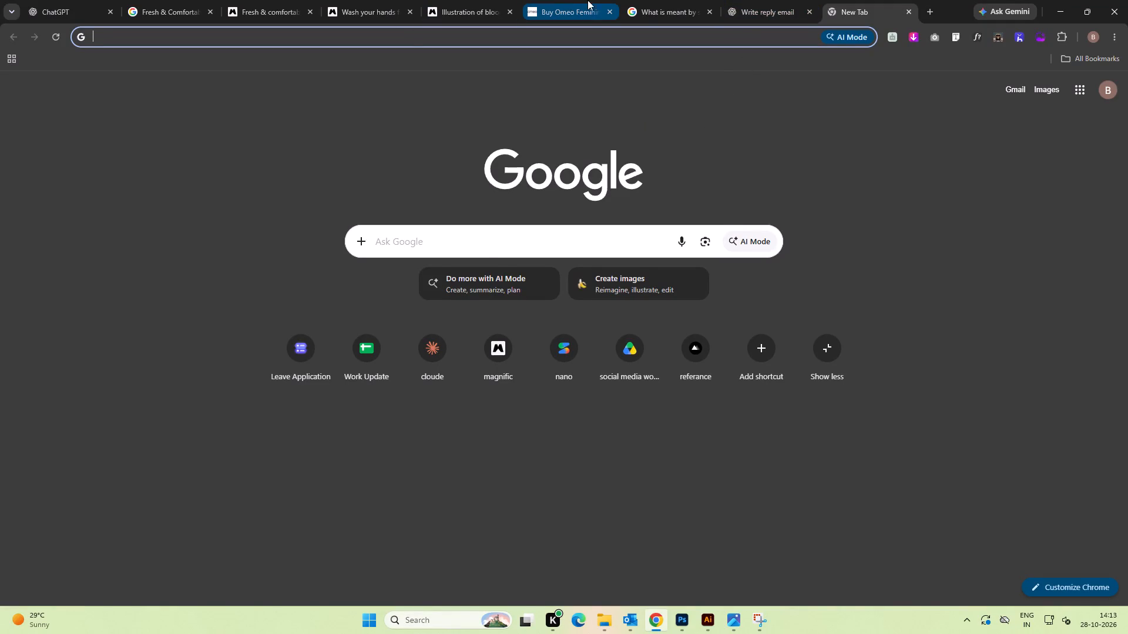
Return to the "What is meant by syndets?" search results and read the definition in the AI overview.
{"action": "left_click", "coordinate": [654, 0]}
{"action": "left_click", "coordinate": [620, 153]}
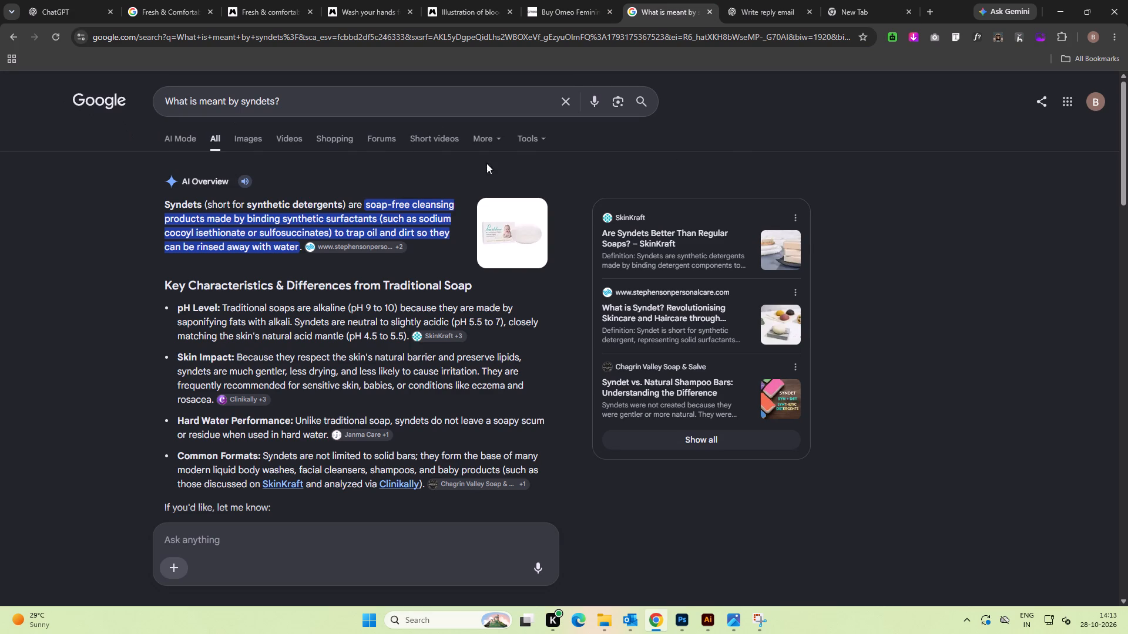
{"action": "left_click", "coordinate": [605, 174]}
{"action": "double_click", "coordinate": [35, 180]}
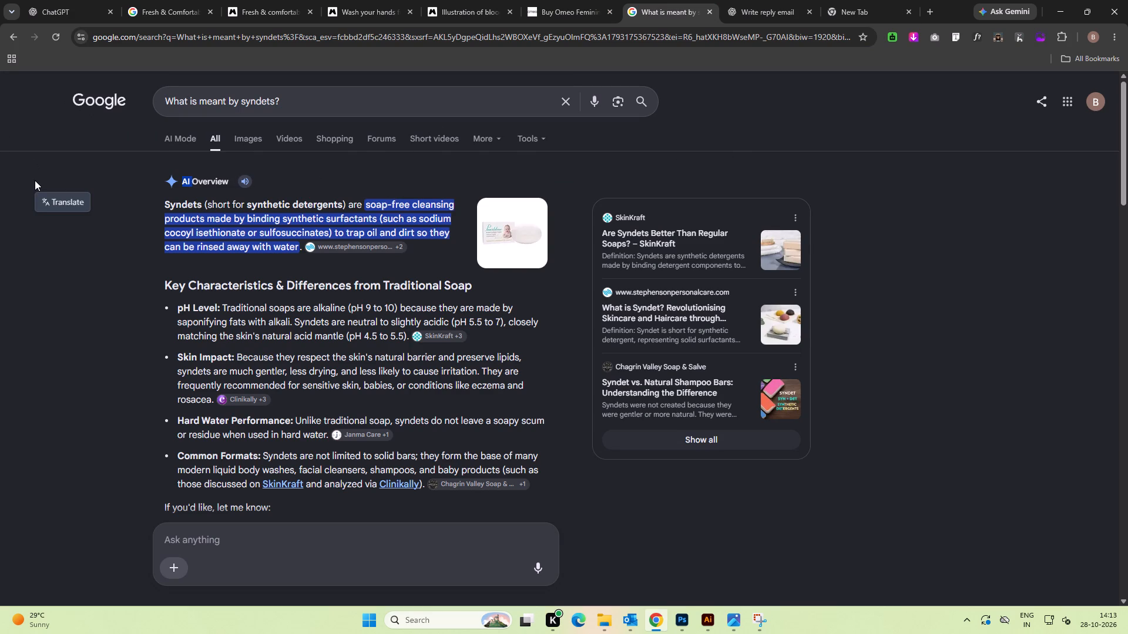
{"action": "left_click", "coordinate": [100, 262]}
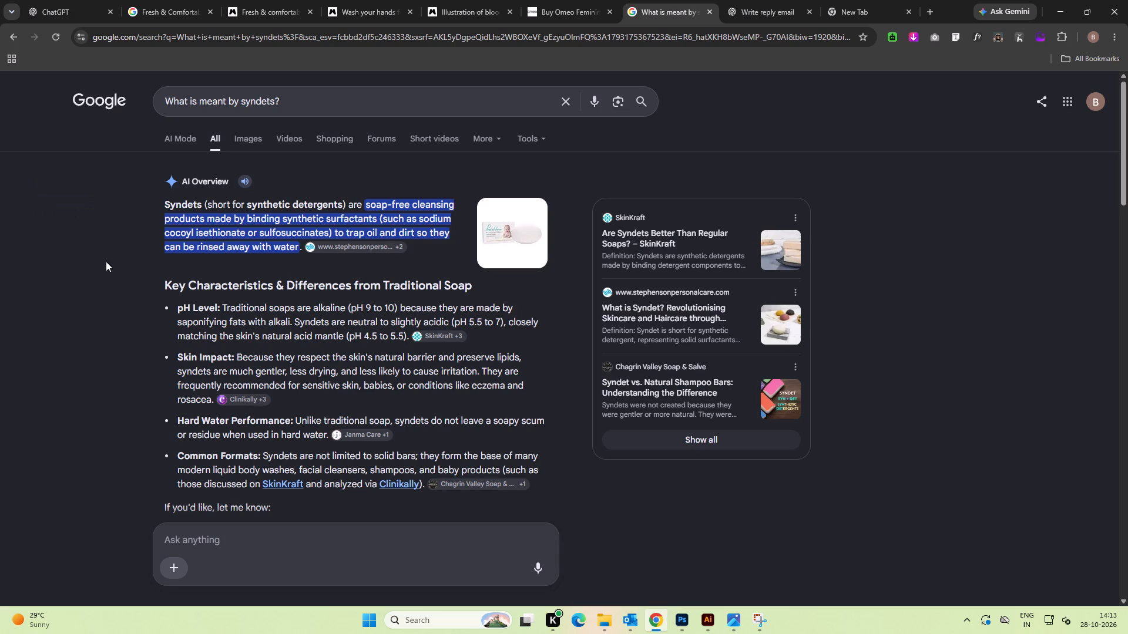
{"action": "double_click", "coordinate": [106, 261]}
{"action": "left_click", "coordinate": [193, 235]}
{"action": "left_click", "coordinate": [226, 228]}
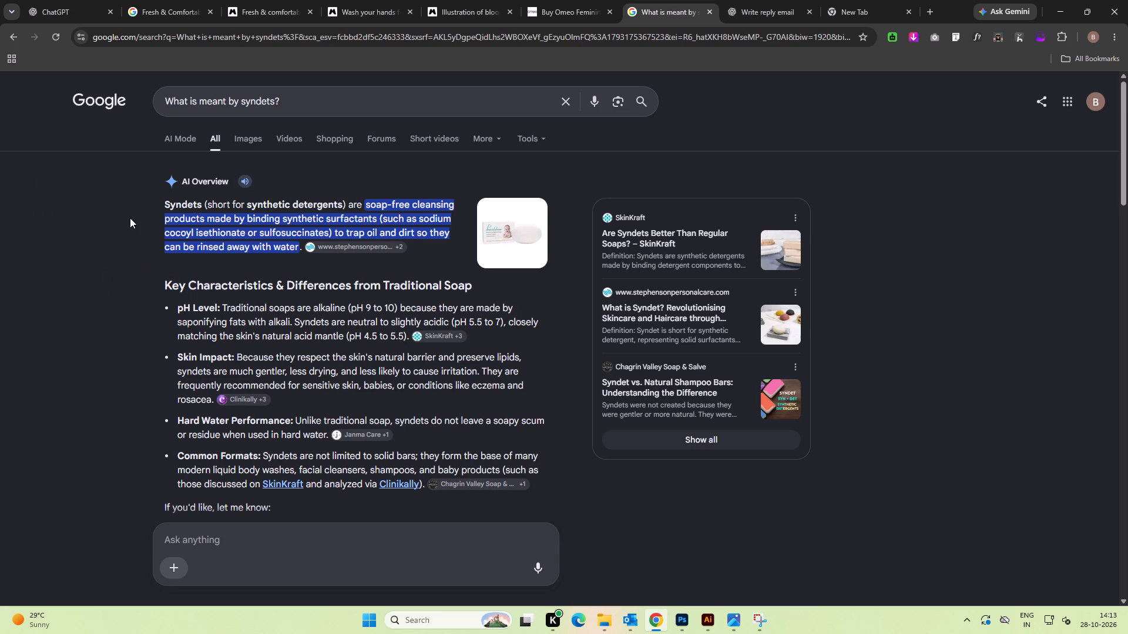
{"action": "left_click", "coordinate": [130, 218]}
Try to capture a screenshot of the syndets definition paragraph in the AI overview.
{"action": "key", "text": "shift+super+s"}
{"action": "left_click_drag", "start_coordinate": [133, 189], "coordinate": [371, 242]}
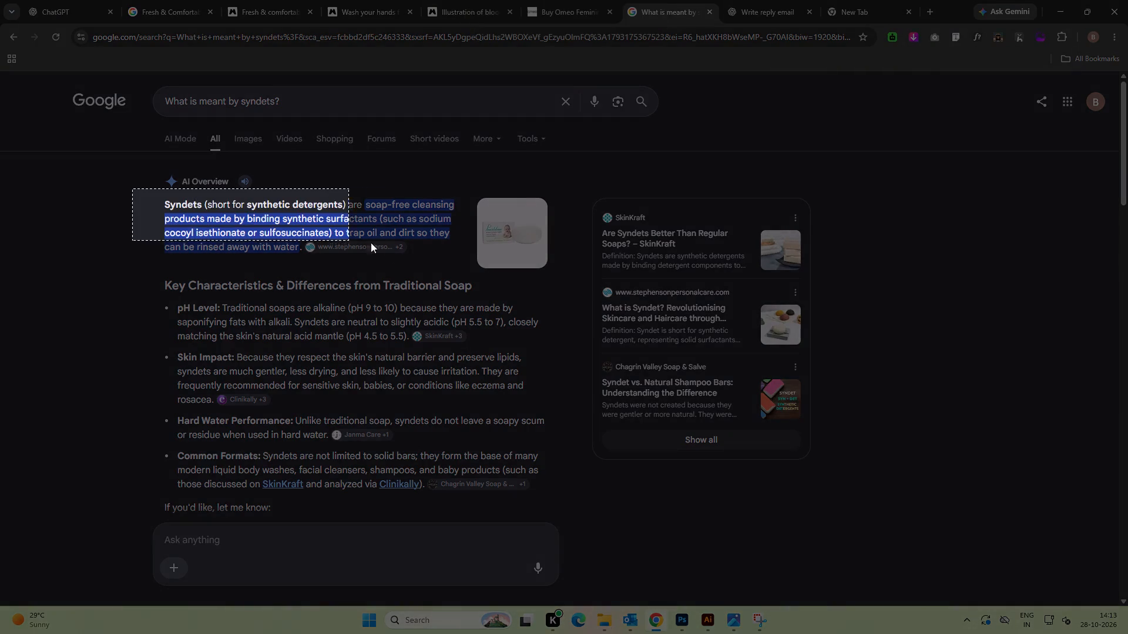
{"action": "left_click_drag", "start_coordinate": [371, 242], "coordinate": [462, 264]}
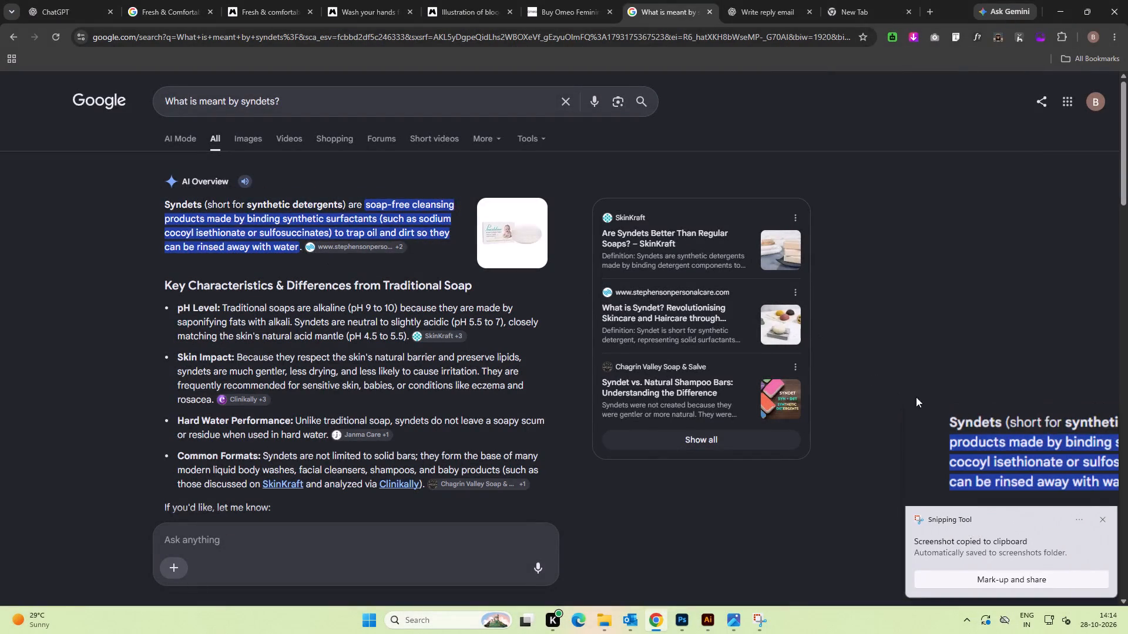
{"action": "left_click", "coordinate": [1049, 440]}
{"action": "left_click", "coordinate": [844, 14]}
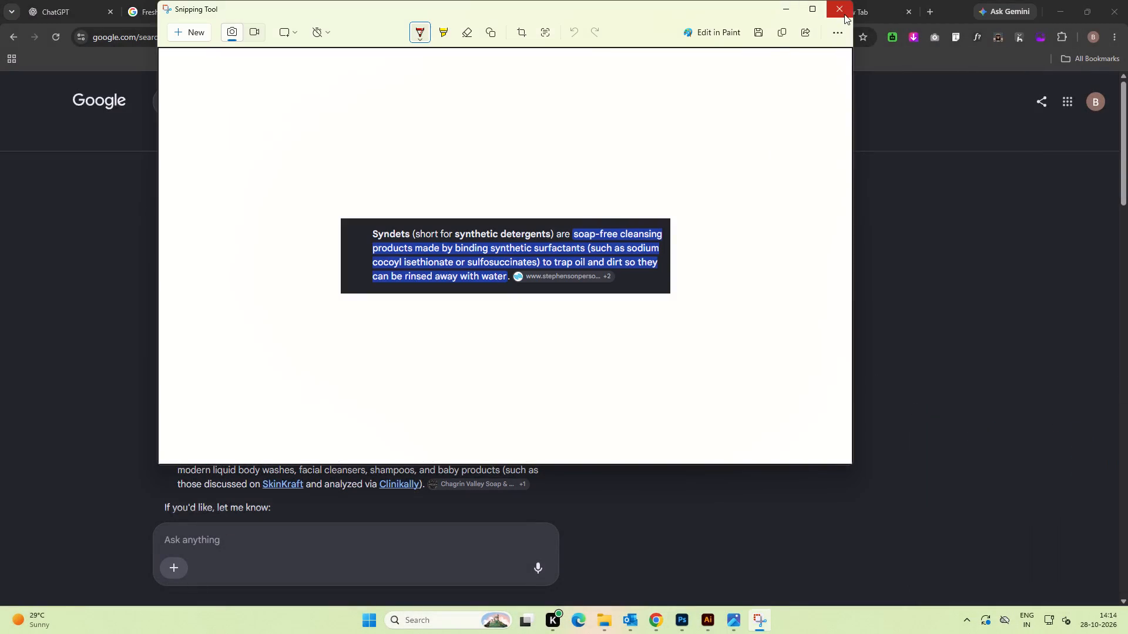
{"action": "key", "text": "shift+super+s"}
{"action": "left_click_drag", "start_coordinate": [160, 196], "coordinate": [196, 221]}
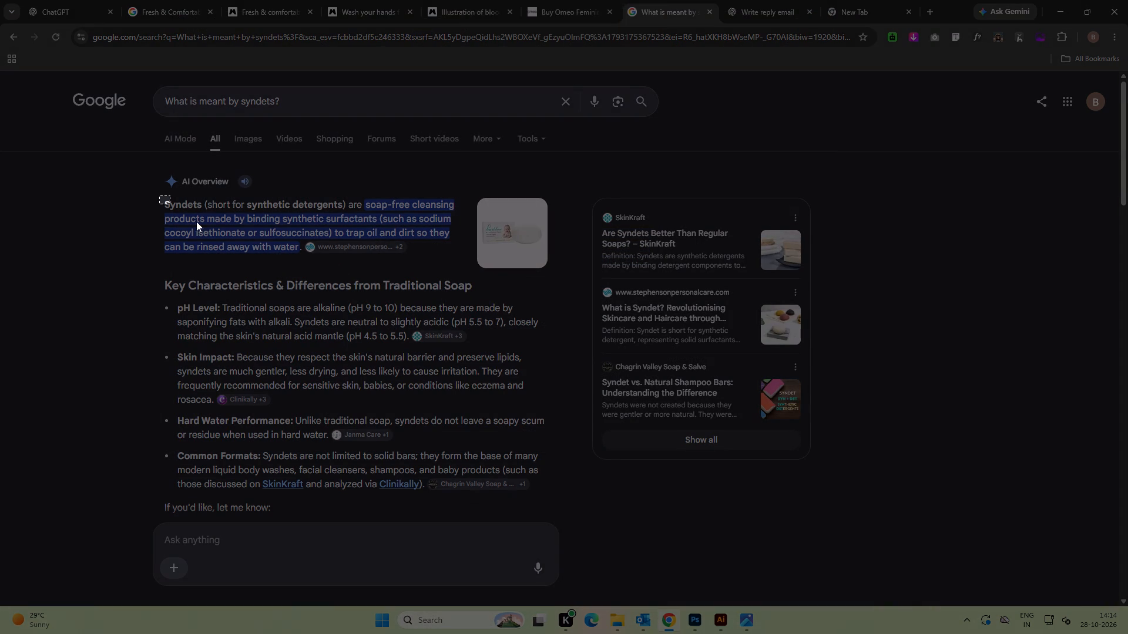
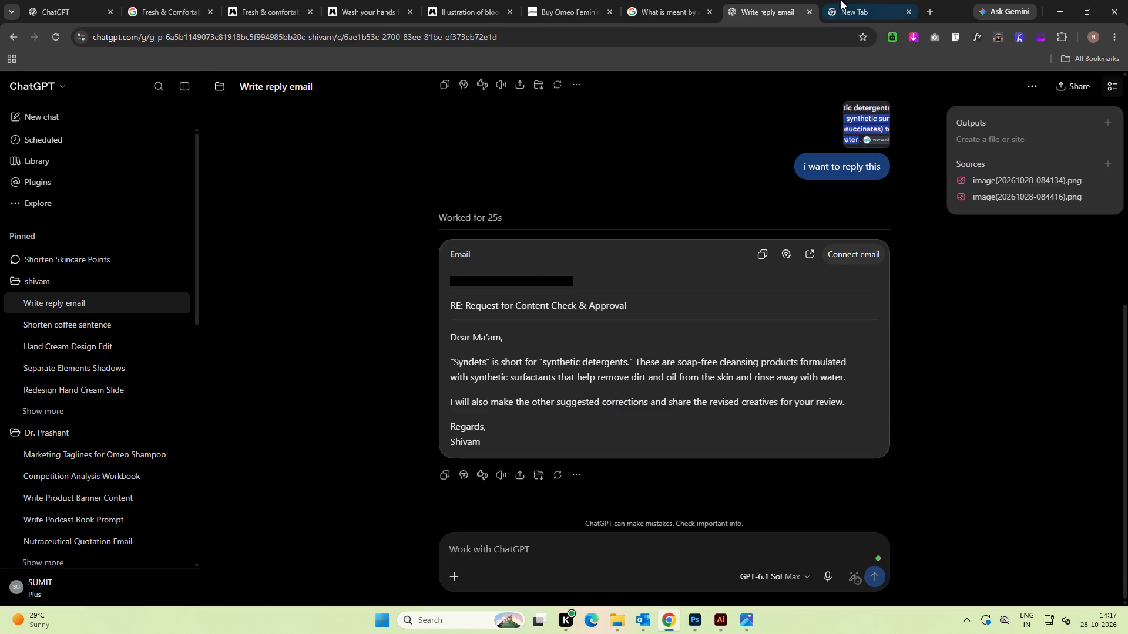
Return to the earlier ". What is meant by syndets?" search results and expand the full AI overview to review it.
{"action": "left_click", "coordinate": [858, 0]}
{"action": "left_click", "coordinate": [672, 0]}
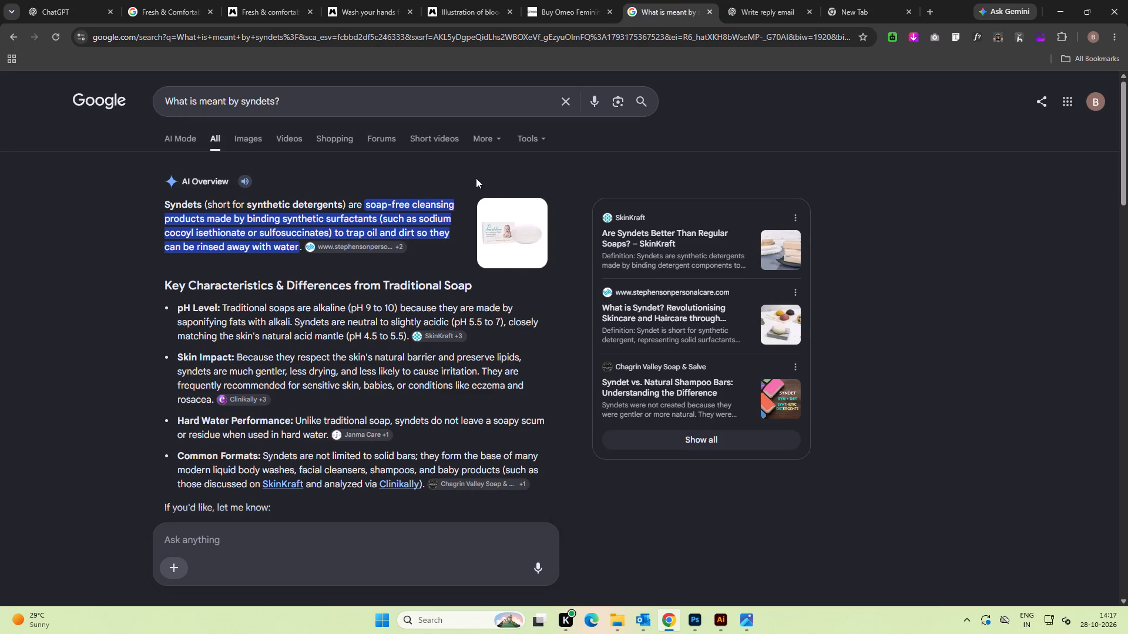
{"action": "left_click", "coordinate": [17, 36]}
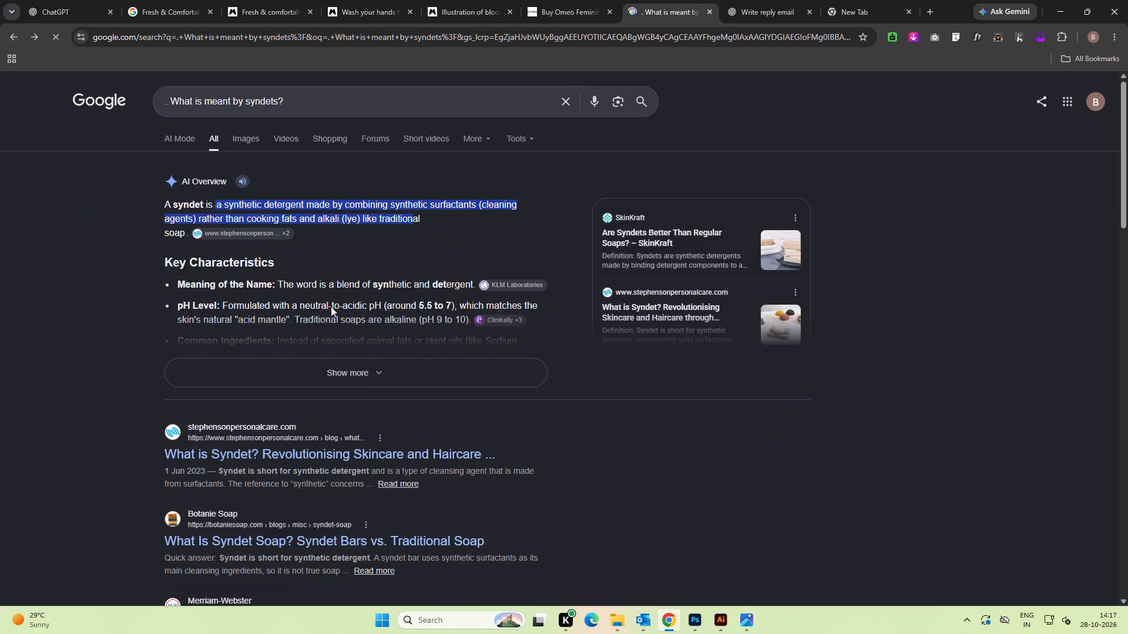
{"action": "left_click", "coordinate": [363, 373]}
{"action": "scroll", "coordinate": [173, 276], "scroll_direction": "down", "scroll_amount": 4}
{"action": "scroll", "coordinate": [173, 276], "scroll_direction": "up", "scroll_amount": 2}
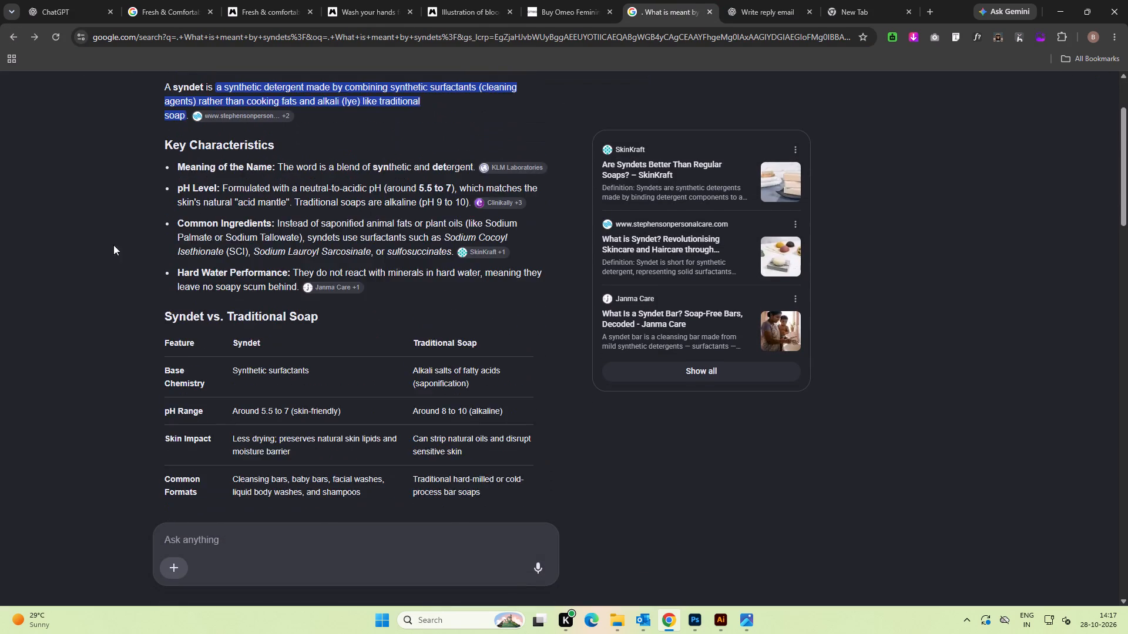
Capture a screenshot of the AI overview from the syndet definition through the Hard Water Performance point and copy it.
{"action": "scroll", "coordinate": [106, 237], "scroll_direction": "up", "scroll_amount": 3}
{"action": "key", "text": "shift+super+s"}
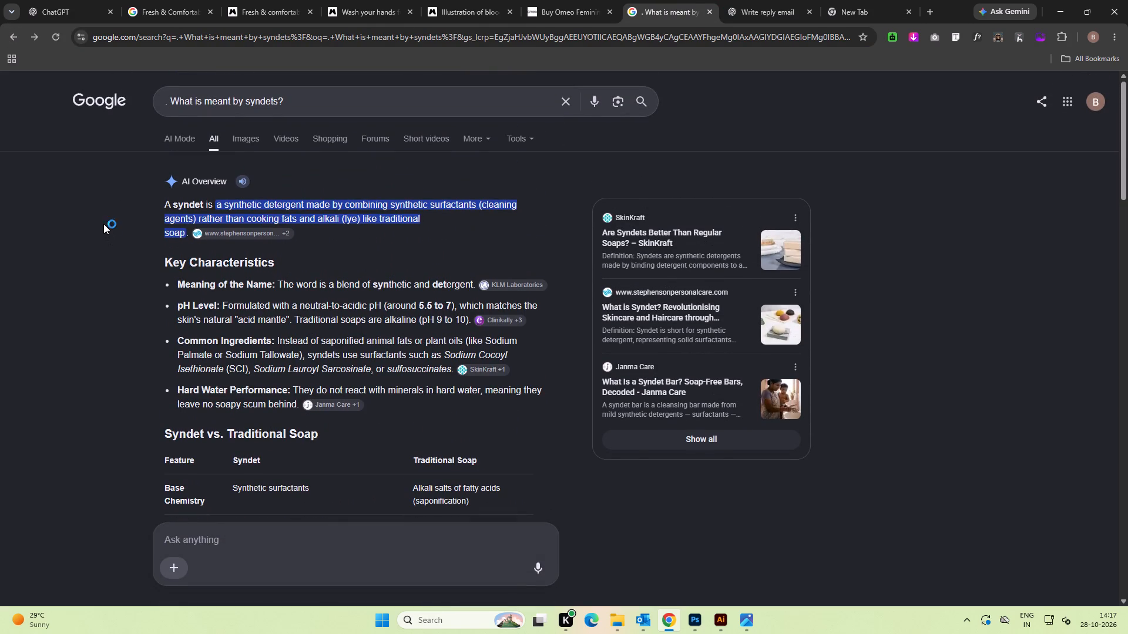
{"action": "left_click_drag", "start_coordinate": [158, 196], "coordinate": [531, 419]}
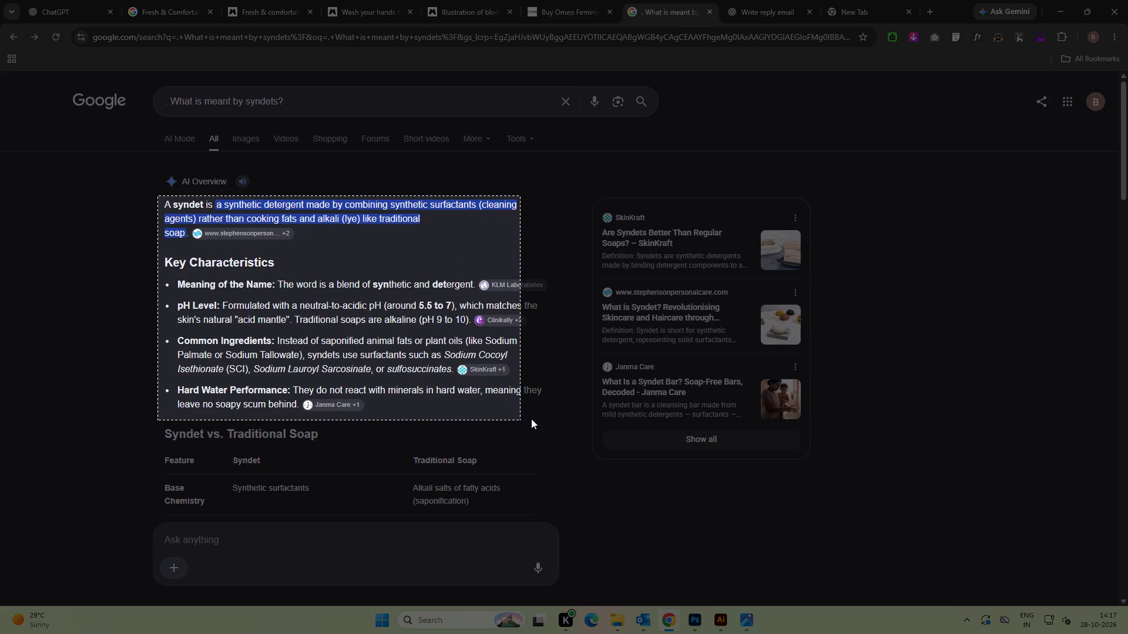
{"action": "left_click_drag", "start_coordinate": [531, 419], "coordinate": [558, 418]}
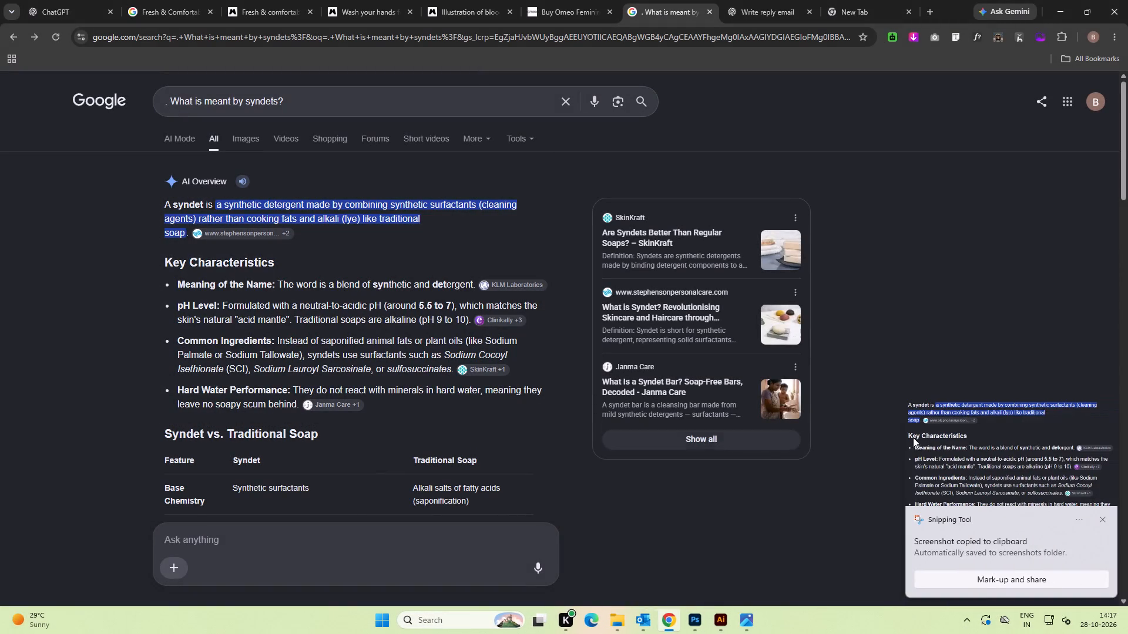
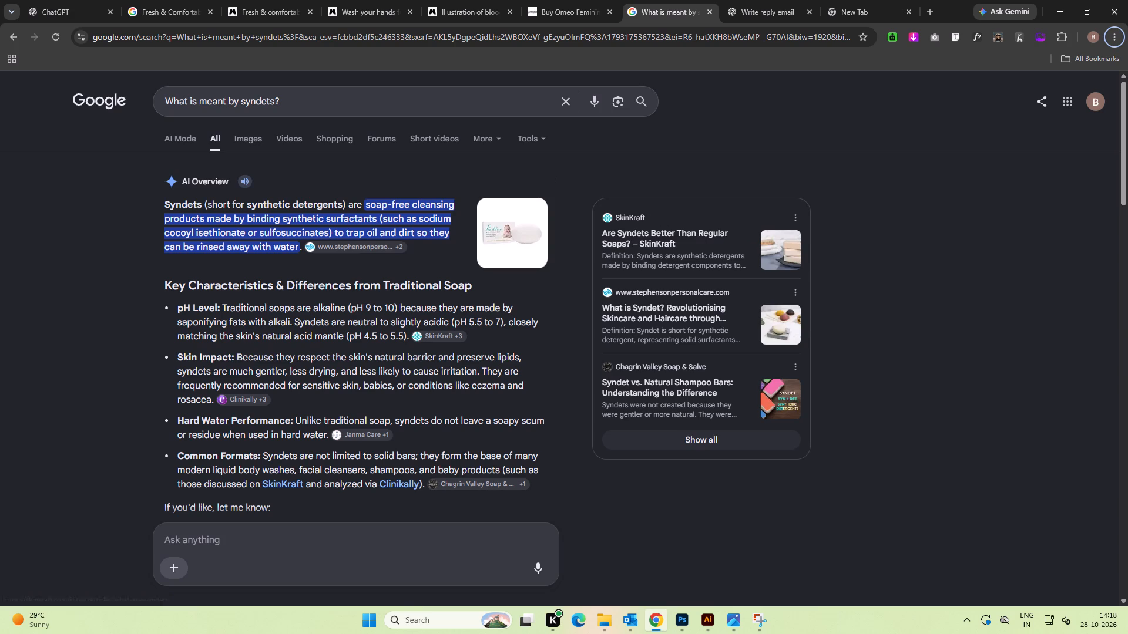
Highlight the opening words "Syndets (short for synthetic detergents) are" of the definition in the AI overview.
{"action": "left_click_drag", "start_coordinate": [154, 199], "coordinate": [359, 208]}
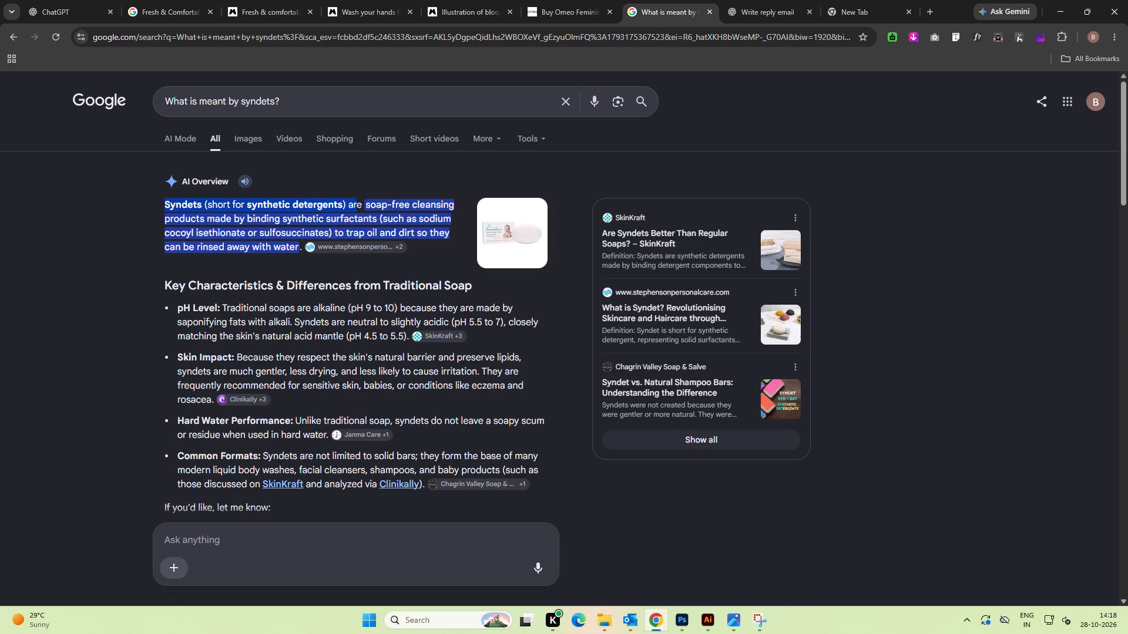
{"action": "left_click_drag", "start_coordinate": [359, 208], "coordinate": [361, 204]}
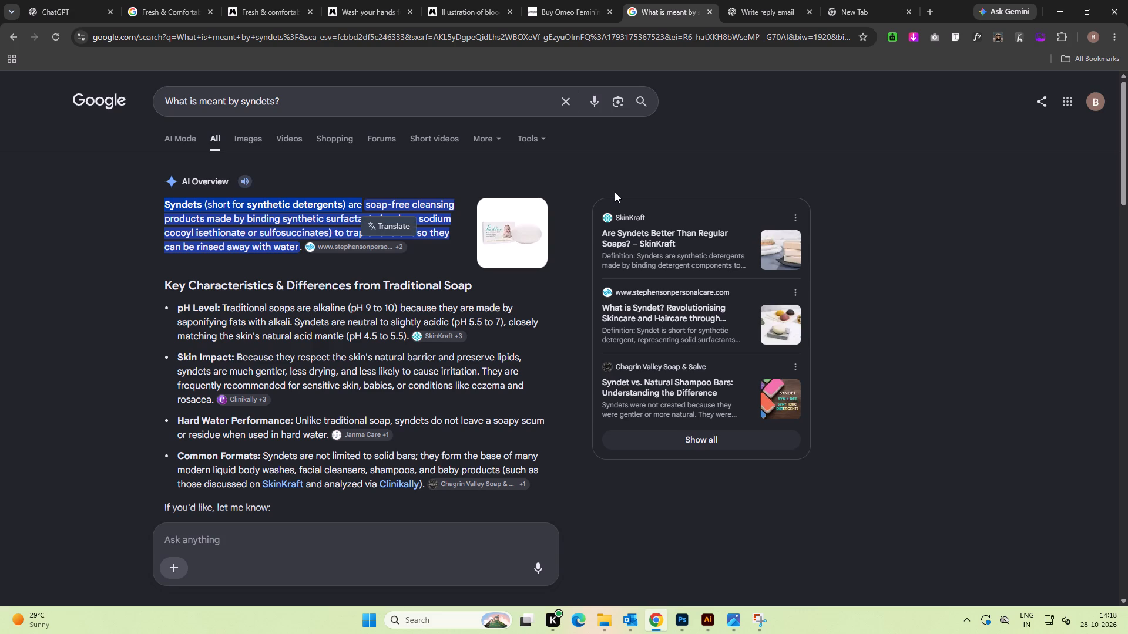
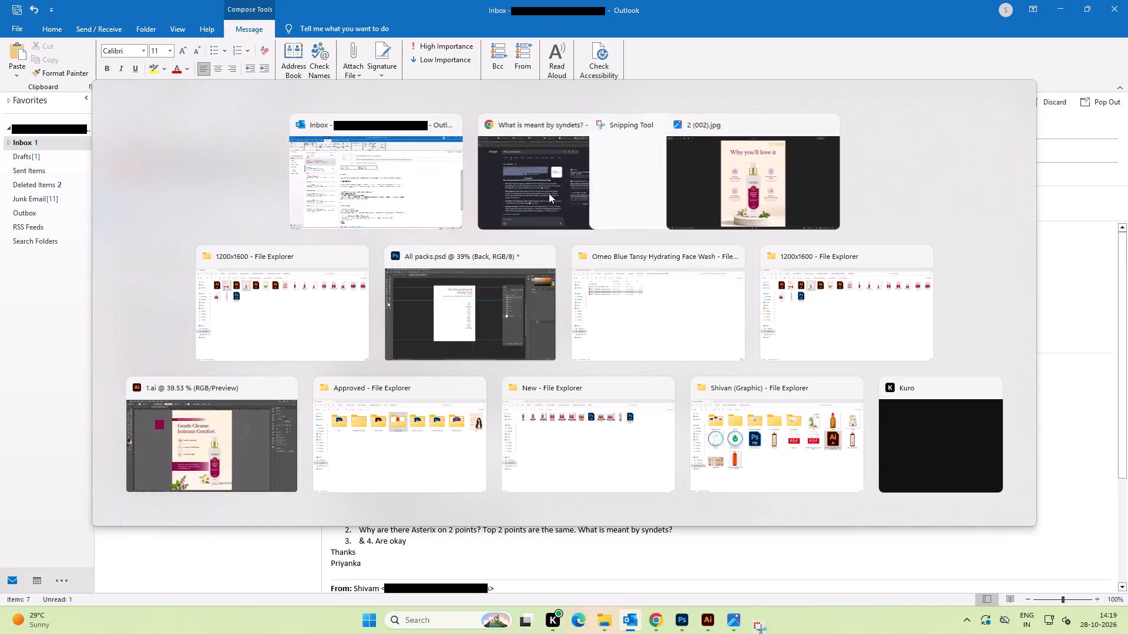
Switch from Outlook to Chrome and return to the "Write reply email" ChatGPT chat to check the drafted reply about syndets.
{"action": "left_click", "coordinate": [545, 188], "text": "alt"}
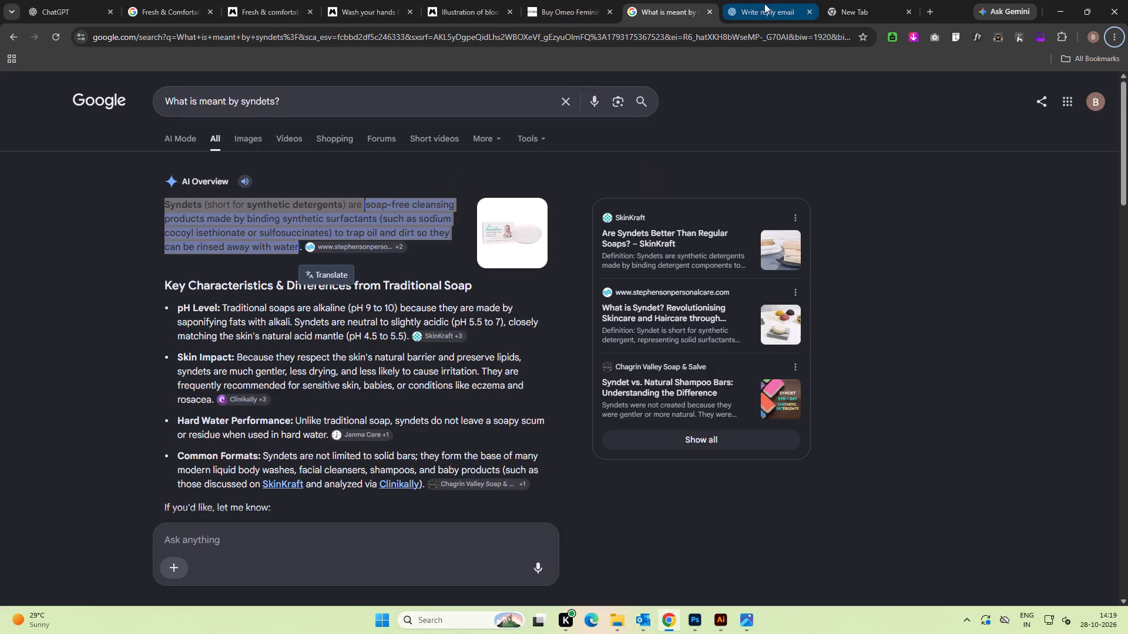
{"action": "left_click", "coordinate": [738, 6]}
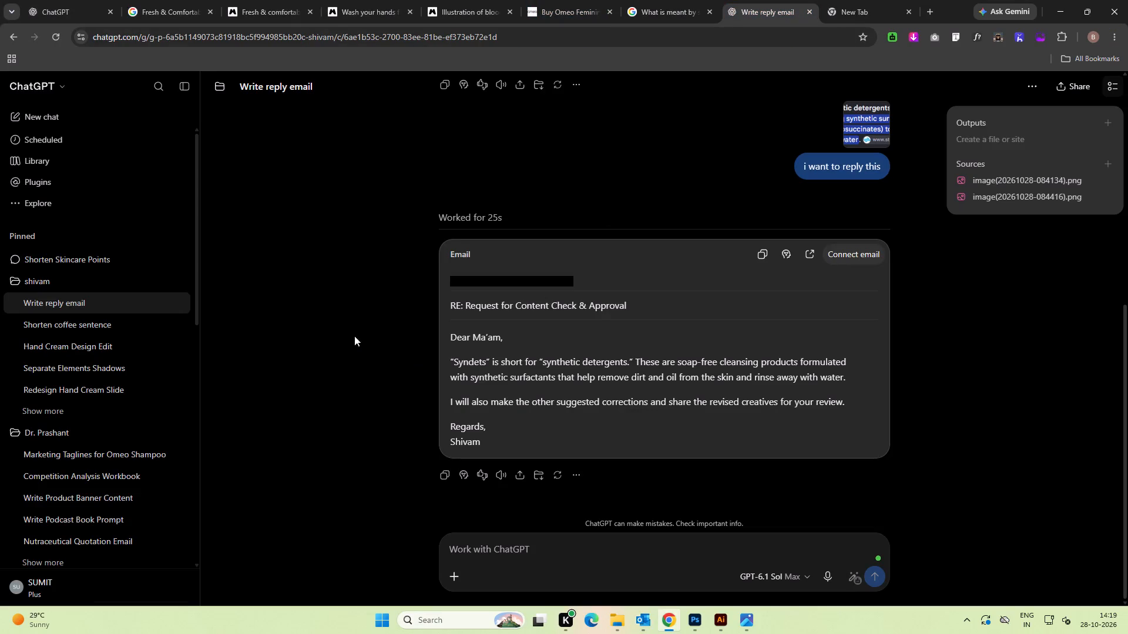
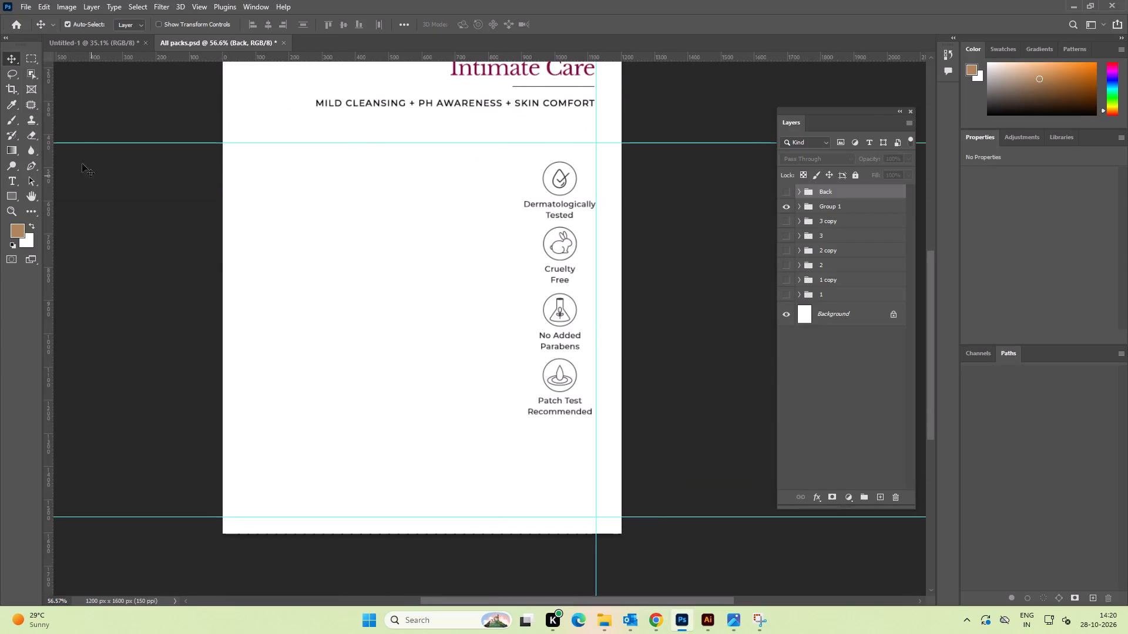
Open the Shivan (Graphic) folder on the shared Z: drive in File Explorer.
{"action": "key", "text": "super+e"}
{"action": "left_click", "coordinate": [62, 431]}
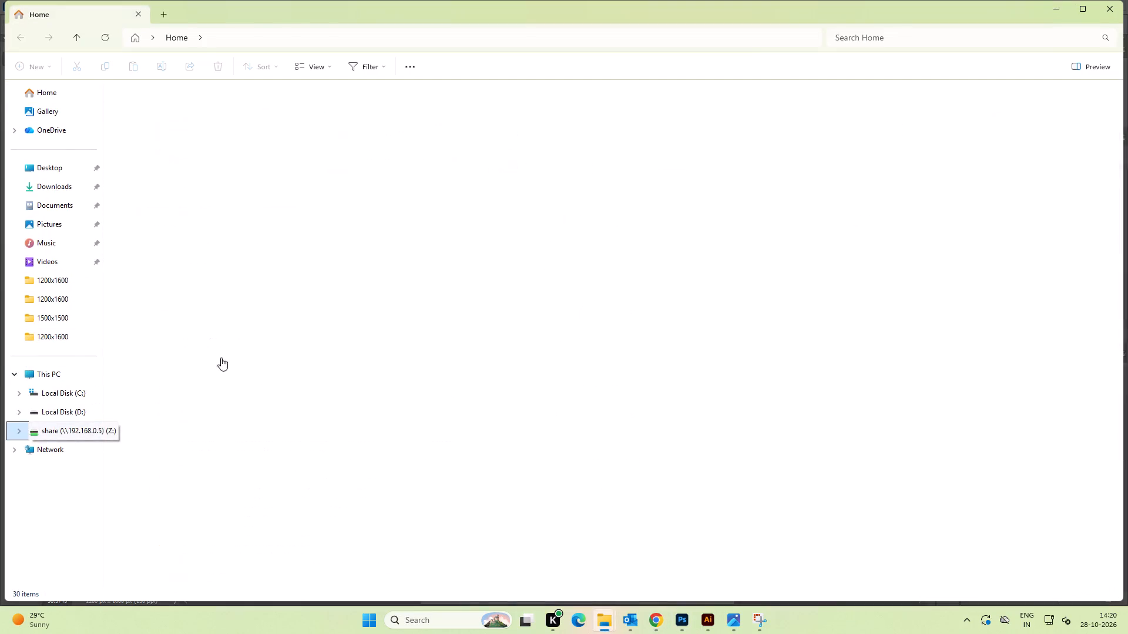
{"action": "left_click", "coordinate": [834, 119]}
{"action": "type", "text": "sh"}
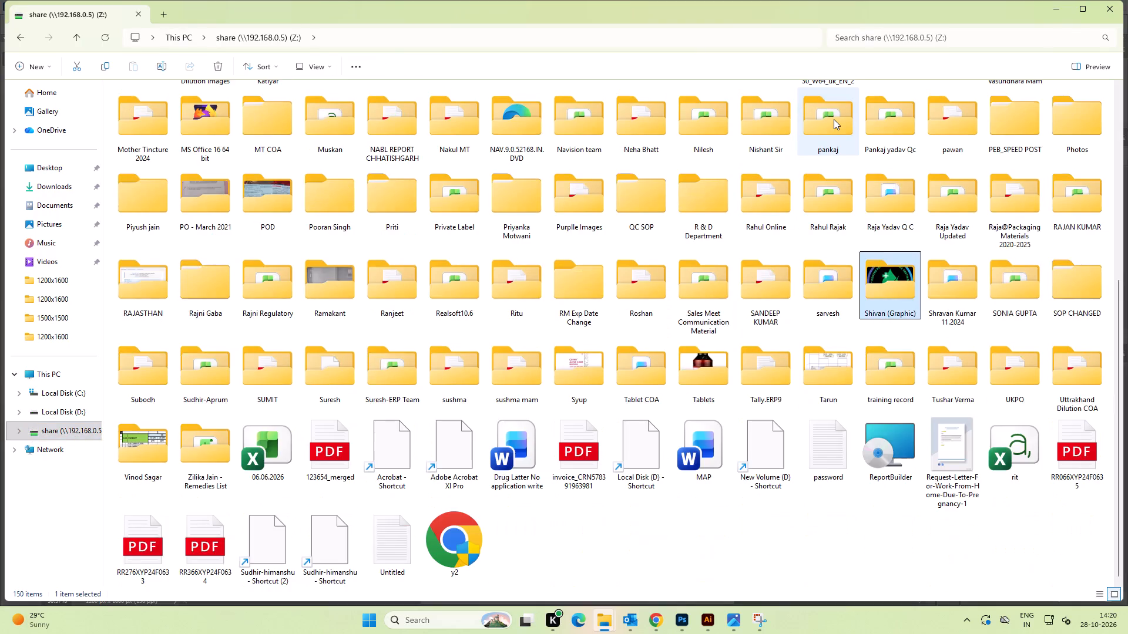
{"action": "key", "text": "Return"}
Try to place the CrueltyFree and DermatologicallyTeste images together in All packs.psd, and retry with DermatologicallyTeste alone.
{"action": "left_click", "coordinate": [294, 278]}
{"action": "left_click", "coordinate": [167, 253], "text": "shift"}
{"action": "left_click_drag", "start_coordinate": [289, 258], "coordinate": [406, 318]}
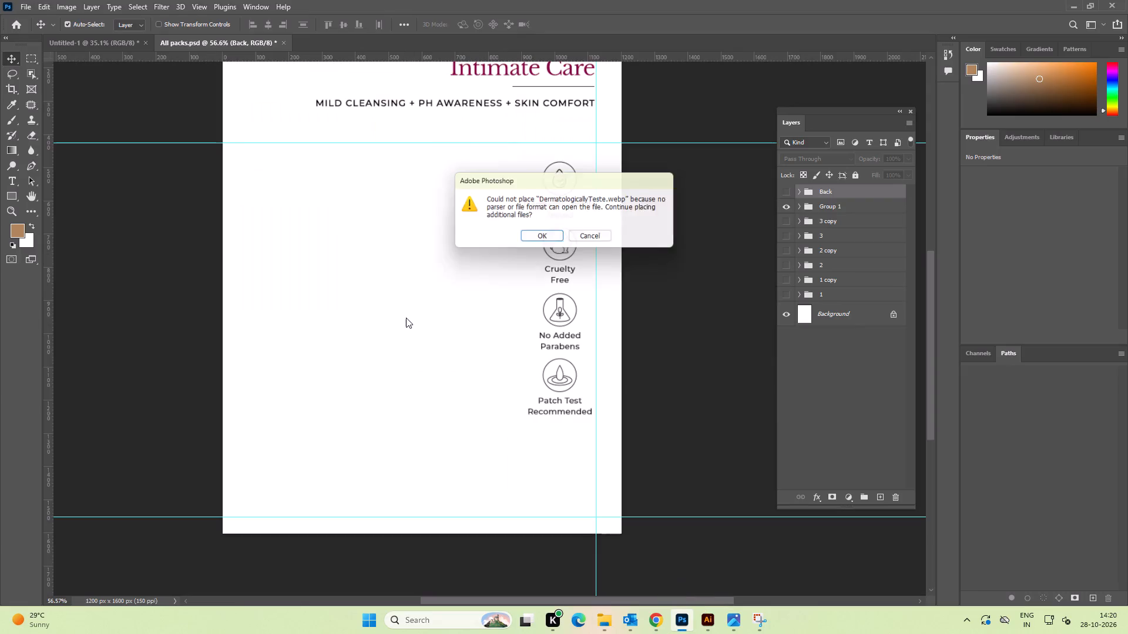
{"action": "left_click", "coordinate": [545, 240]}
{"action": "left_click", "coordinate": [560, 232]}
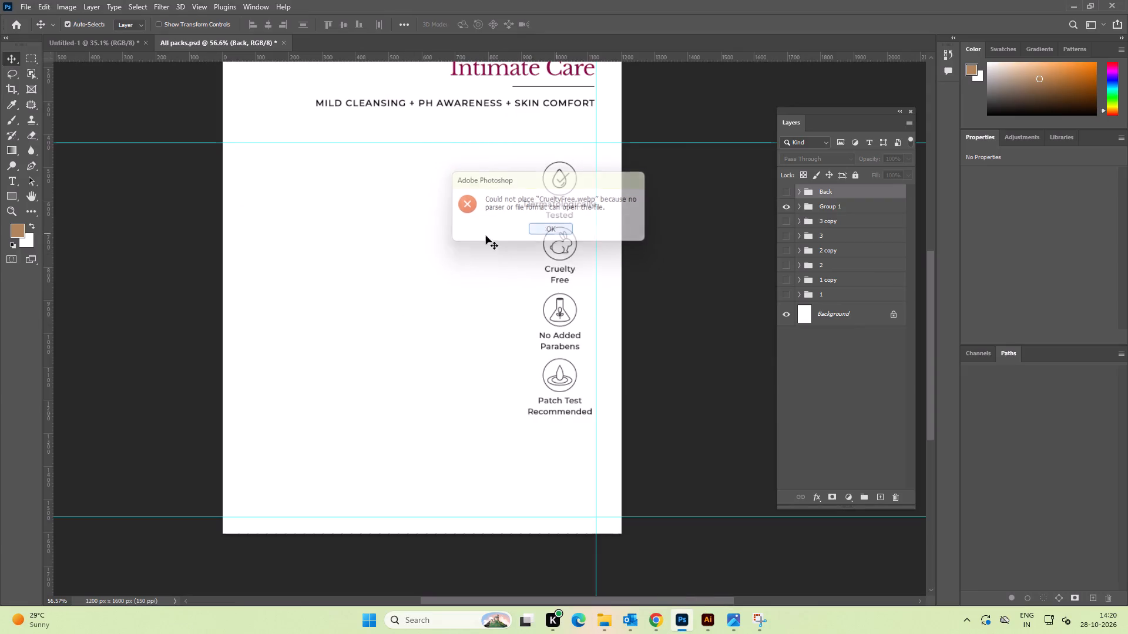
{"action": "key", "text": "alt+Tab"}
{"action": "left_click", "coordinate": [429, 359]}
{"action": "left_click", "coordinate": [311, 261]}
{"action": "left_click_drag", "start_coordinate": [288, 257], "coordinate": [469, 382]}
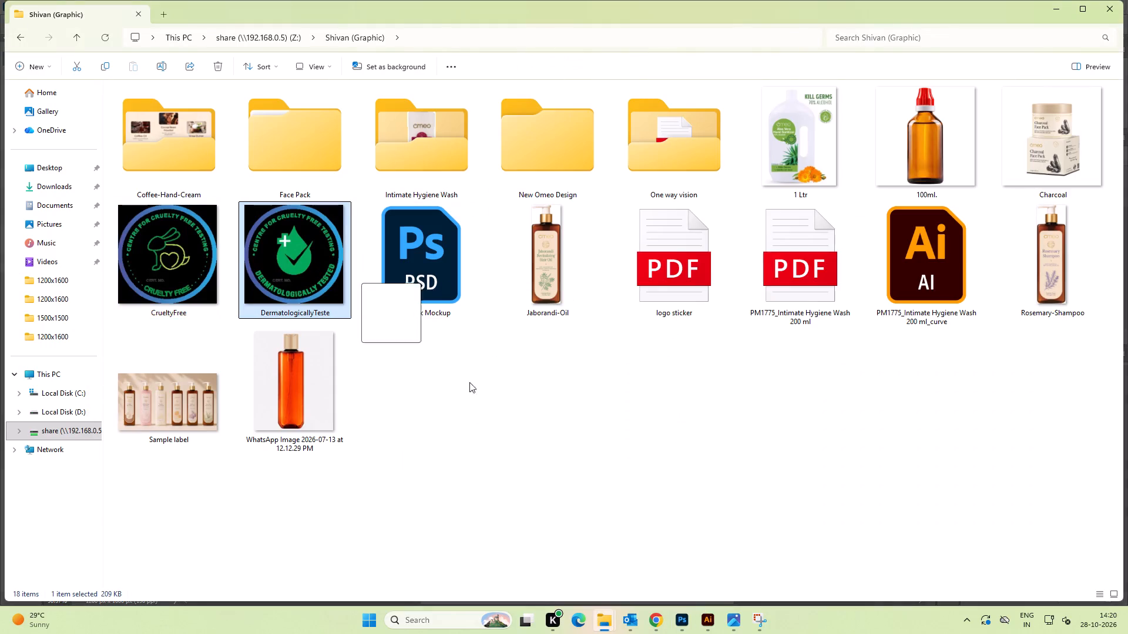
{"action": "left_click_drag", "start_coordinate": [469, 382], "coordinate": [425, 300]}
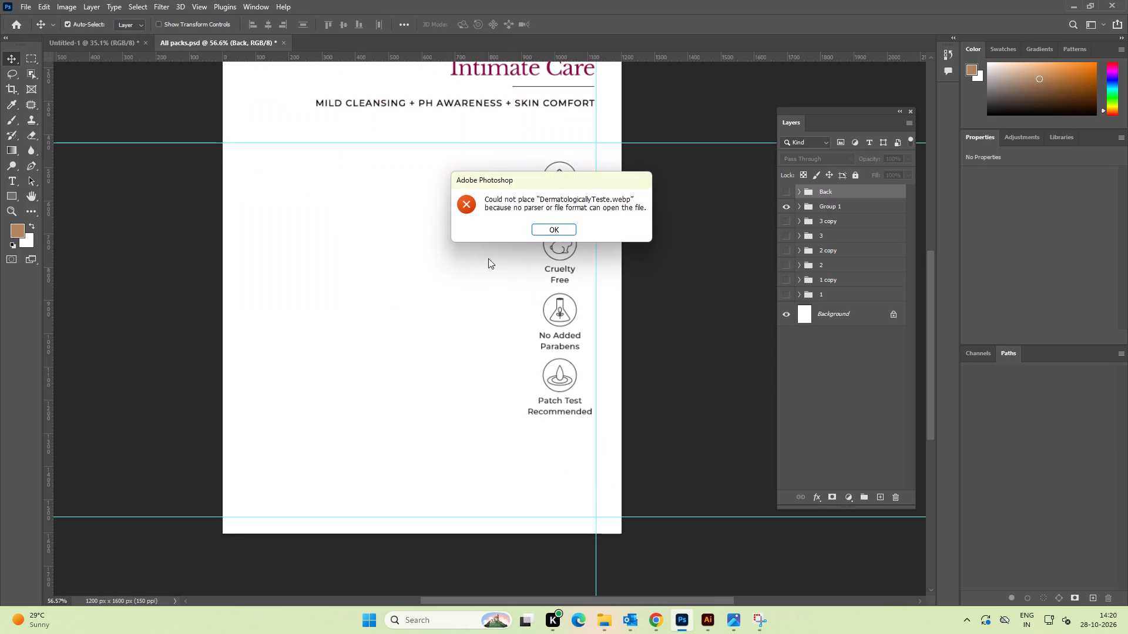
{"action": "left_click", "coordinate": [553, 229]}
Open the DermatologicallyTeste image in Photos and examine the seal and its certificate number area closely.
{"action": "key", "text": "alt+Tab"}
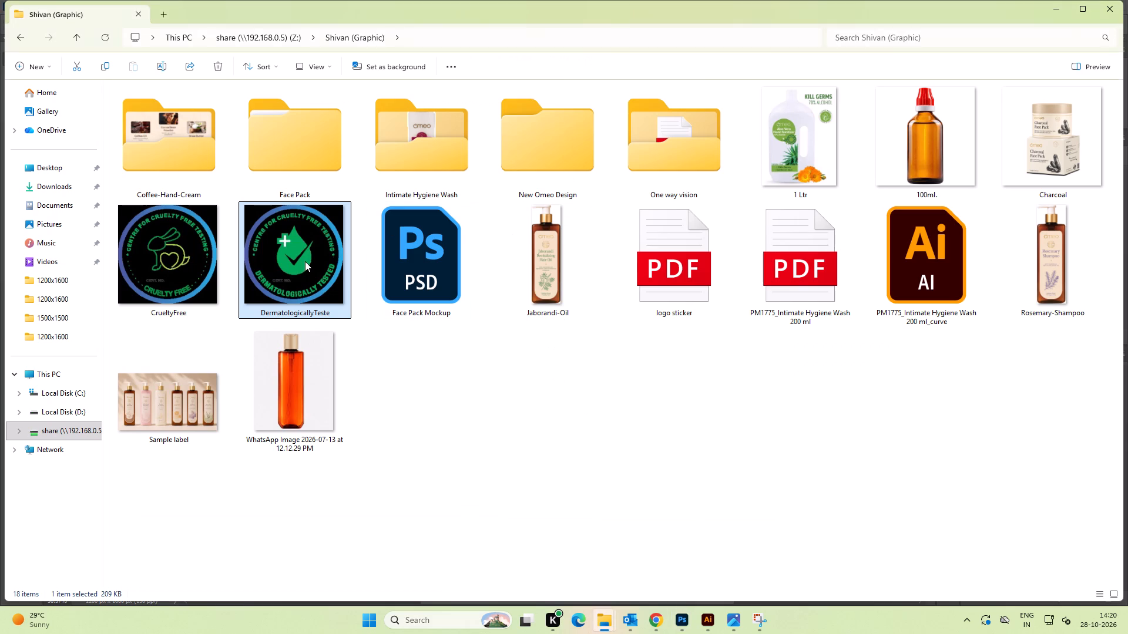
{"action": "double_click", "coordinate": [305, 261]}
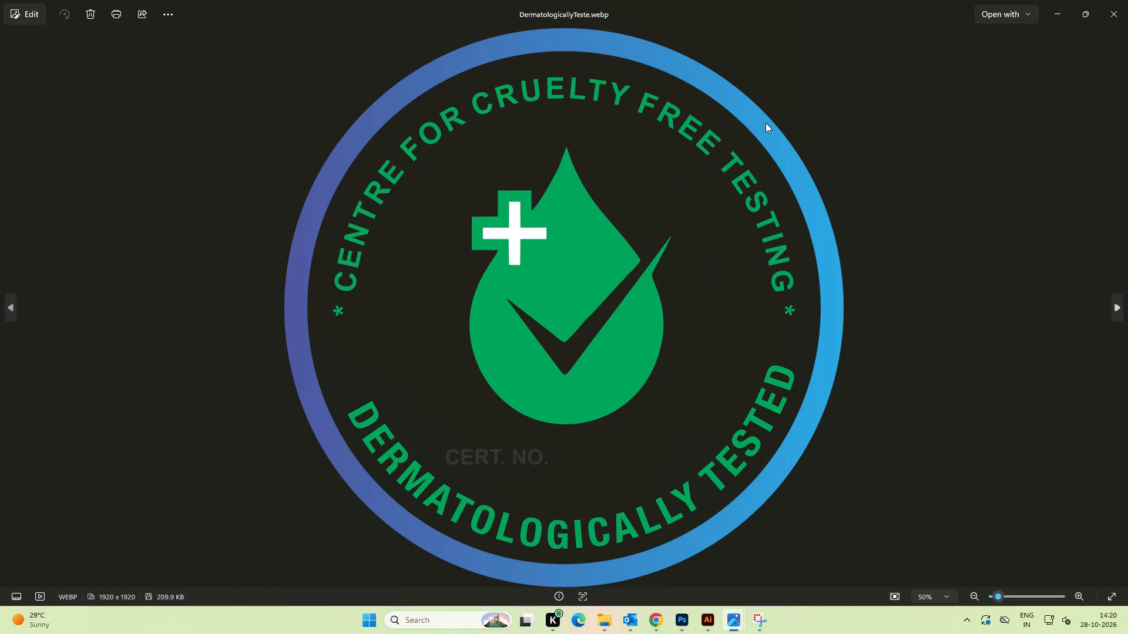
{"action": "scroll", "coordinate": [518, 483], "scroll_direction": "up", "scroll_amount": 8, "text": "alt"}
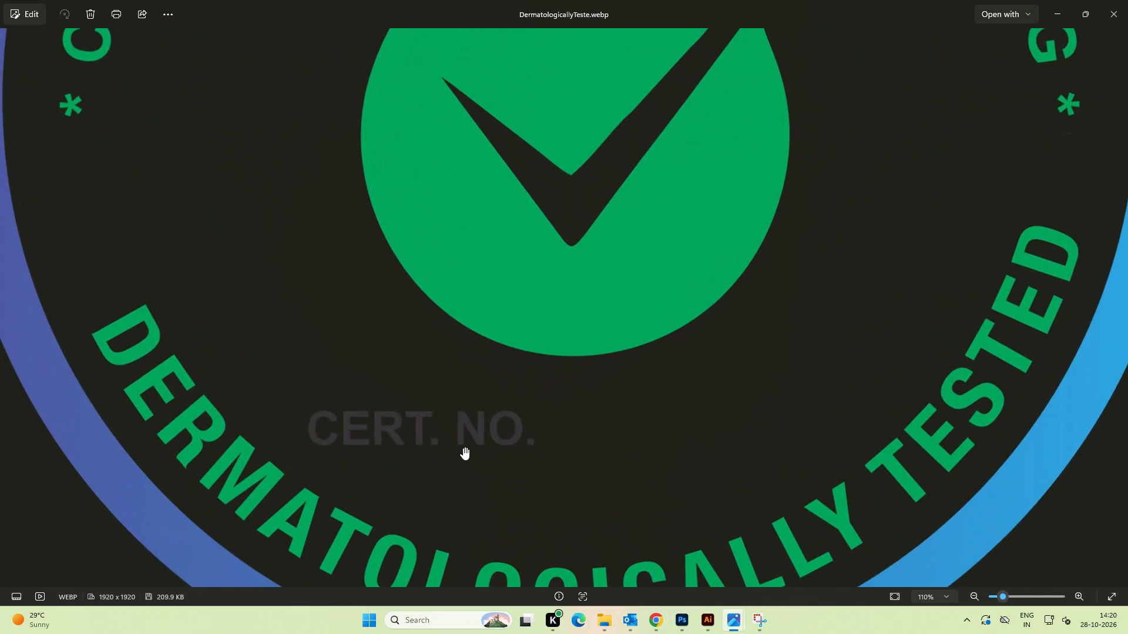
{"action": "scroll", "coordinate": [469, 438], "scroll_direction": "down", "scroll_amount": 6, "text": "alt"}
{"action": "scroll", "coordinate": [474, 440], "scroll_direction": "up", "scroll_amount": 2, "text": "alt"}
{"action": "scroll", "coordinate": [474, 440], "scroll_direction": "down", "scroll_amount": 1, "text": "alt"}
{"action": "scroll", "coordinate": [474, 440], "scroll_direction": "up", "scroll_amount": 2, "text": "alt"}
{"action": "scroll", "coordinate": [475, 439], "scroll_direction": "down", "scroll_amount": 4, "text": "alt"}
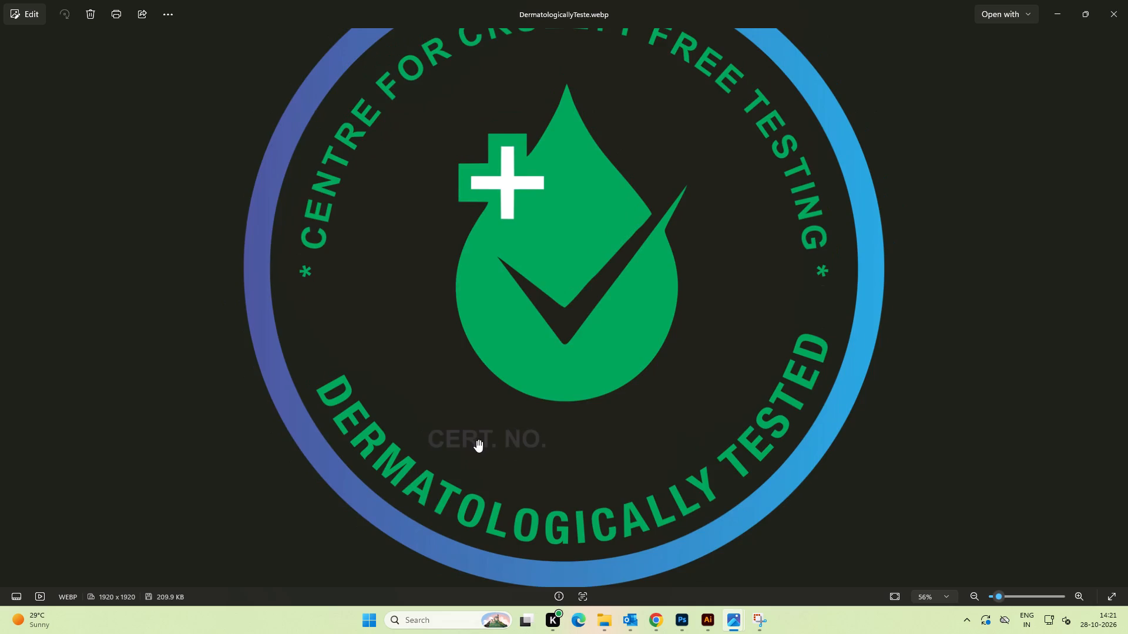
{"action": "scroll", "coordinate": [503, 442], "scroll_direction": "up", "scroll_amount": 5, "text": "alt"}
{"action": "scroll", "coordinate": [590, 252], "scroll_direction": "down", "scroll_amount": 11, "text": "alt"}
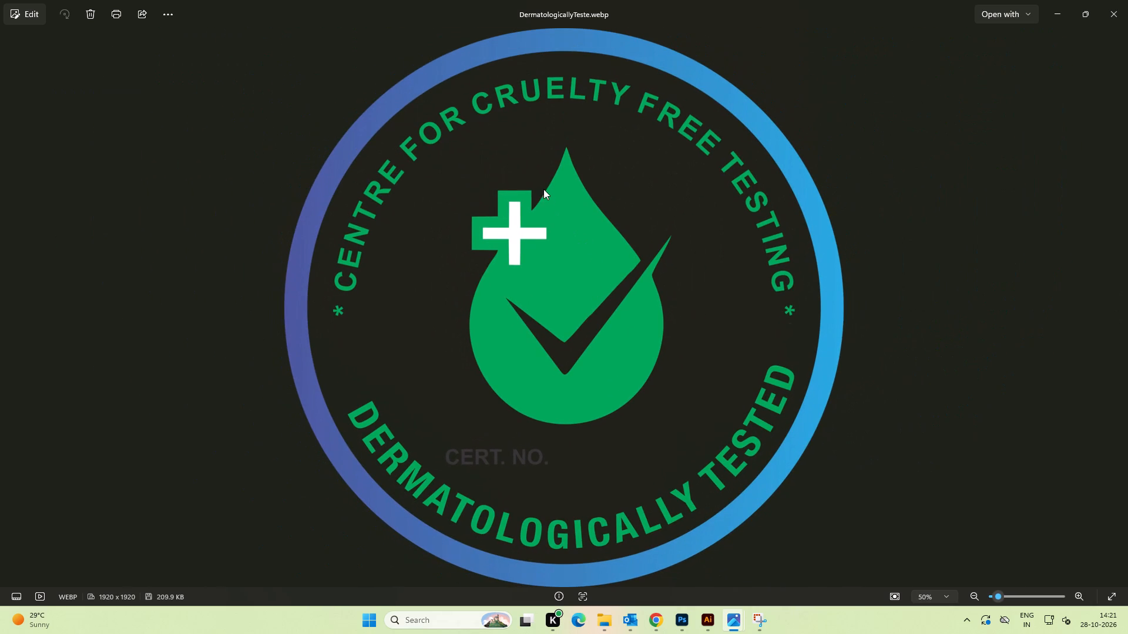
{"action": "right_click", "coordinate": [543, 187]}
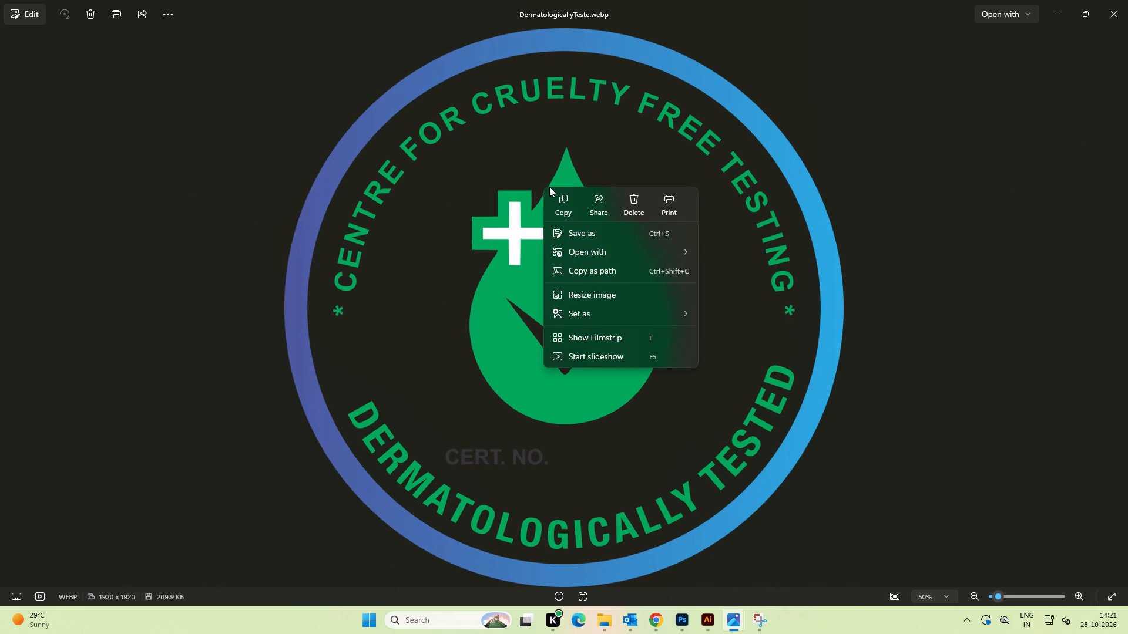
{"action": "left_click", "coordinate": [1113, 8]}
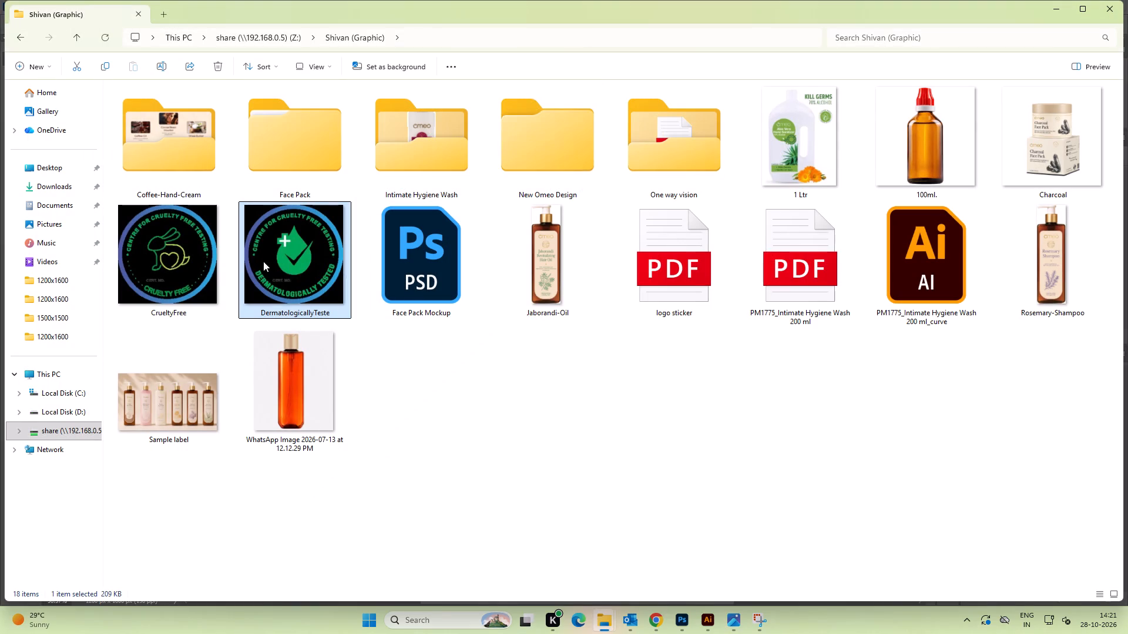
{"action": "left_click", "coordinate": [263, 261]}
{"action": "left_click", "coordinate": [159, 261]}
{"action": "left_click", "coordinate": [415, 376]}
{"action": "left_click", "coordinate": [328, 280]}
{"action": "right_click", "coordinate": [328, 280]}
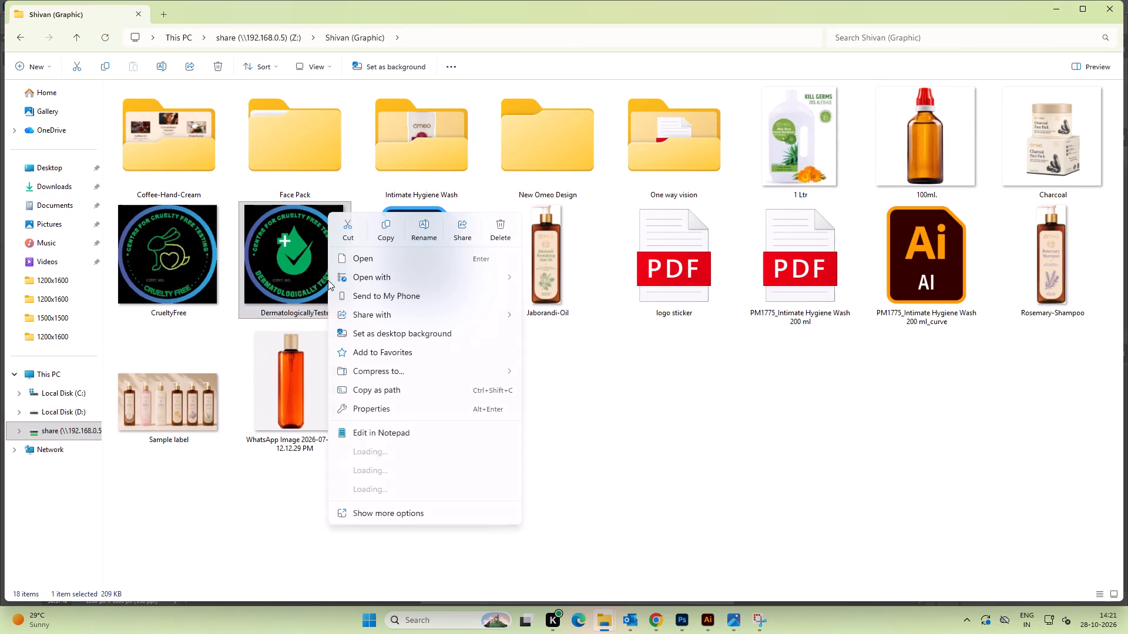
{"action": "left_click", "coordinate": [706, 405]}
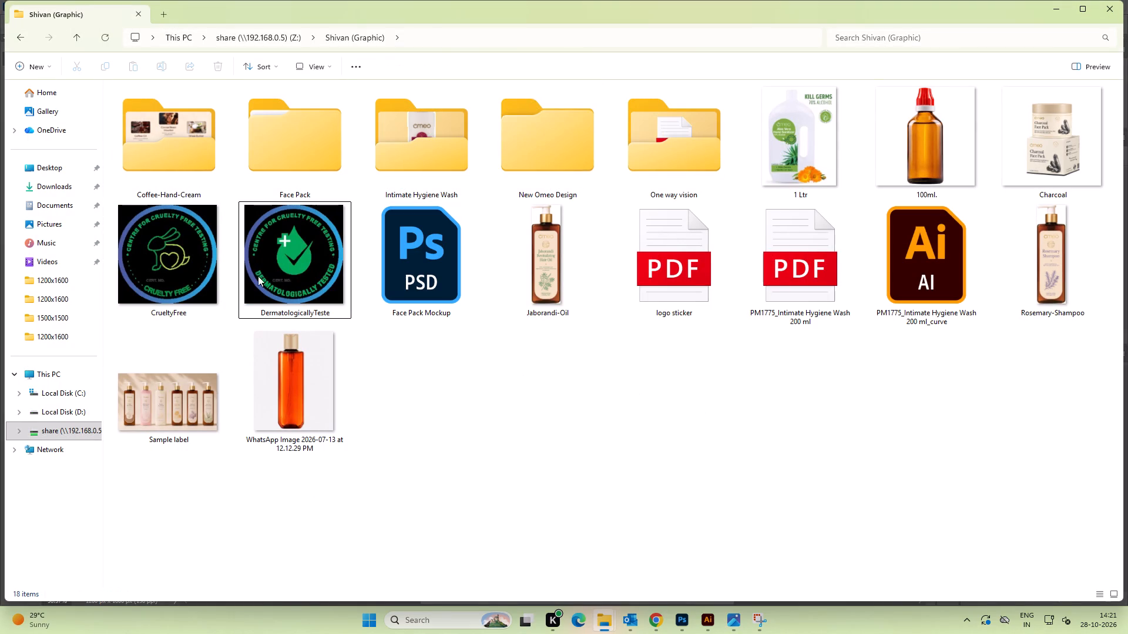
Place the DermatologicallyTeste image in Illustrator's 1.ai document, move it clear of the artboard and embed it.
{"action": "left_click", "coordinate": [697, 614]}
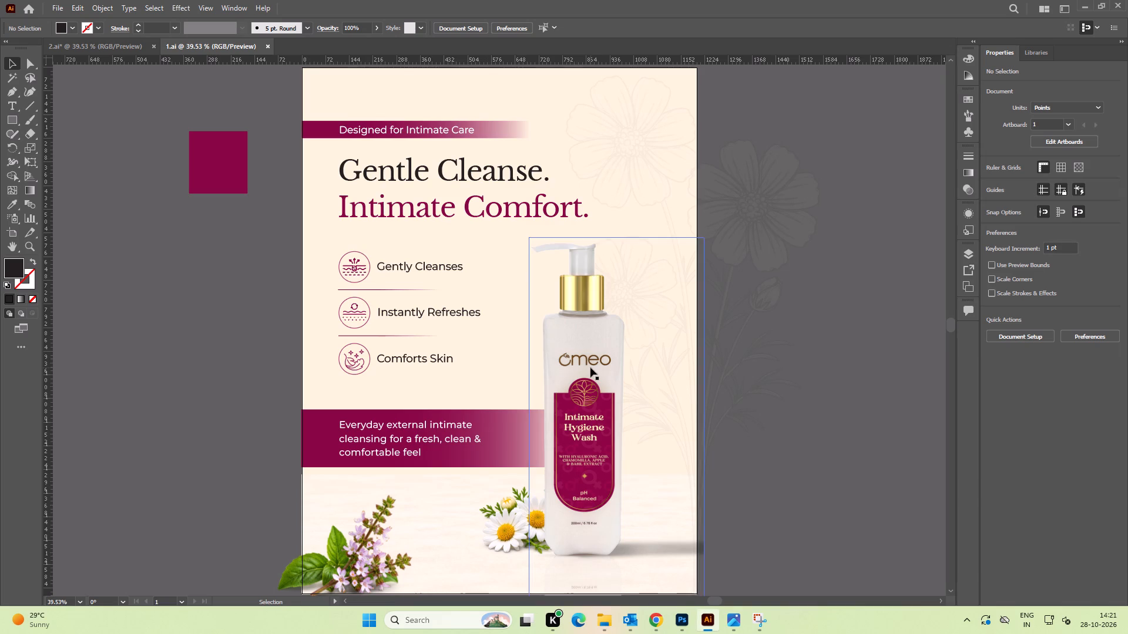
{"action": "key", "text": "alt+Tab"}
{"action": "left_click_drag", "start_coordinate": [320, 287], "coordinate": [710, 621]}
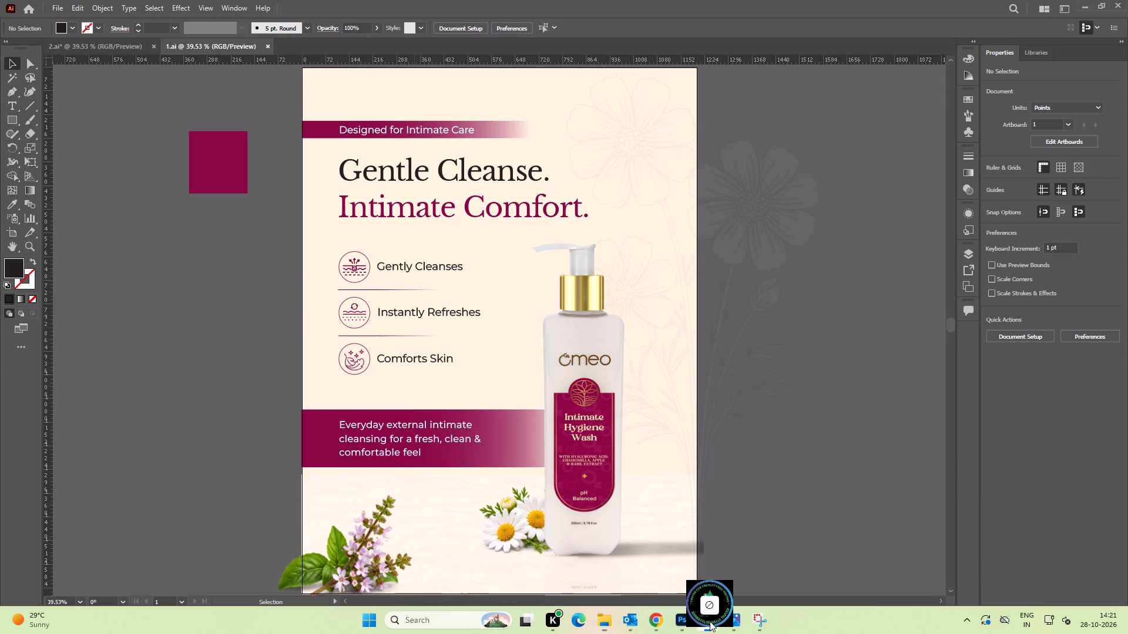
{"action": "left_click_drag", "start_coordinate": [710, 621], "coordinate": [613, 336]}
{"action": "scroll", "coordinate": [624, 335], "scroll_direction": "down", "scroll_amount": 3, "text": "alt"}
{"action": "key", "text": "space"}
{"action": "left_click_drag", "start_coordinate": [637, 338], "coordinate": [402, 348]}
{"action": "left_click_drag", "start_coordinate": [378, 335], "coordinate": [714, 196]}
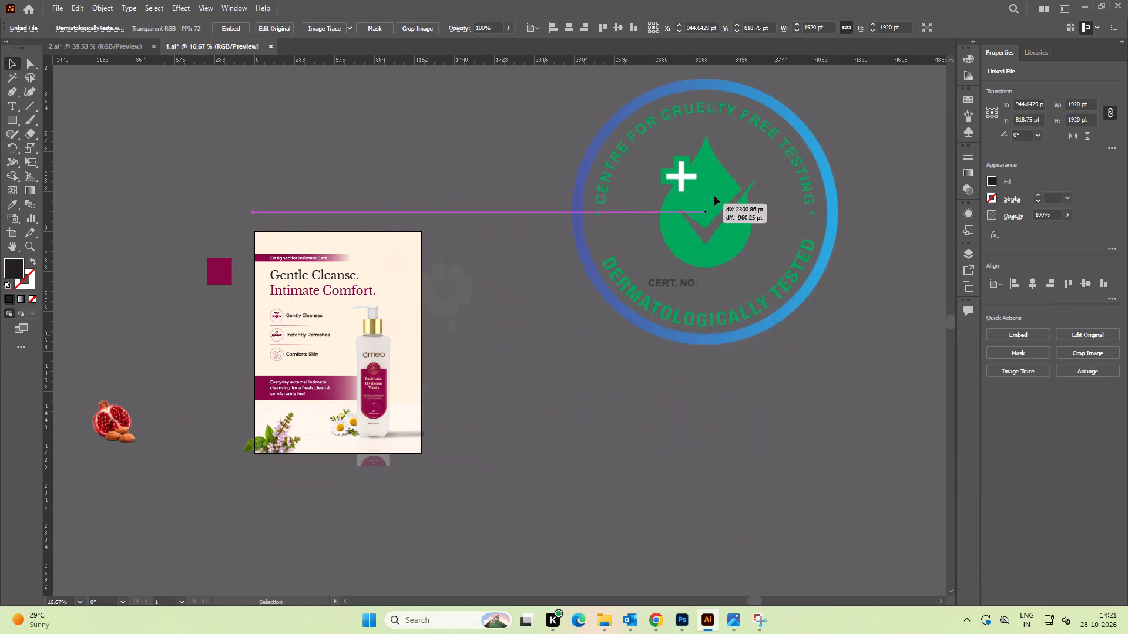
{"action": "left_click_drag", "start_coordinate": [714, 196], "coordinate": [729, 188]}
{"action": "key", "text": "space"}
{"action": "left_click_drag", "start_coordinate": [785, 411], "coordinate": [633, 470]}
{"action": "left_click", "coordinate": [1001, 333]}
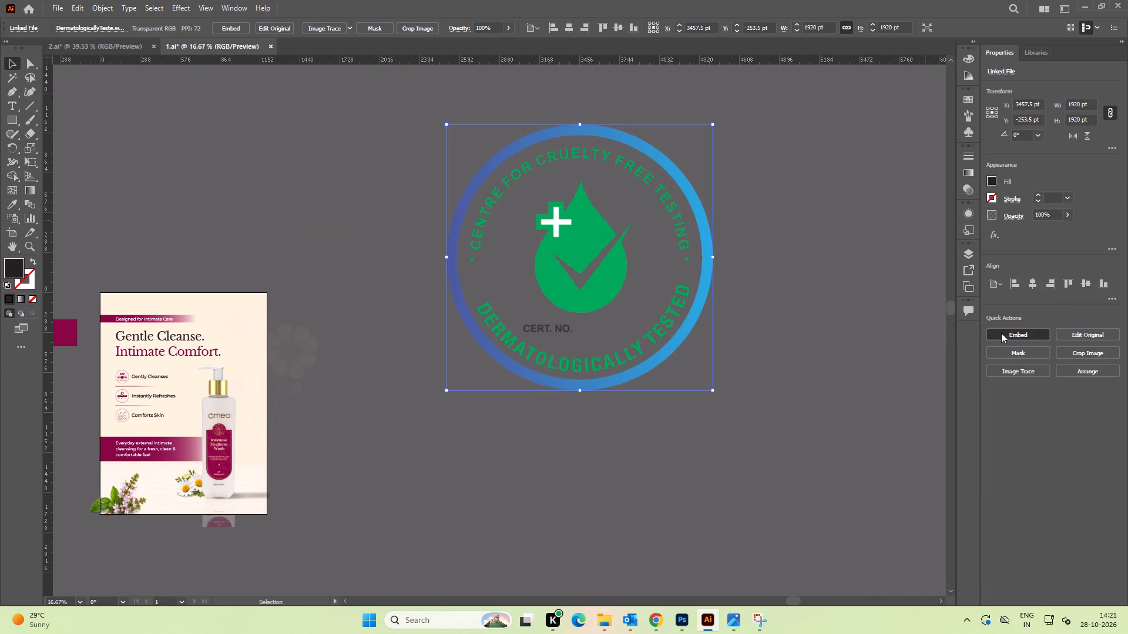
{"action": "left_click", "coordinate": [824, 285]}
Transfer the embedded dermatologically tested seal from Illustrator into All packs.psd in Photoshop as a smart object.
{"action": "left_click_drag", "start_coordinate": [605, 285], "coordinate": [664, 487]}
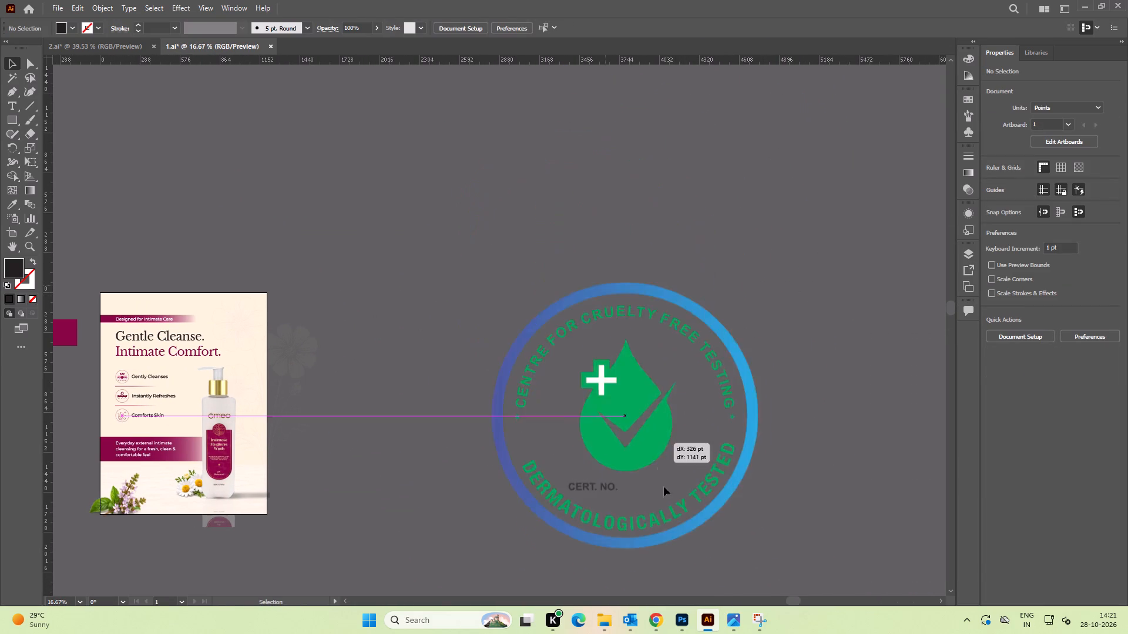
{"action": "left_click_drag", "start_coordinate": [664, 487], "coordinate": [687, 620]}
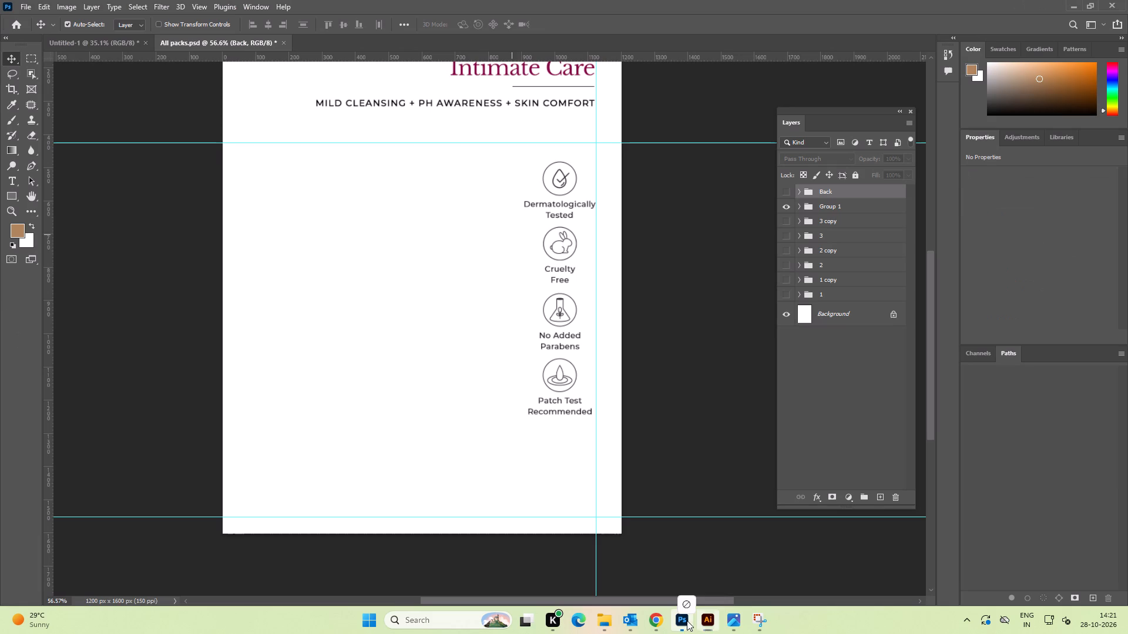
{"action": "left_click_drag", "start_coordinate": [687, 620], "coordinate": [493, 313]}
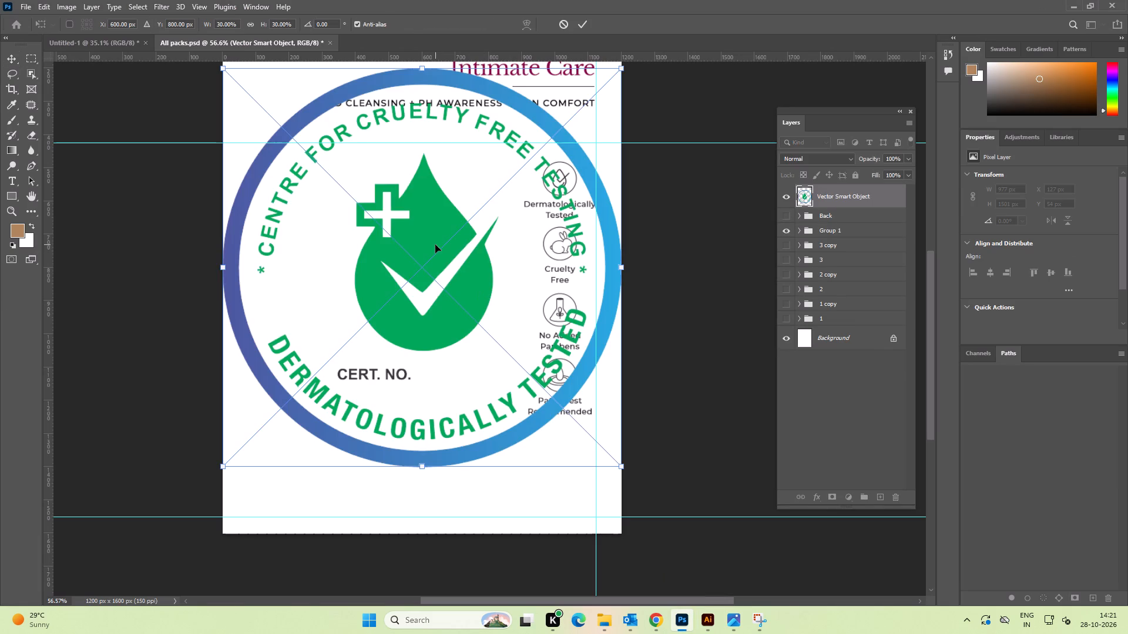
{"action": "left_click", "coordinate": [588, 22]}
Scale the dermatologically tested seal down to about 214 px wide and position it just left of the claim icon column.
{"action": "key", "text": "space"}
{"action": "key", "text": "space"}
{"action": "key", "text": "space"}
{"action": "key", "text": "space"}
{"action": "left_click_drag", "start_coordinate": [449, 164], "coordinate": [446, 269]}
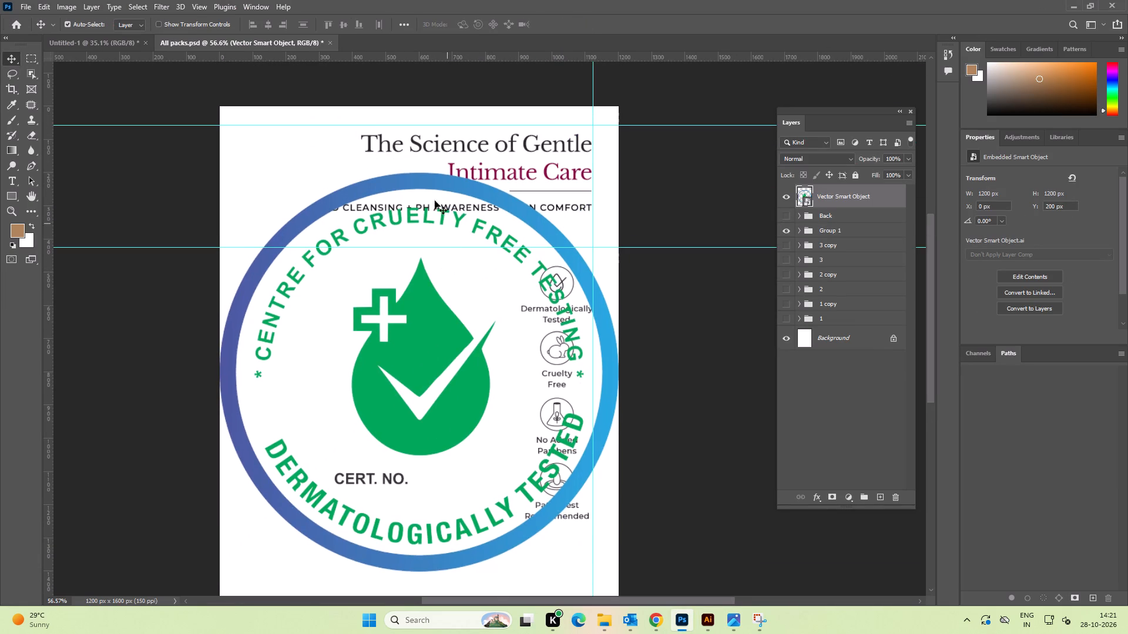
{"action": "left_click_drag", "start_coordinate": [414, 185], "coordinate": [414, 241]}
{"action": "key", "text": "ctrl+t"}
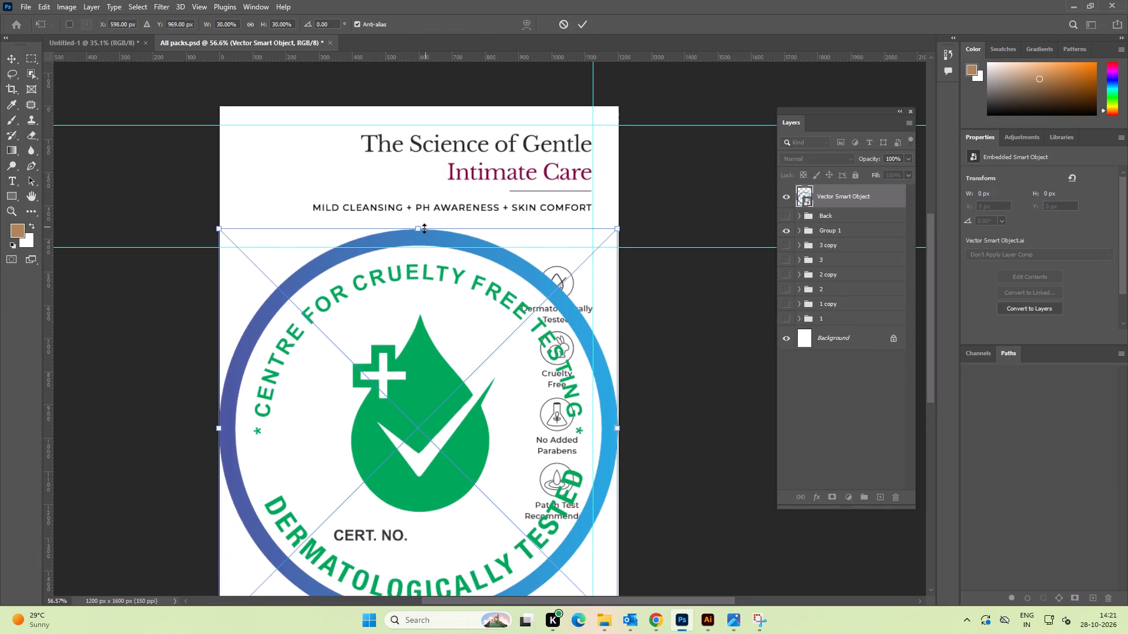
{"action": "left_click_drag", "start_coordinate": [423, 228], "coordinate": [432, 425], "text": "shift"}
{"action": "left_click_drag", "start_coordinate": [429, 484], "coordinate": [442, 298]}
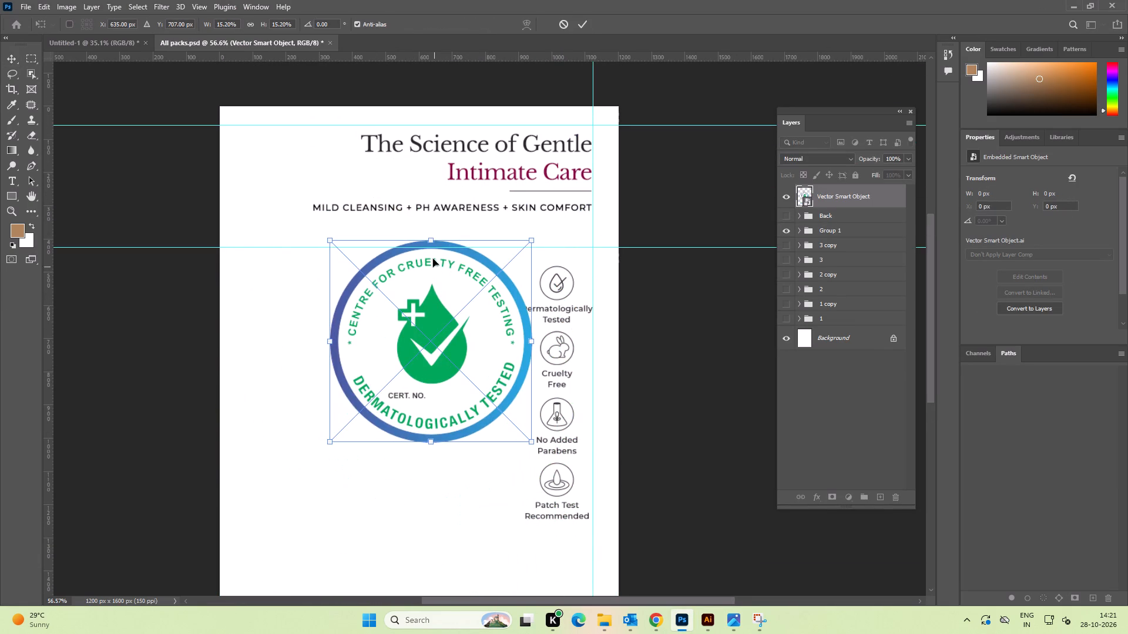
{"action": "left_click_drag", "start_coordinate": [430, 241], "coordinate": [427, 372], "text": "shift"}
{"action": "left_click_drag", "start_coordinate": [434, 399], "coordinate": [481, 365]}
{"action": "scroll", "coordinate": [479, 360], "scroll_direction": "up", "scroll_amount": 5, "text": "alt"}
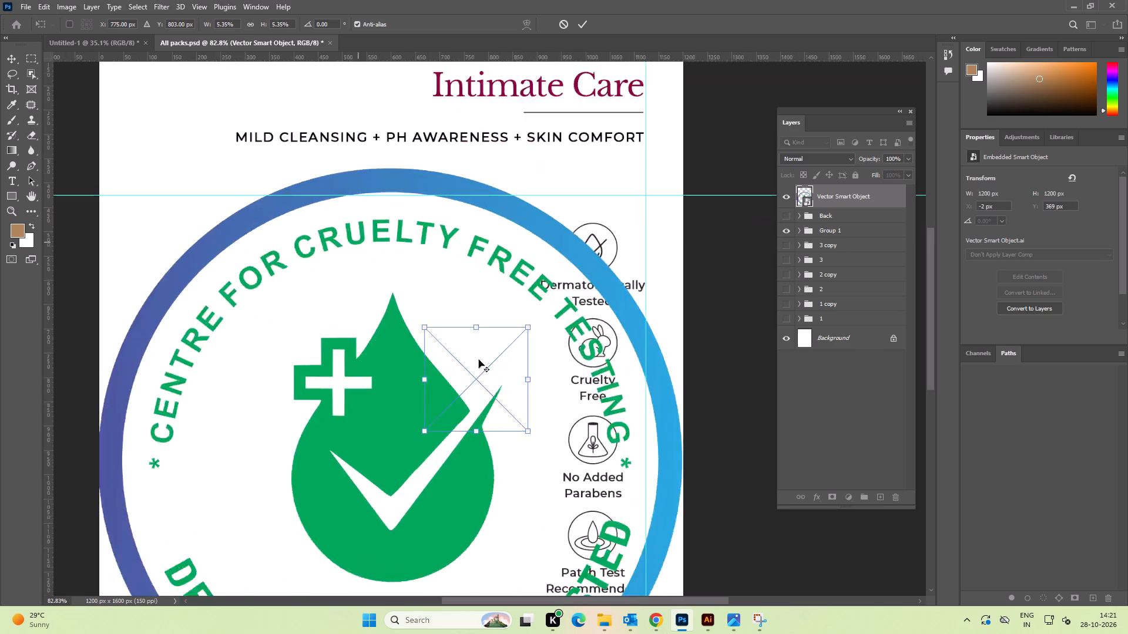
{"action": "scroll", "coordinate": [479, 360], "scroll_direction": "up", "scroll_amount": 3, "text": "alt"}
{"action": "key", "text": "space"}
{"action": "key", "text": "space"}
{"action": "key", "text": "space"}
{"action": "key", "text": "space"}
{"action": "left_click_drag", "start_coordinate": [502, 412], "coordinate": [362, 336]}
{"action": "key", "text": "space"}
{"action": "left_click_drag", "start_coordinate": [365, 298], "coordinate": [355, 323]}
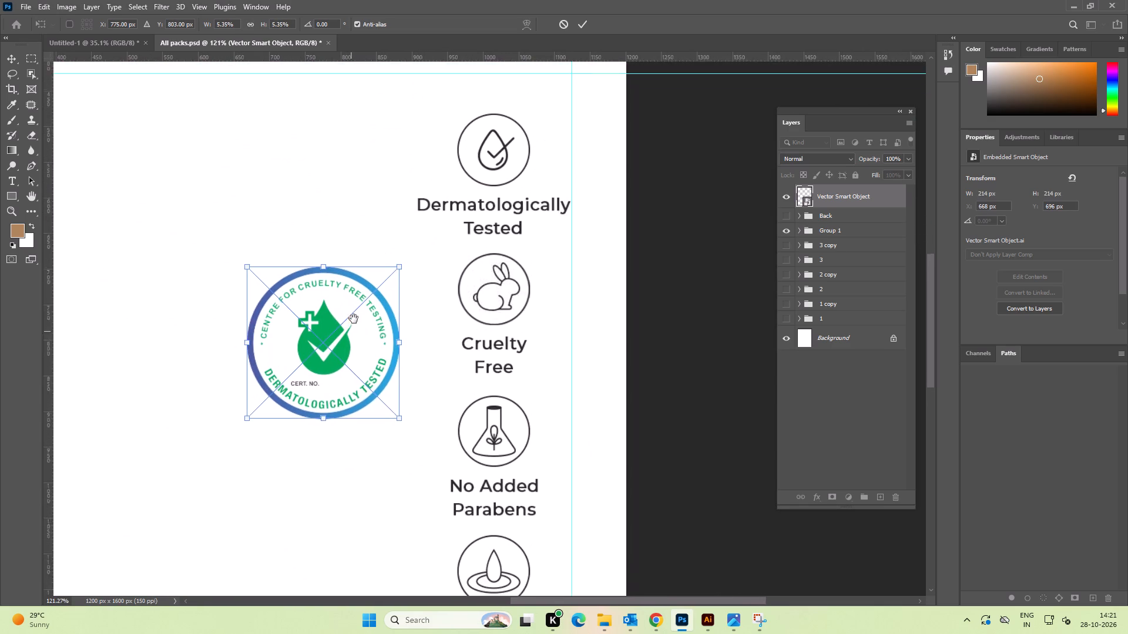
{"action": "scroll", "coordinate": [330, 314], "scroll_direction": "up", "scroll_amount": 4}
{"action": "scroll", "coordinate": [334, 329], "scroll_direction": "down", "scroll_amount": 2, "text": "alt"}
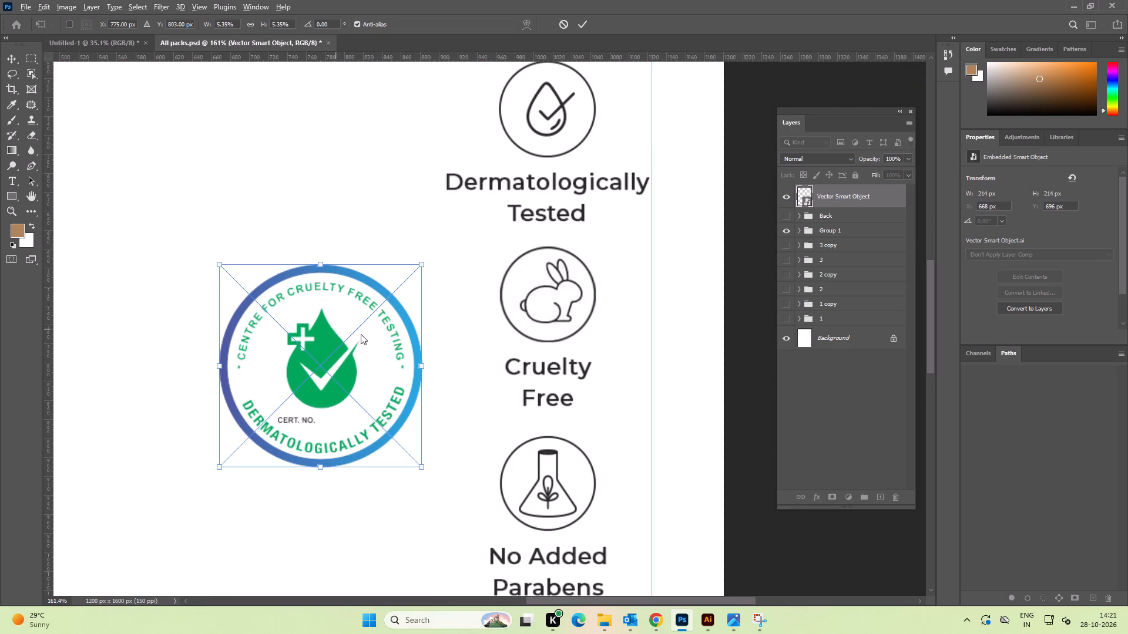
{"action": "key", "text": "space"}
{"action": "key", "text": "space"}
{"action": "key", "text": "space"}
{"action": "key", "text": "space"}
{"action": "key", "text": "space"}
{"action": "key", "text": "space"}
{"action": "key", "text": "space"}
{"action": "key", "text": "space"}
{"action": "key", "text": "space"}
{"action": "key", "text": "space"}
{"action": "key", "text": "space"}
{"action": "key", "text": "space"}
{"action": "key", "text": "space"}
{"action": "key", "text": "space"}
{"action": "key", "text": "space"}
{"action": "key", "text": "space"}
{"action": "key", "text": "space"}
{"action": "key", "text": "space"}
{"action": "key", "text": "space"}
{"action": "key", "text": "space"}
{"action": "left_click_drag", "start_coordinate": [407, 376], "coordinate": [417, 291]}
{"action": "left_click_drag", "start_coordinate": [357, 368], "coordinate": [371, 312]}
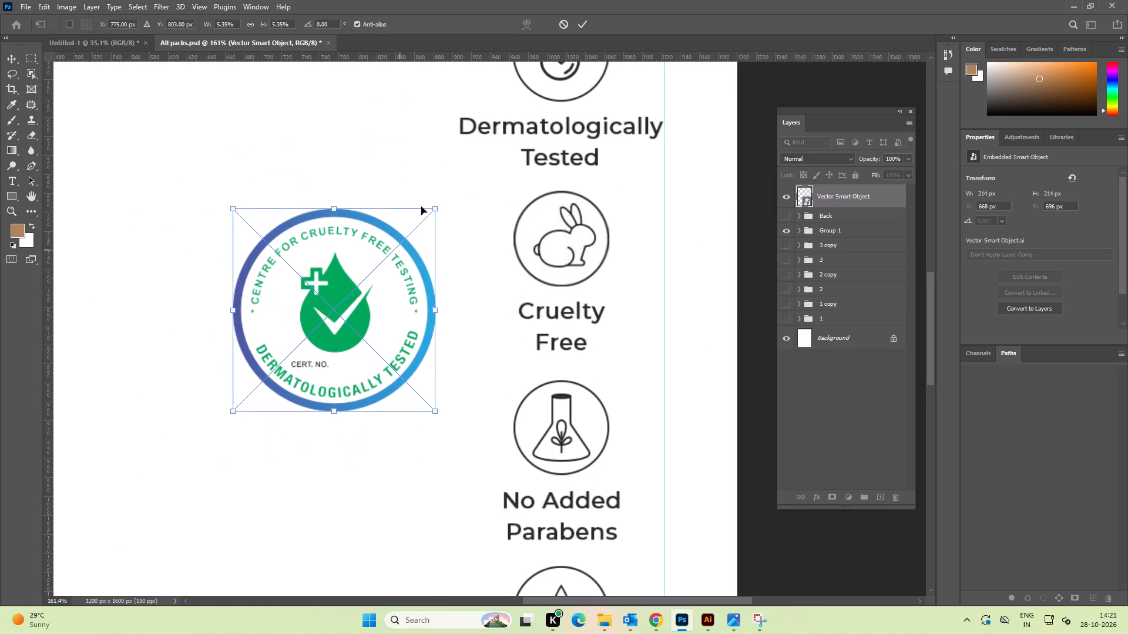
{"action": "left_click", "coordinate": [582, 22]}
Place the CrueltyFree image from the Shivan (Graphic) folder in Illustrator's 1.ai document and embed it.
{"action": "key", "text": "alt+Tab"}
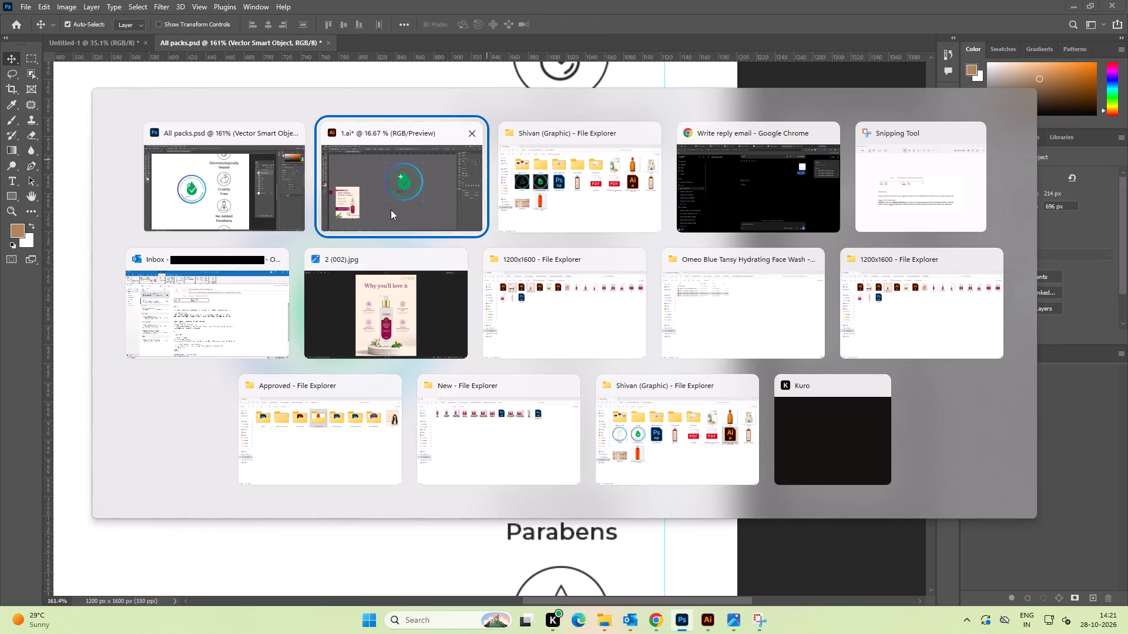
{"action": "left_click", "coordinate": [592, 215], "text": "alt"}
{"action": "left_click_drag", "start_coordinate": [462, 421], "coordinate": [455, 418]}
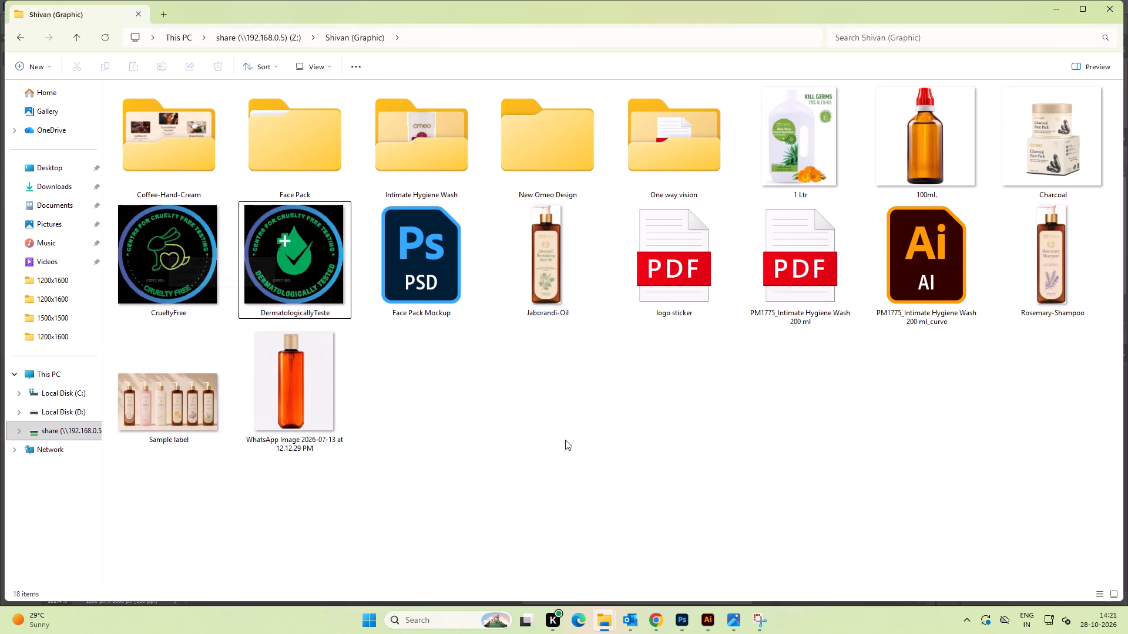
{"action": "left_click_drag", "start_coordinate": [169, 242], "coordinate": [714, 616]}
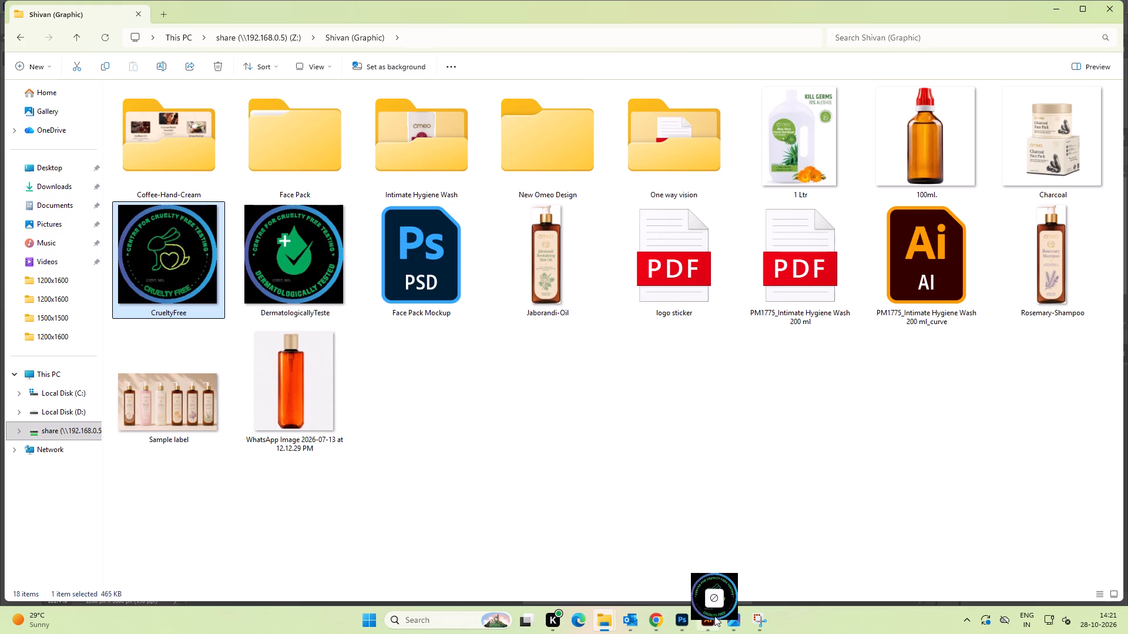
{"action": "left_click_drag", "start_coordinate": [714, 616], "coordinate": [320, 323]}
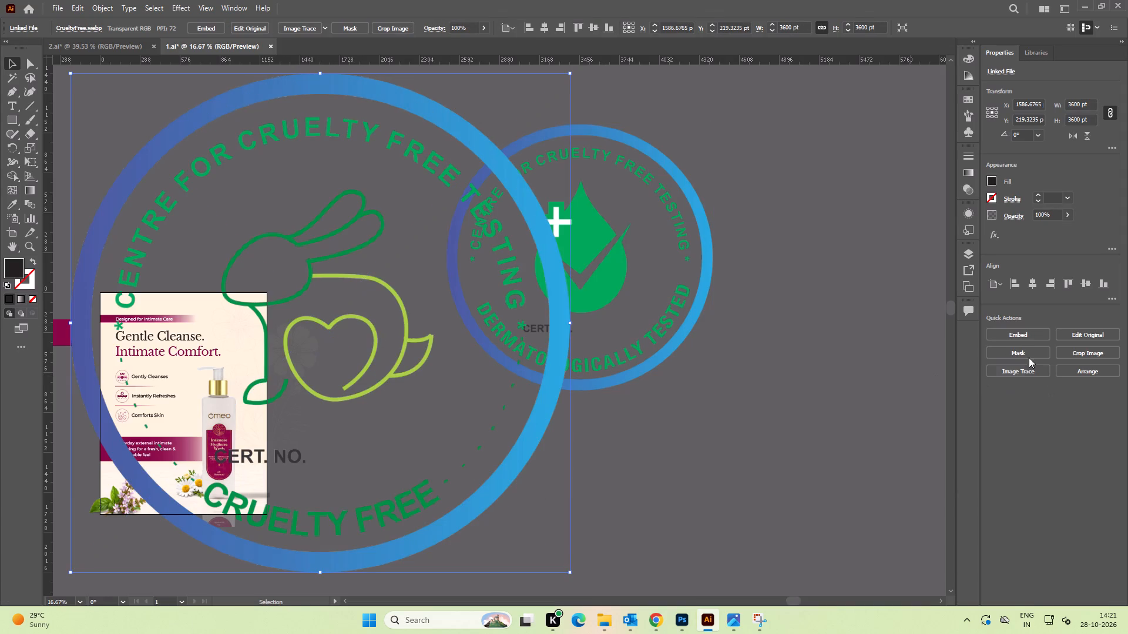
{"action": "left_click", "coordinate": [1018, 333]}
Move the cruelty-free seal clear of the dermatologically tested seal and delete the dermatologically tested one from 1.ai.
{"action": "scroll", "coordinate": [603, 287], "scroll_direction": "down", "scroll_amount": 4, "text": "alt"}
{"action": "left_click_drag", "start_coordinate": [615, 306], "coordinate": [552, 306]}
{"action": "left_click", "coordinate": [690, 299]}
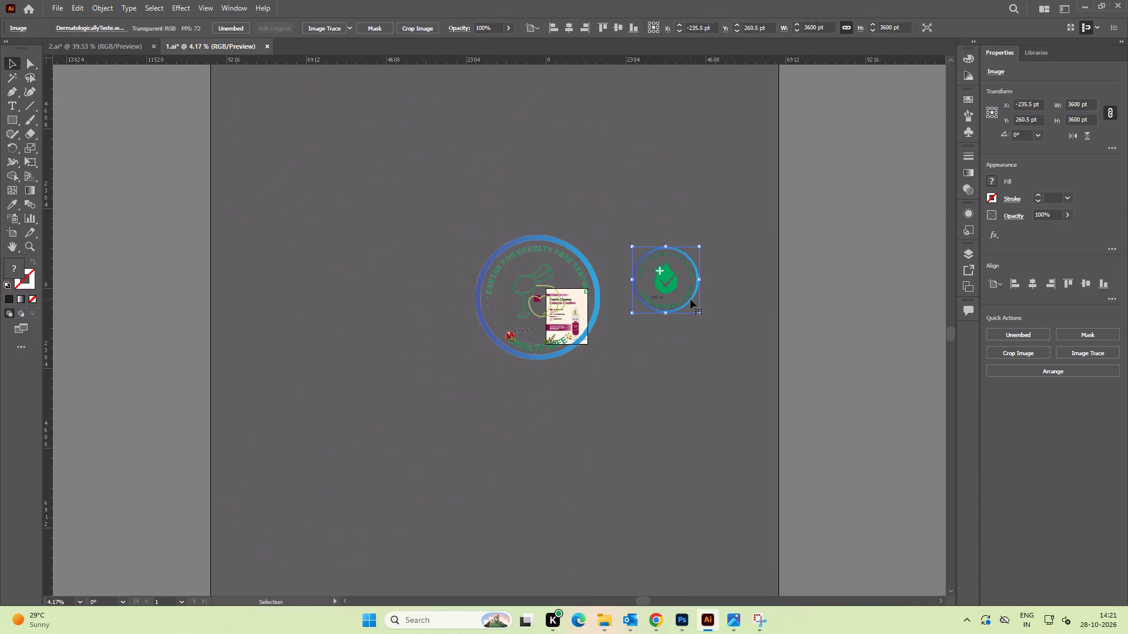
{"action": "key", "text": "Delete"}
Move the cruelty-free seal away from the artwork in 1.ai and scale it down to about 409 pt wide.
{"action": "left_click_drag", "start_coordinate": [590, 275], "coordinate": [672, 285]}
{"action": "key", "text": "space"}
{"action": "left_click_drag", "start_coordinate": [659, 286], "coordinate": [513, 268]}
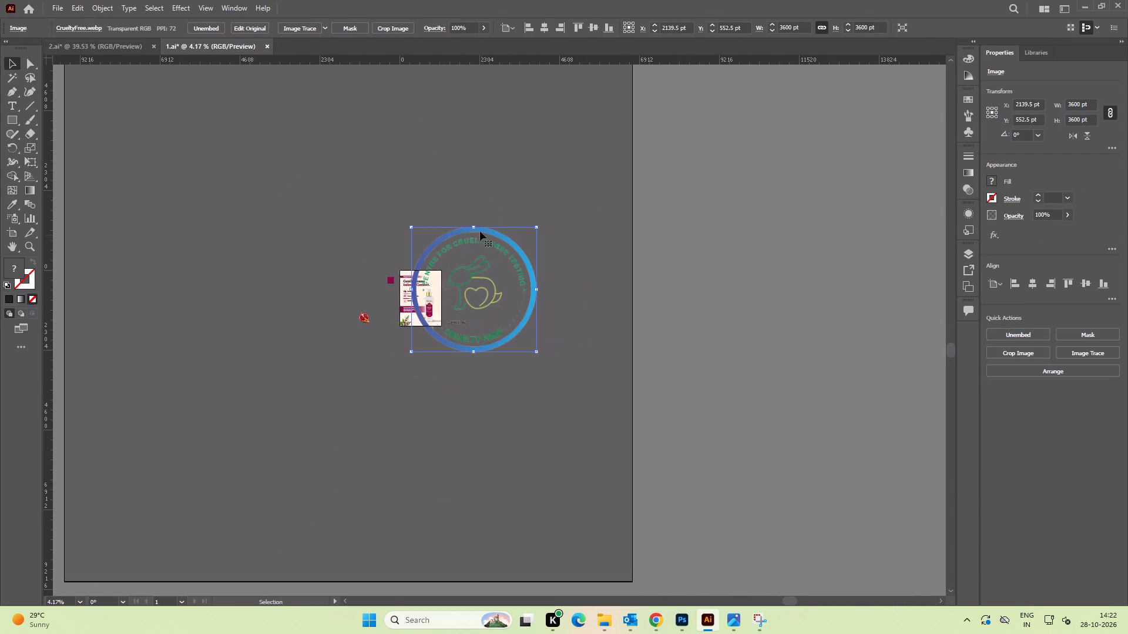
{"action": "left_click_drag", "start_coordinate": [475, 225], "coordinate": [476, 338], "text": "shift"}
Transfer the cruelty-free seal from Illustrator into All packs.psd in Photoshop as a smart object.
{"action": "scroll", "coordinate": [471, 350], "scroll_direction": "up", "scroll_amount": 8, "text": "alt"}
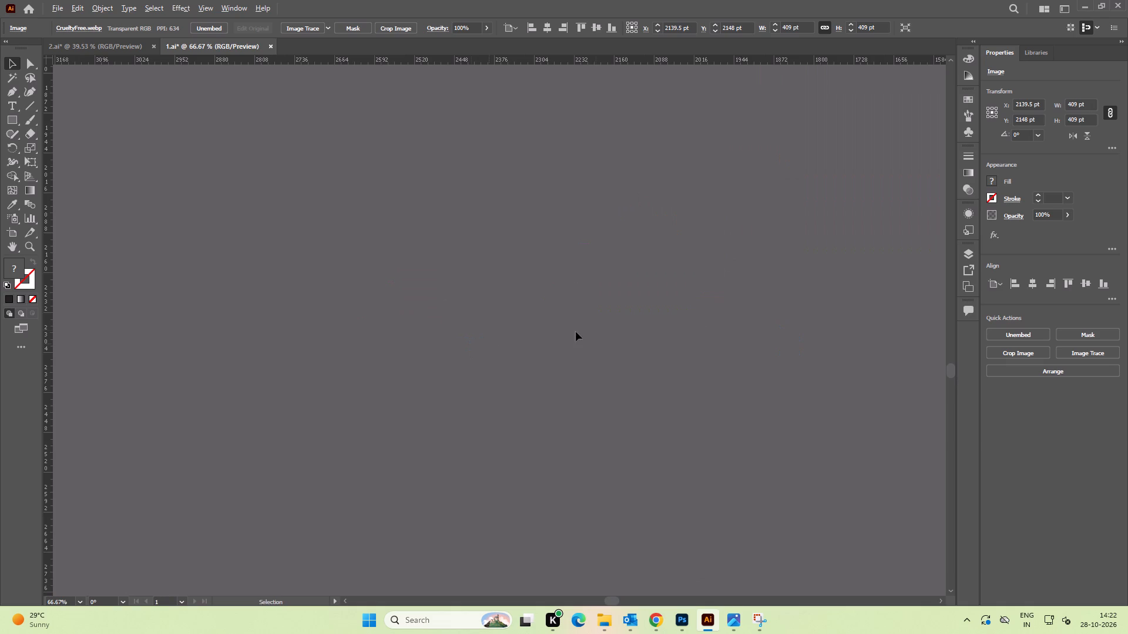
{"action": "key", "text": "space"}
{"action": "key", "text": "space"}
{"action": "key", "text": "space"}
{"action": "key", "text": "space"}
{"action": "key", "text": "space"}
{"action": "key", "text": "space"}
{"action": "key", "text": "space"}
{"action": "key", "text": "space"}
{"action": "key", "text": "space"}
{"action": "key", "text": "space"}
{"action": "key", "text": "space"}
{"action": "left_click_drag", "start_coordinate": [738, 322], "coordinate": [321, 347]}
{"action": "left_click_drag", "start_coordinate": [684, 302], "coordinate": [334, 369]}
{"action": "scroll", "coordinate": [602, 316], "scroll_direction": "down", "scroll_amount": 4, "text": "alt"}
{"action": "key", "text": "space"}
{"action": "left_click_drag", "start_coordinate": [815, 306], "coordinate": [376, 328]}
{"action": "scroll", "coordinate": [596, 333], "scroll_direction": "up", "scroll_amount": 3, "text": "alt"}
{"action": "key", "text": "space"}
{"action": "left_click_drag", "start_coordinate": [556, 394], "coordinate": [548, 233]}
{"action": "left_click", "coordinate": [574, 269]}
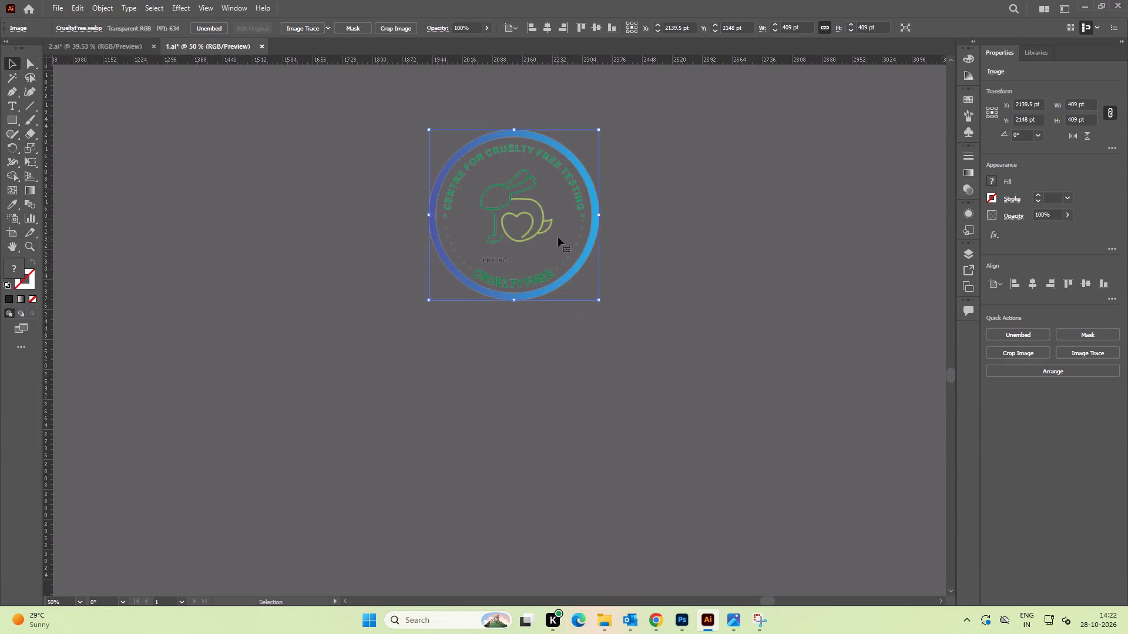
{"action": "left_click_drag", "start_coordinate": [580, 261], "coordinate": [681, 618]}
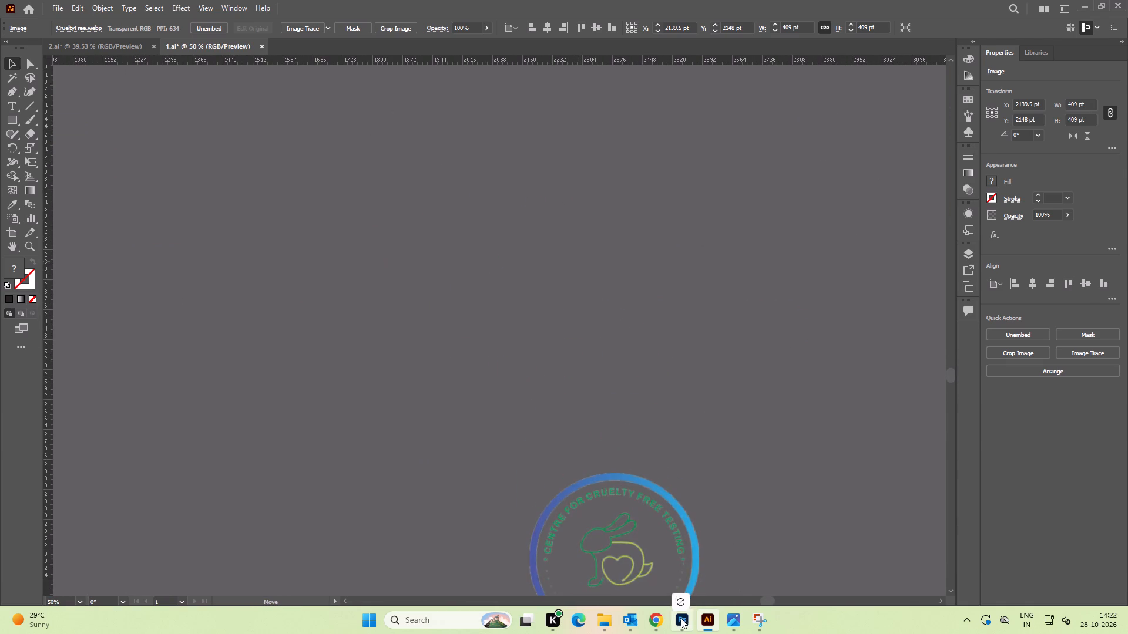
{"action": "left_click_drag", "start_coordinate": [681, 618], "coordinate": [536, 303]}
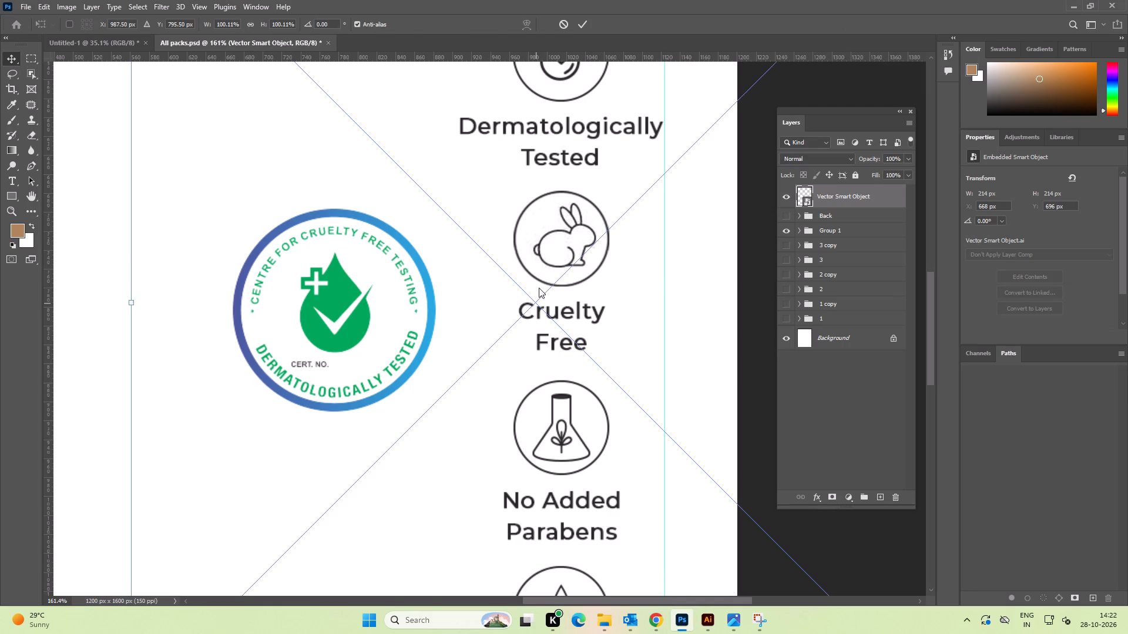
Scale the cruelty-free seal down to about 144 px wide and position it beside the dermatologically tested seal, on the side away from the claim icons.
{"action": "scroll", "coordinate": [539, 280], "scroll_direction": "down", "scroll_amount": 11, "text": "alt"}
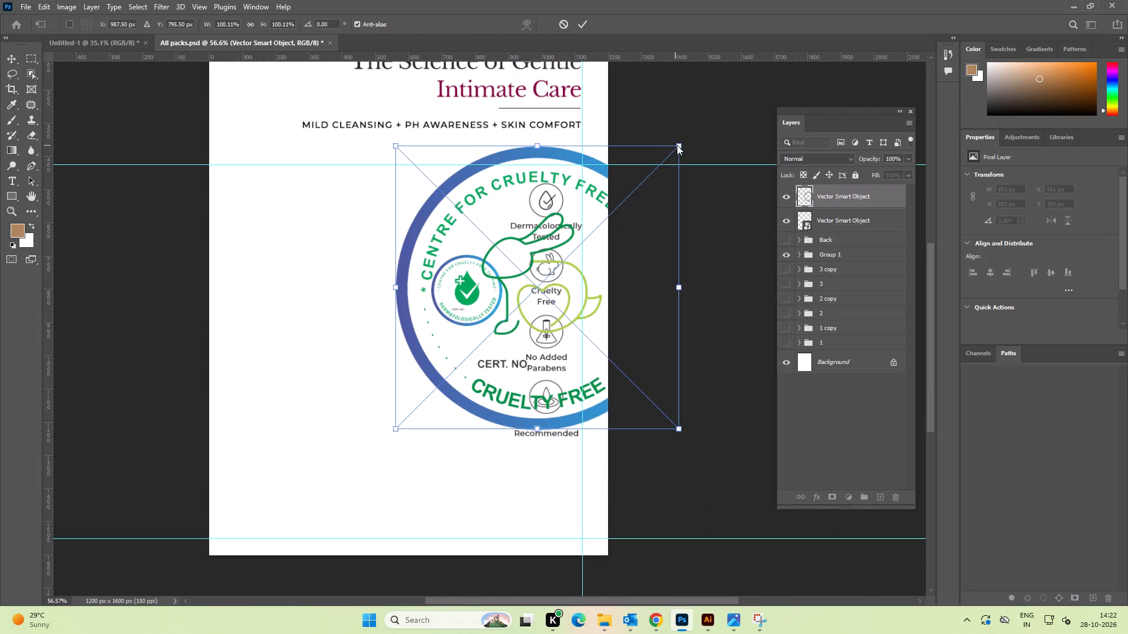
{"action": "left_click", "coordinate": [677, 145]}
{"action": "left_click_drag", "start_coordinate": [680, 144], "coordinate": [446, 383], "text": "shift"}
{"action": "left_click", "coordinate": [585, 22]}
{"action": "left_click_drag", "start_coordinate": [442, 402], "coordinate": [448, 313]}
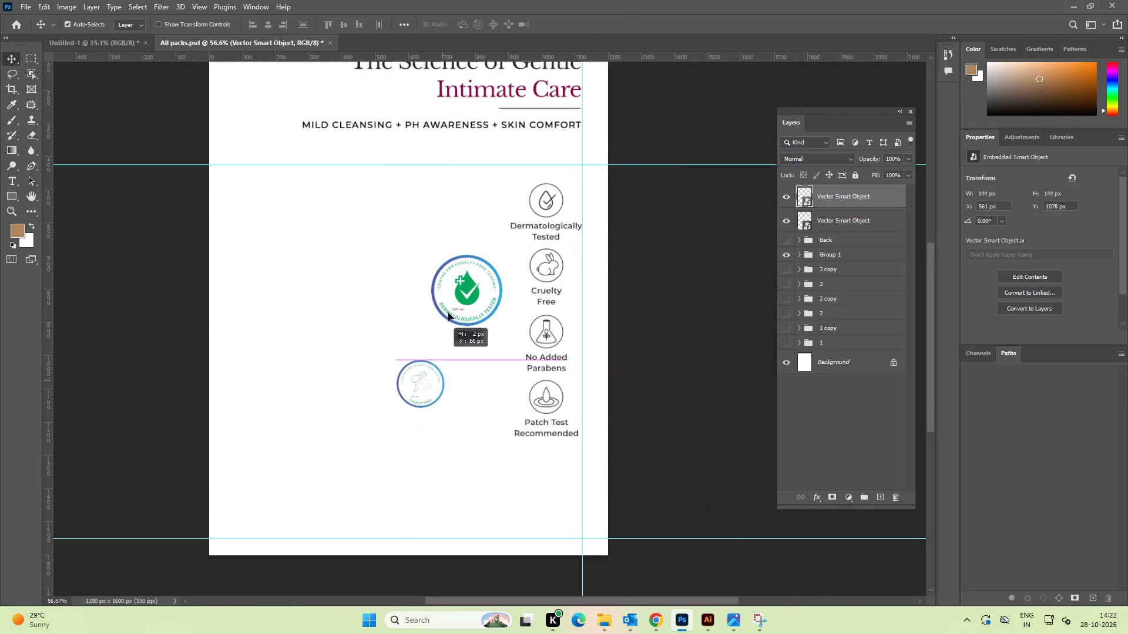
{"action": "left_click_drag", "start_coordinate": [448, 313], "coordinate": [448, 306]}
{"action": "scroll", "coordinate": [434, 312], "scroll_direction": "up", "scroll_amount": 12, "text": "alt"}
{"action": "key", "text": "space"}
{"action": "left_click_drag", "start_coordinate": [489, 275], "coordinate": [401, 294]}
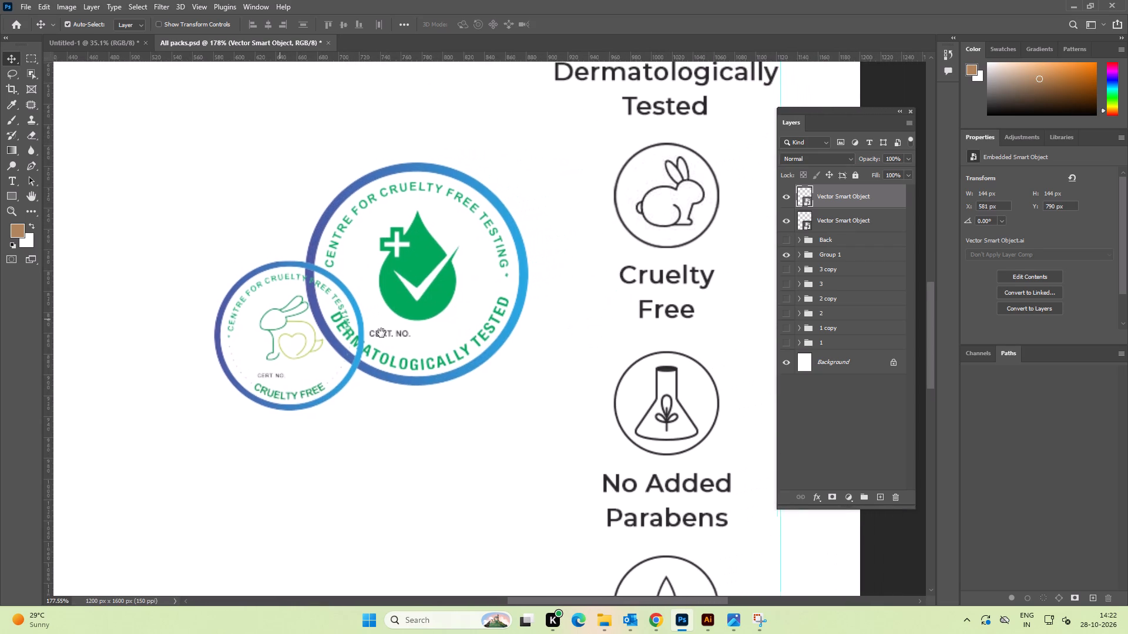
{"action": "left_click_drag", "start_coordinate": [352, 345], "coordinate": [284, 208]}
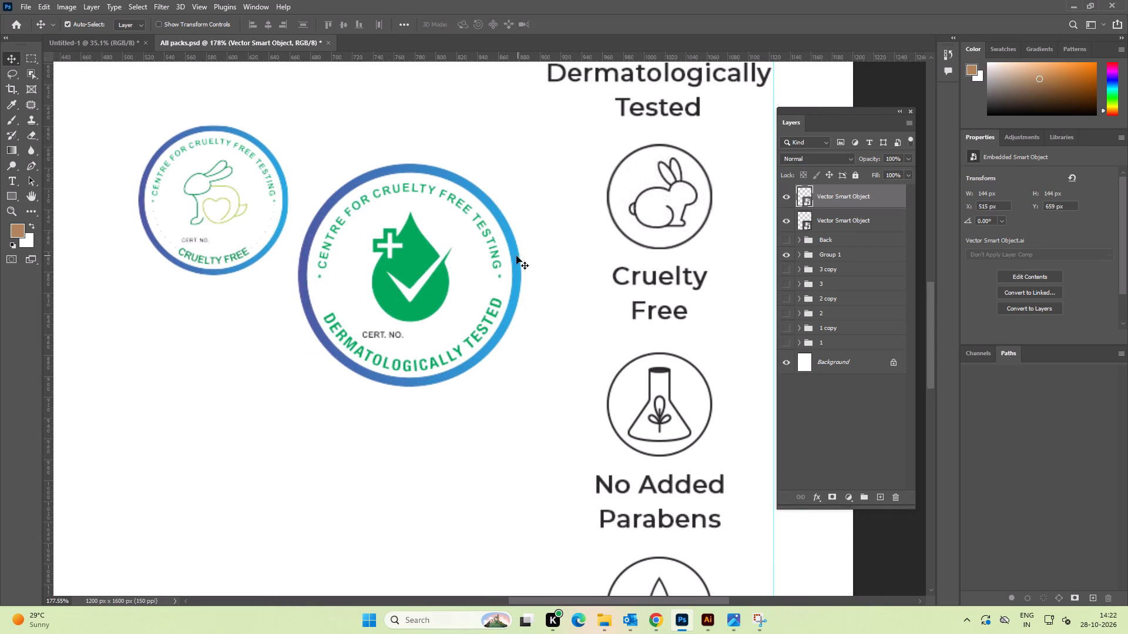
Shift the dermatologically tested seal closer to the claim icon column, to about X 695 px, and deselect it.
{"action": "left_click_drag", "start_coordinate": [516, 256], "coordinate": [545, 256]}
{"action": "scroll", "coordinate": [540, 251], "scroll_direction": "down", "scroll_amount": 4, "text": "alt"}
{"action": "key", "text": "space"}
{"action": "left_click_drag", "start_coordinate": [556, 257], "coordinate": [344, 270]}
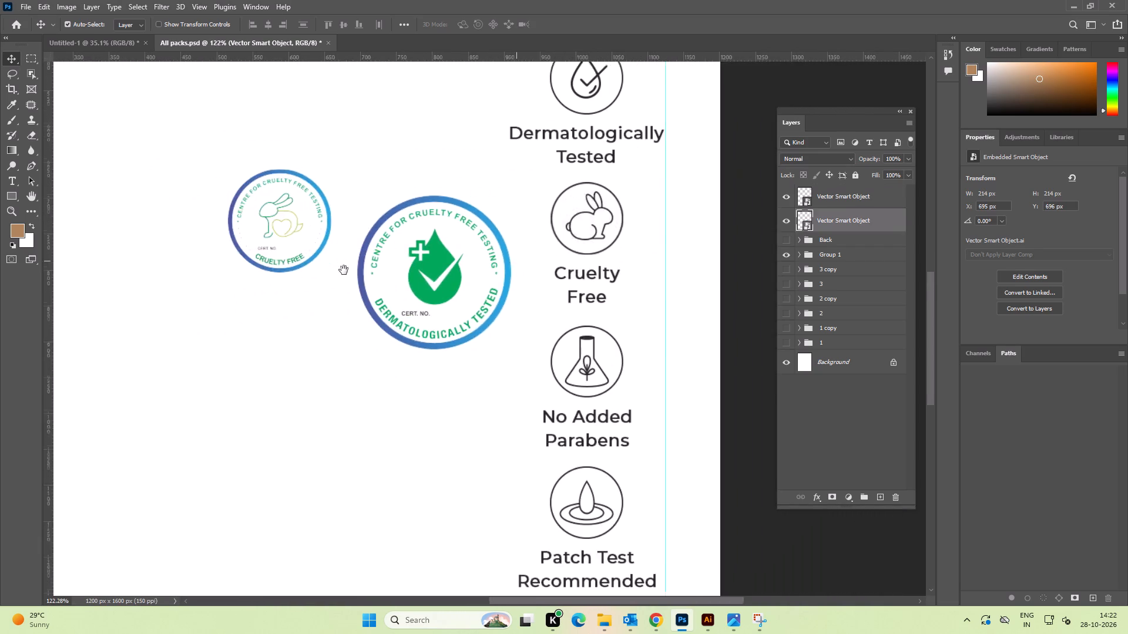
{"action": "left_click_drag", "start_coordinate": [344, 270], "coordinate": [343, 270]}
{"action": "scroll", "coordinate": [350, 267], "scroll_direction": "down", "scroll_amount": 4, "text": "alt"}
{"action": "key", "text": "space"}
{"action": "left_click_drag", "start_coordinate": [433, 264], "coordinate": [442, 261]}
{"action": "left_click", "coordinate": [555, 251]}
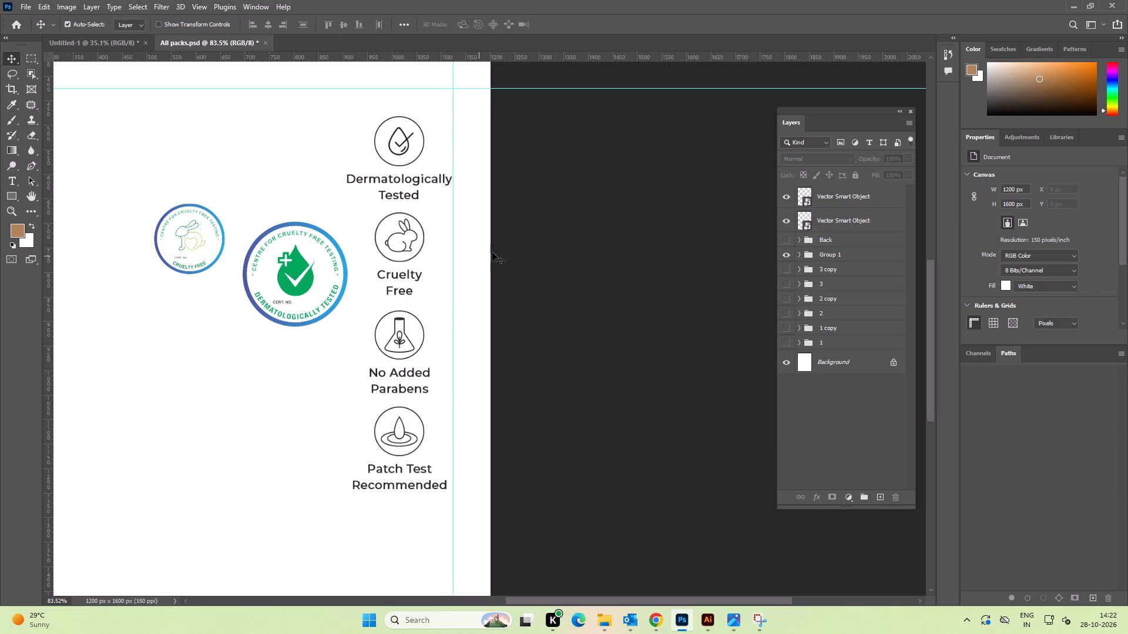
Switch to Chrome and review the end of the drafted reply email about syndets in the ChatGPT conversation.
{"action": "left_click", "coordinate": [649, 620]}
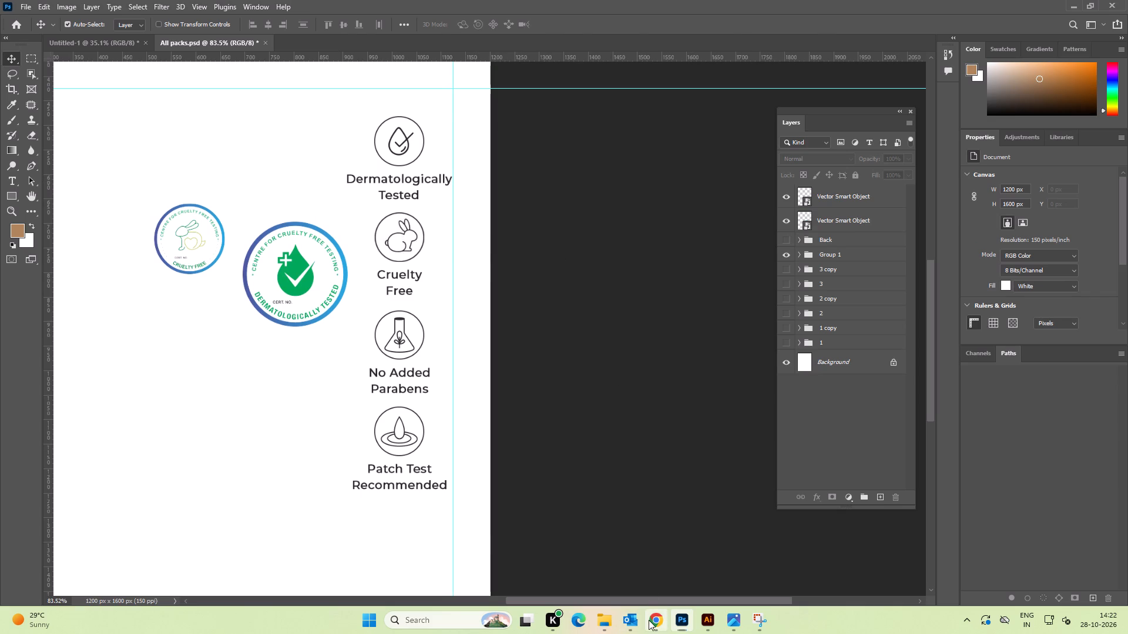
{"action": "scroll", "coordinate": [662, 278], "scroll_direction": "down", "scroll_amount": 4}
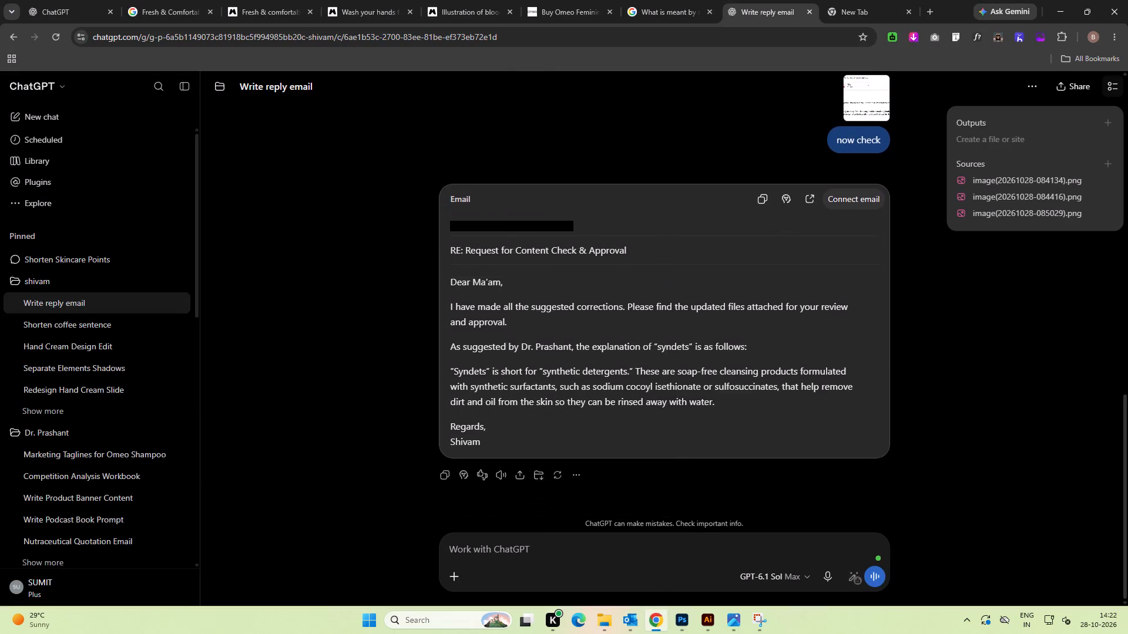
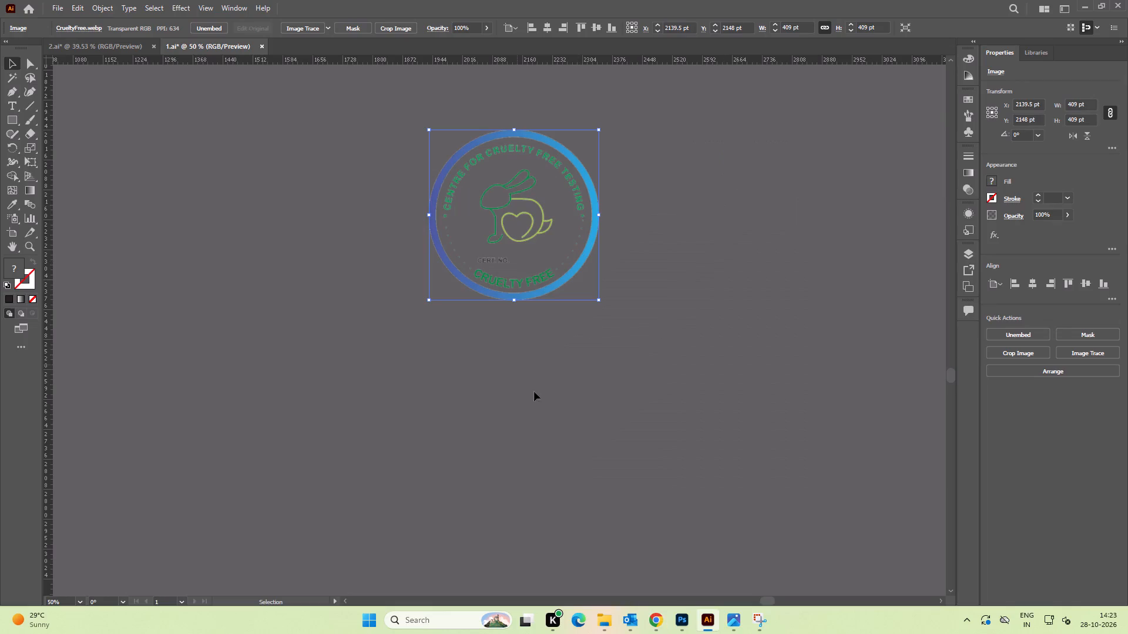
Delete the selected cruelty-free seal image lying outside the artboard in 1.ai and bring up the open windows to switch away.
{"action": "scroll", "coordinate": [576, 344], "scroll_direction": "down", "scroll_amount": 7, "text": "alt"}
{"action": "scroll", "coordinate": [636, 359], "scroll_direction": "up", "scroll_amount": 5, "text": "alt"}
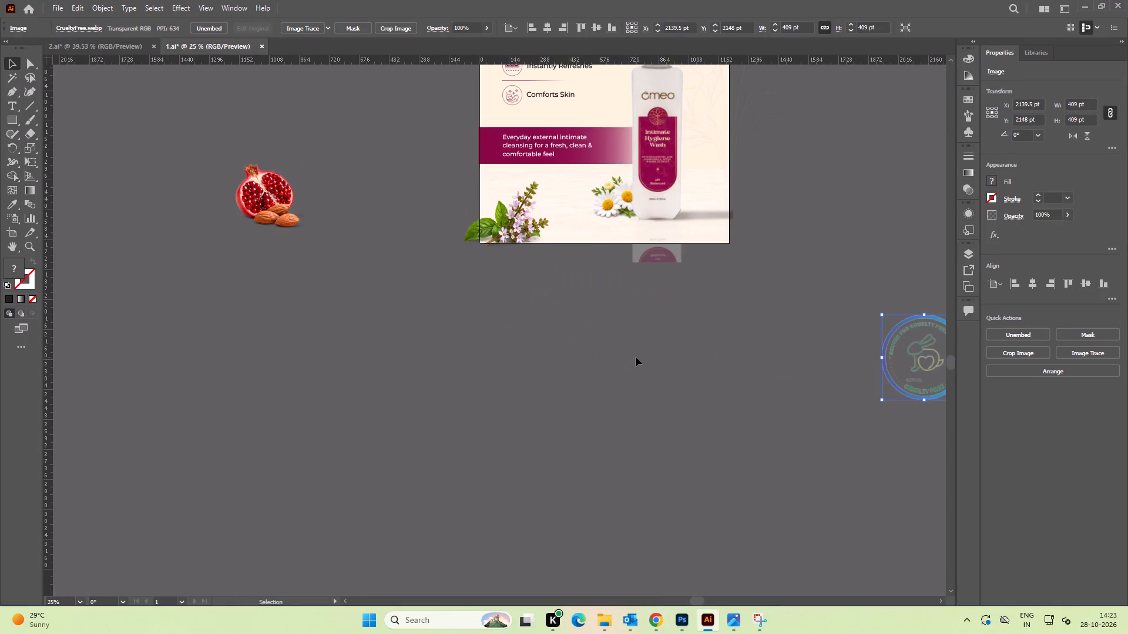
{"action": "key", "text": "Delete"}
{"action": "key", "text": "alt+Tab"}
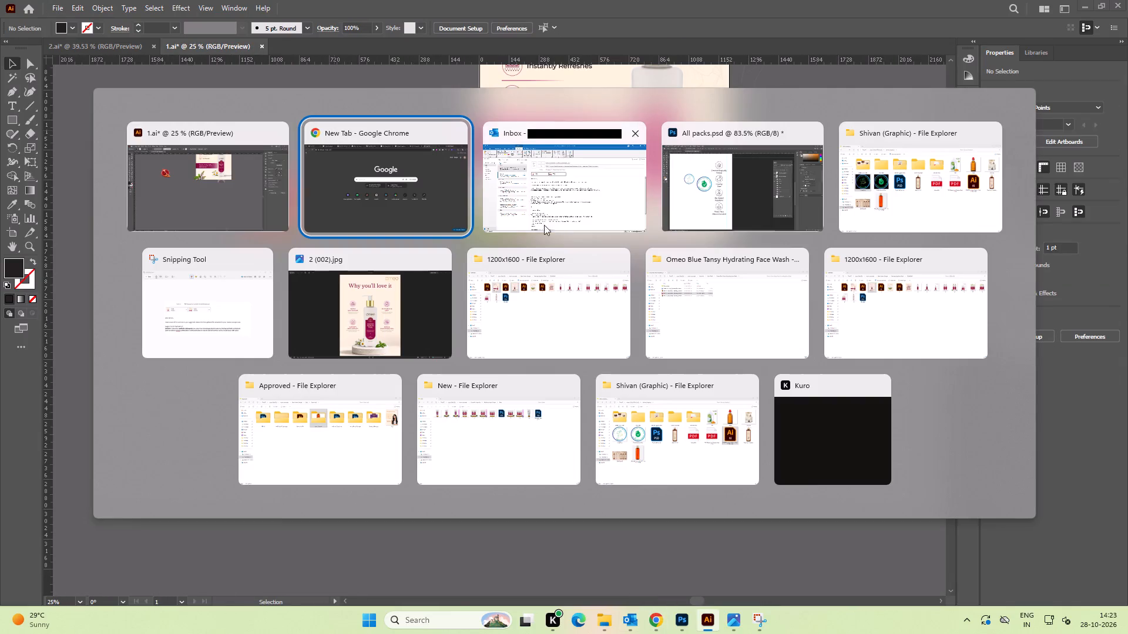
Switch to All packs.psd in Photoshop and move the cruelty-free seal over the Dermatologically Tested claim icon, to about X 943, Y 442 px.
{"action": "left_click", "coordinate": [725, 211], "text": "alt"}
{"action": "key", "text": "space"}
{"action": "left_click_drag", "start_coordinate": [691, 252], "coordinate": [682, 255]}
{"action": "left_click", "coordinate": [570, 228]}
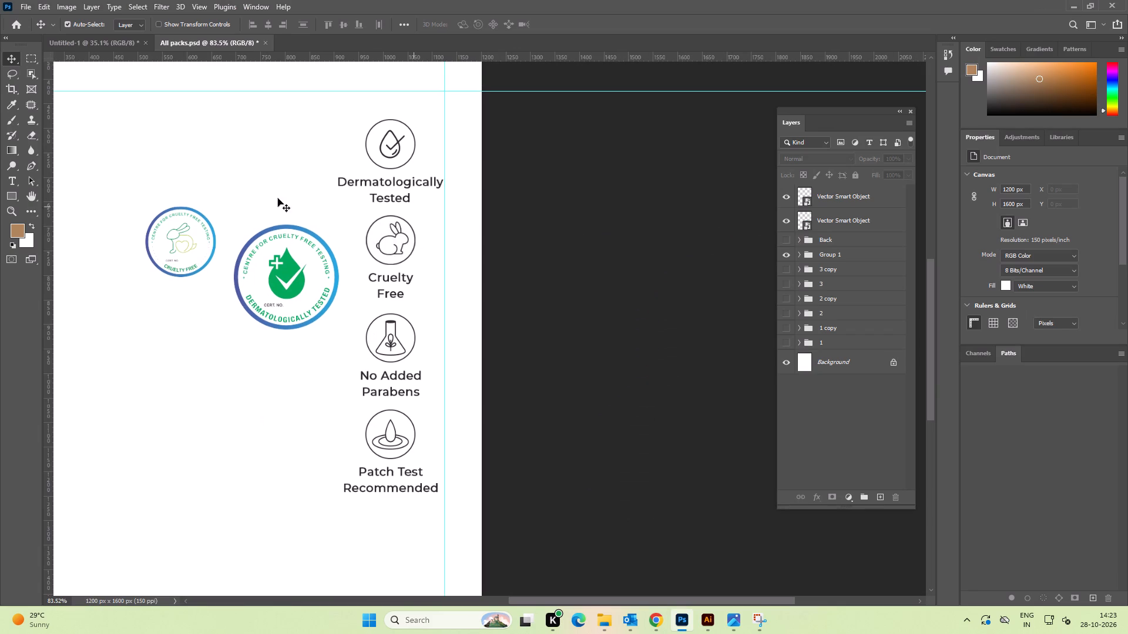
{"action": "left_click_drag", "start_coordinate": [211, 240], "coordinate": [287, 142]}
{"action": "left_click", "coordinate": [271, 167]}
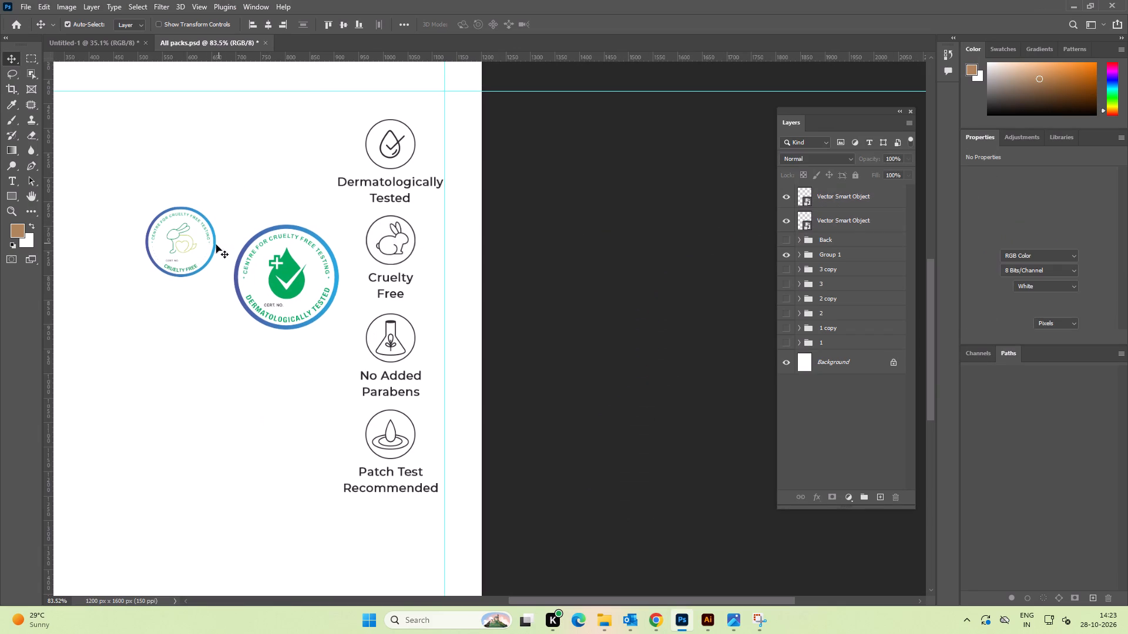
{"action": "left_click_drag", "start_coordinate": [215, 245], "coordinate": [342, 151]}
{"action": "scroll", "coordinate": [335, 151], "scroll_direction": "up", "scroll_amount": 9}
{"action": "key", "text": "space"}
{"action": "left_click_drag", "start_coordinate": [360, 115], "coordinate": [325, 174]}
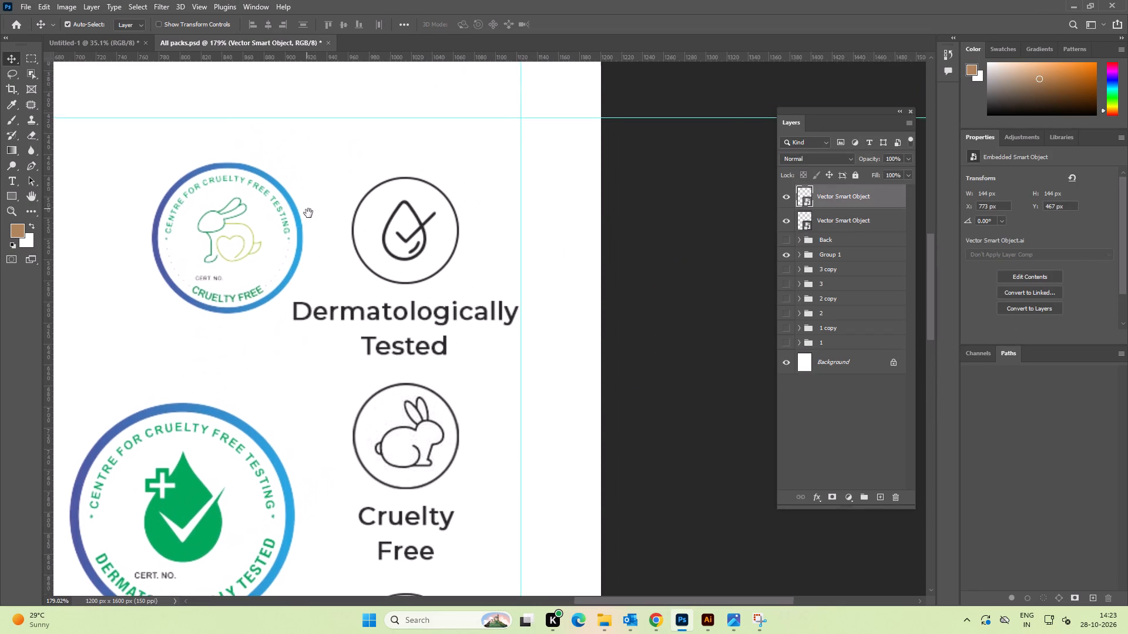
{"action": "left_click_drag", "start_coordinate": [297, 225], "coordinate": [427, 197]}
{"action": "scroll", "coordinate": [408, 188], "scroll_direction": "up", "scroll_amount": 11, "text": "alt"}
{"action": "scroll", "coordinate": [404, 173], "scroll_direction": "down", "scroll_amount": 2, "text": "alt"}
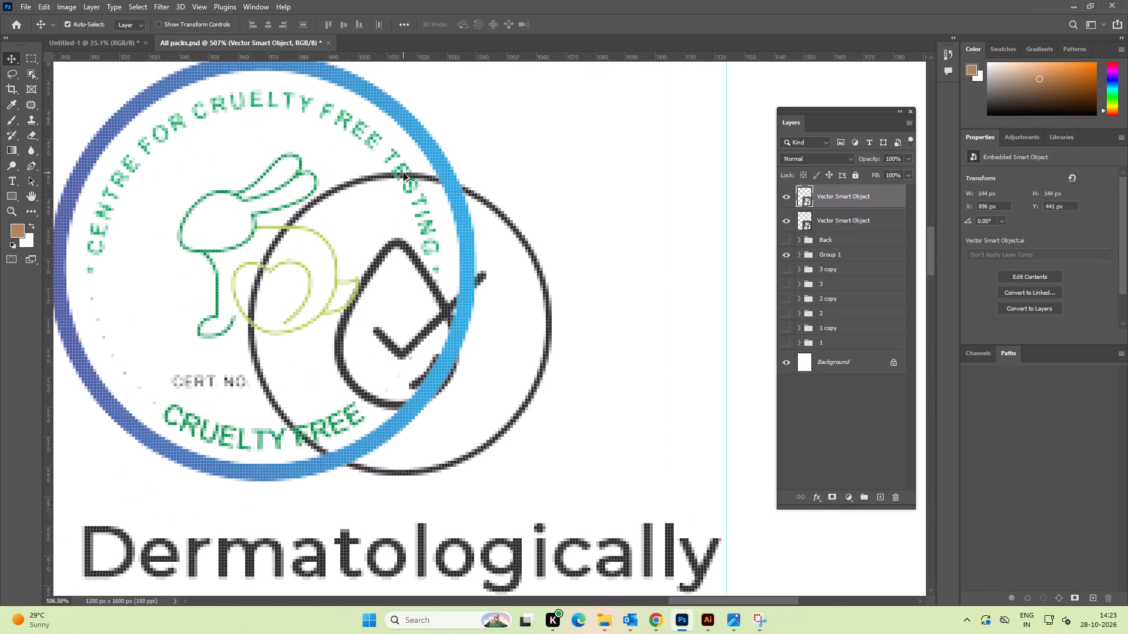
{"action": "scroll", "coordinate": [404, 173], "scroll_direction": "down", "scroll_amount": 2, "text": "alt"}
{"action": "scroll", "coordinate": [224, 114], "scroll_direction": "up", "scroll_amount": 7, "text": "alt"}
{"action": "scroll", "coordinate": [258, 166], "scroll_direction": "down", "scroll_amount": 1, "text": "alt"}
{"action": "scroll", "coordinate": [258, 166], "scroll_direction": "up", "scroll_amount": 1, "text": "alt"}
{"action": "scroll", "coordinate": [258, 166], "scroll_direction": "down", "scroll_amount": 9, "text": "alt"}
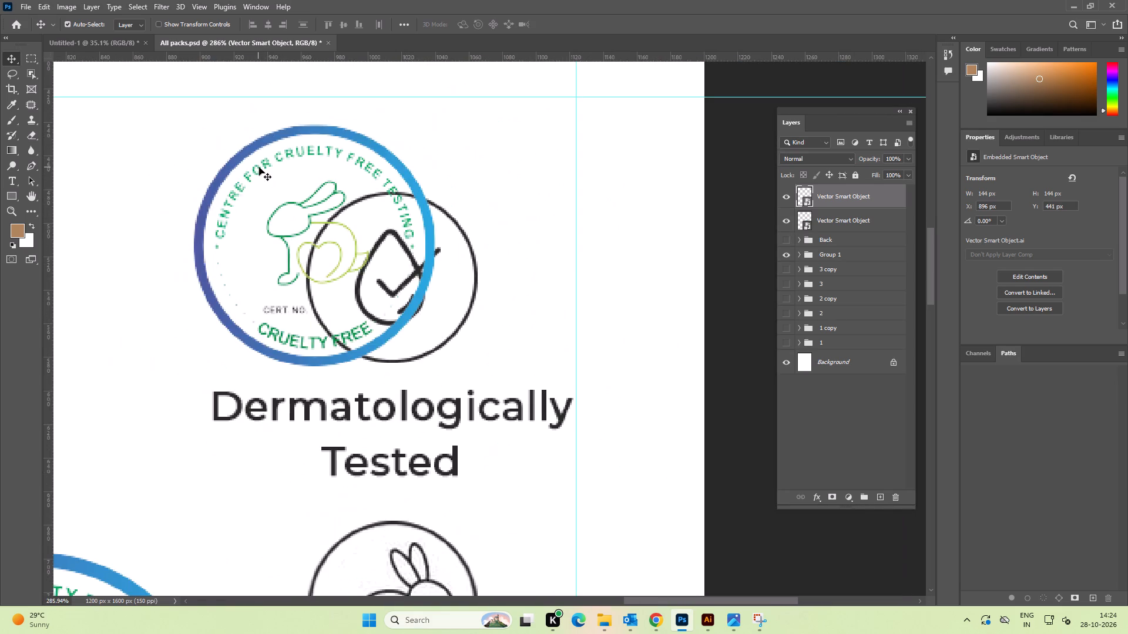
{"action": "left_click_drag", "start_coordinate": [260, 167], "coordinate": [340, 168]}
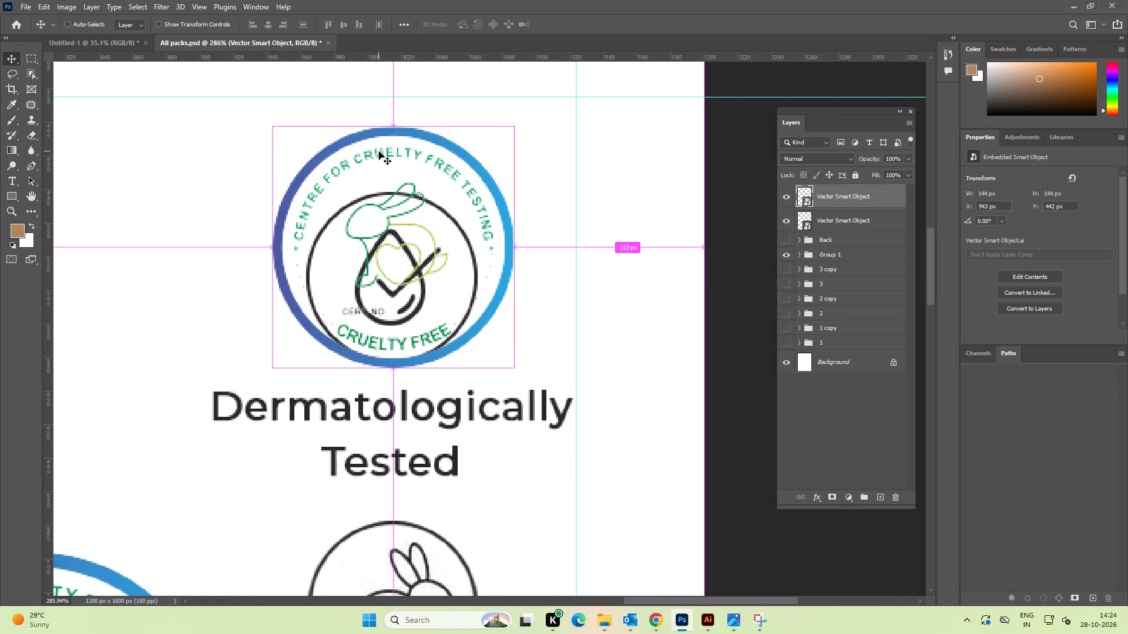
Scale the cruelty-free seal down to about 108 px wide and centre it over the drop icon, at X 960, Y 478 px.
{"action": "key", "text": "ctrl+t"}
{"action": "left_click_drag", "start_coordinate": [391, 127], "coordinate": [390, 196], "text": "shift"}
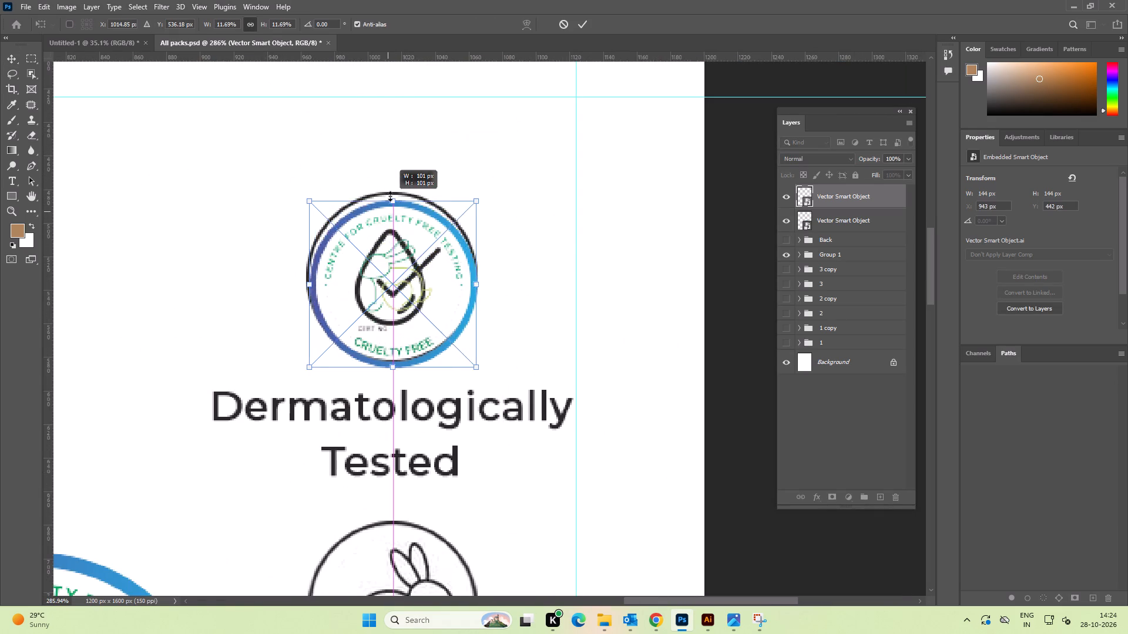
{"action": "left_click_drag", "start_coordinate": [390, 196], "coordinate": [391, 187], "text": "shift"}
{"action": "scroll", "coordinate": [426, 312], "scroll_direction": "up", "scroll_amount": 5, "text": "alt"}
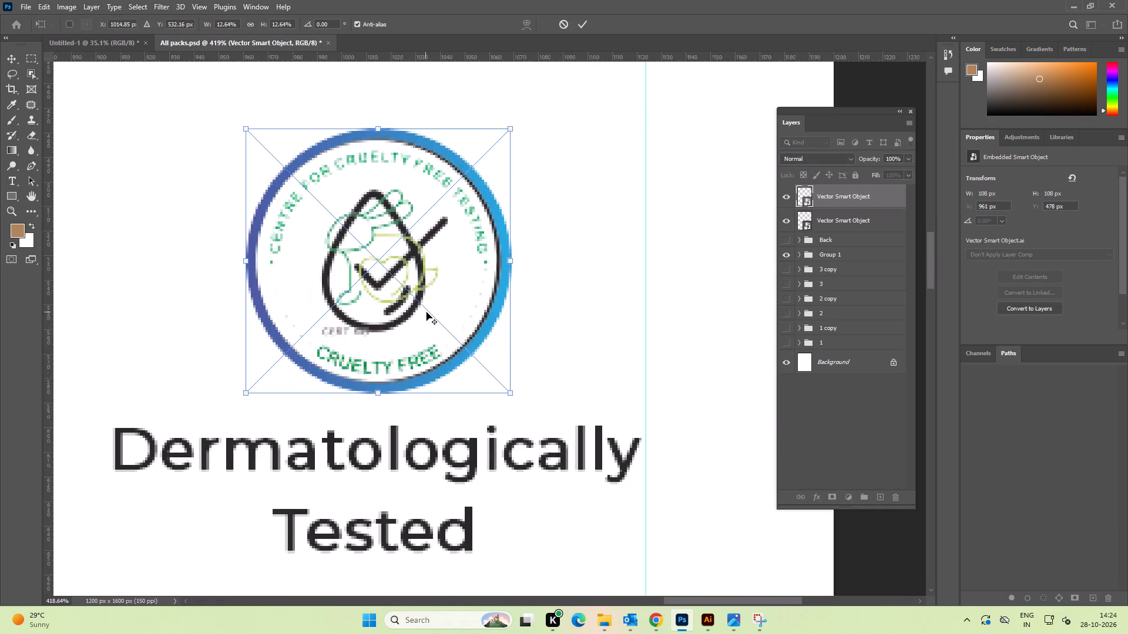
{"action": "scroll", "coordinate": [427, 312], "scroll_direction": "up", "scroll_amount": 3, "text": "alt"}
{"action": "left_click_drag", "start_coordinate": [533, 308], "coordinate": [528, 308]}
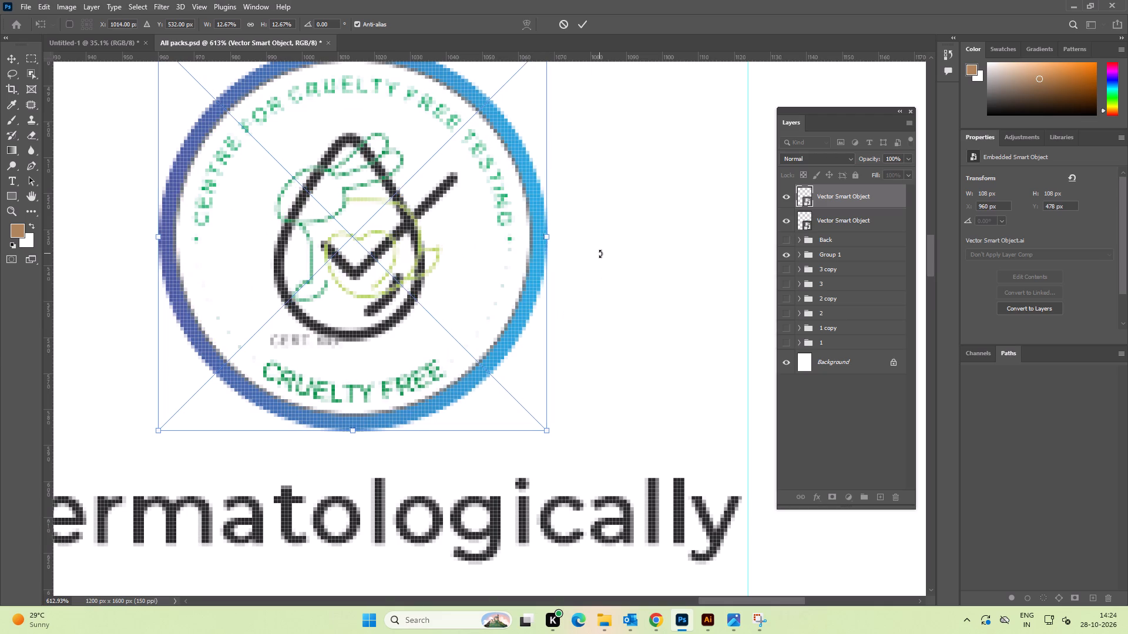
{"action": "scroll", "coordinate": [600, 254], "scroll_direction": "down", "scroll_amount": 11, "text": "alt"}
{"action": "left_click", "coordinate": [582, 25]}
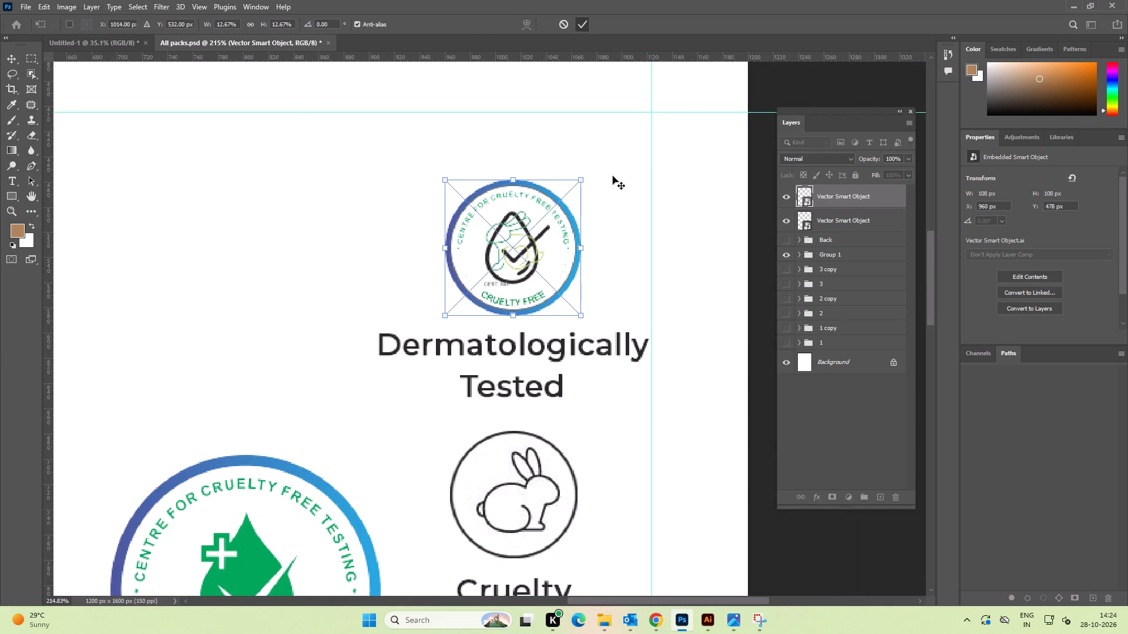
{"action": "key", "text": "space"}
{"action": "key", "text": "space"}
{"action": "key", "text": "space"}
{"action": "key", "text": "space"}
{"action": "key", "text": "space"}
{"action": "key", "text": "space"}
{"action": "left_click_drag", "start_coordinate": [628, 240], "coordinate": [593, 235]}
{"action": "left_click", "coordinate": [593, 235]}
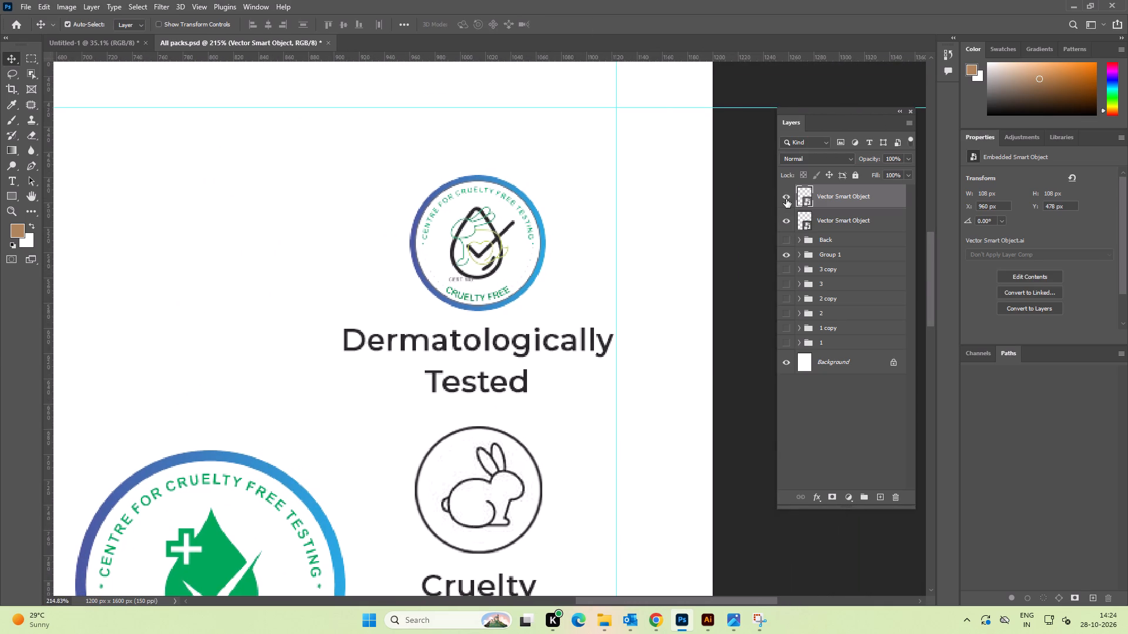
Hide the cruelty-free seal and the original drop icon in Group 1, and rename the drop icon's layer as derma.
{"action": "left_click", "coordinate": [786, 199]}
{"action": "left_click_drag", "start_coordinate": [552, 271], "coordinate": [517, 247]}
{"action": "left_click", "coordinate": [564, 279]}
{"action": "left_click_drag", "start_coordinate": [563, 284], "coordinate": [391, 201]}
{"action": "left_click", "coordinate": [787, 303]}
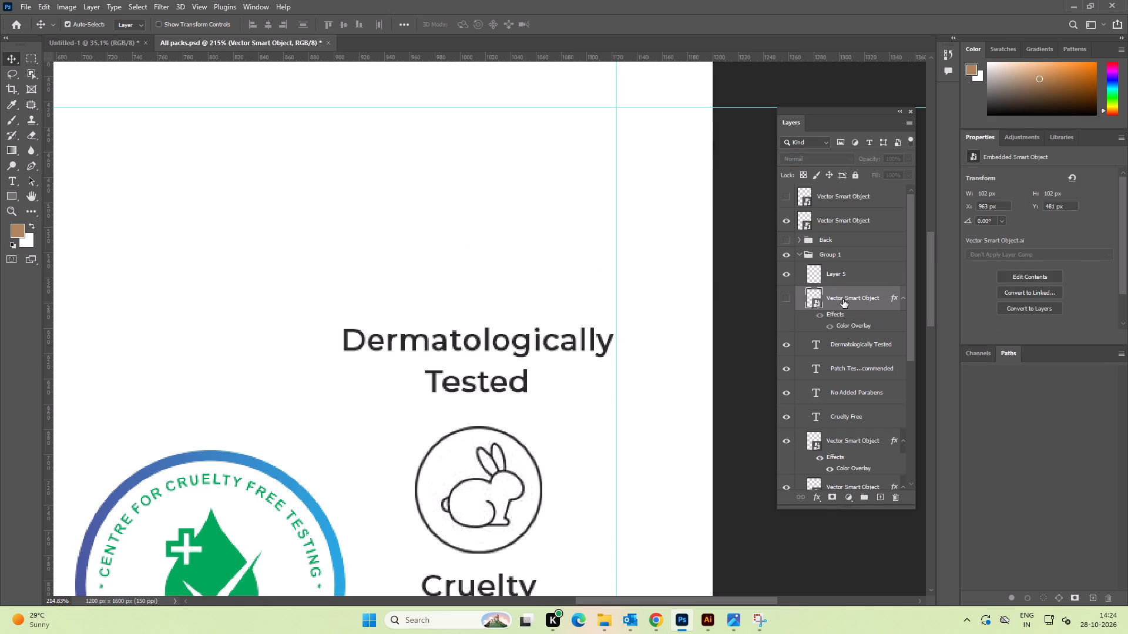
{"action": "double_click", "coordinate": [843, 299]}
{"action": "type", "text": "derma"}
{"action": "key", "text": "Return"}
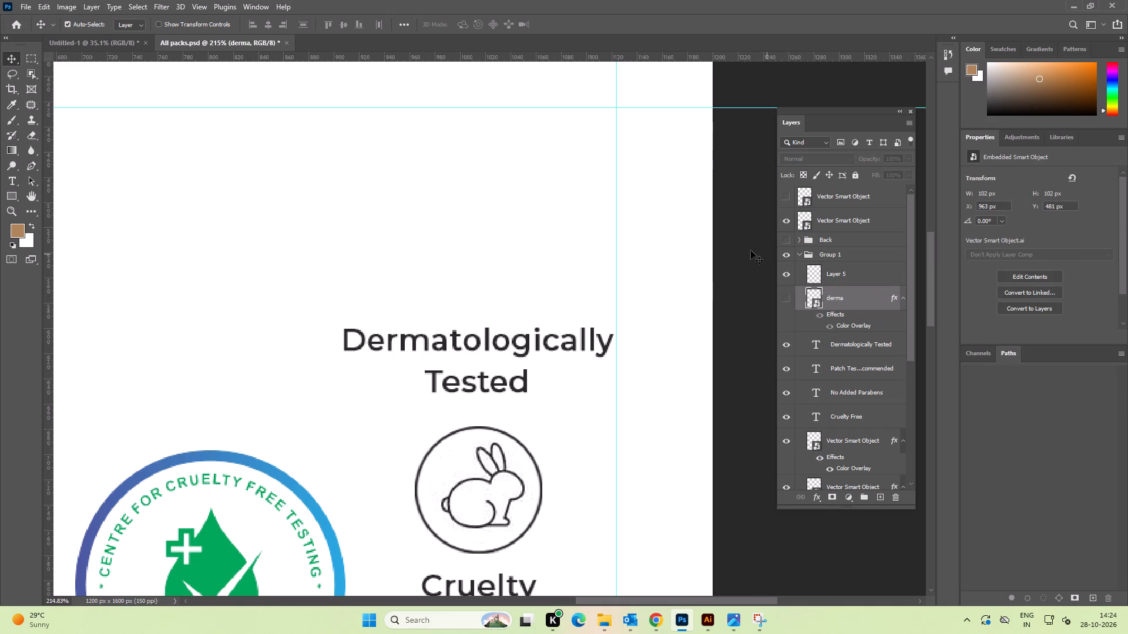
{"action": "left_click", "coordinate": [750, 245]}
{"action": "left_click", "coordinate": [801, 254]}
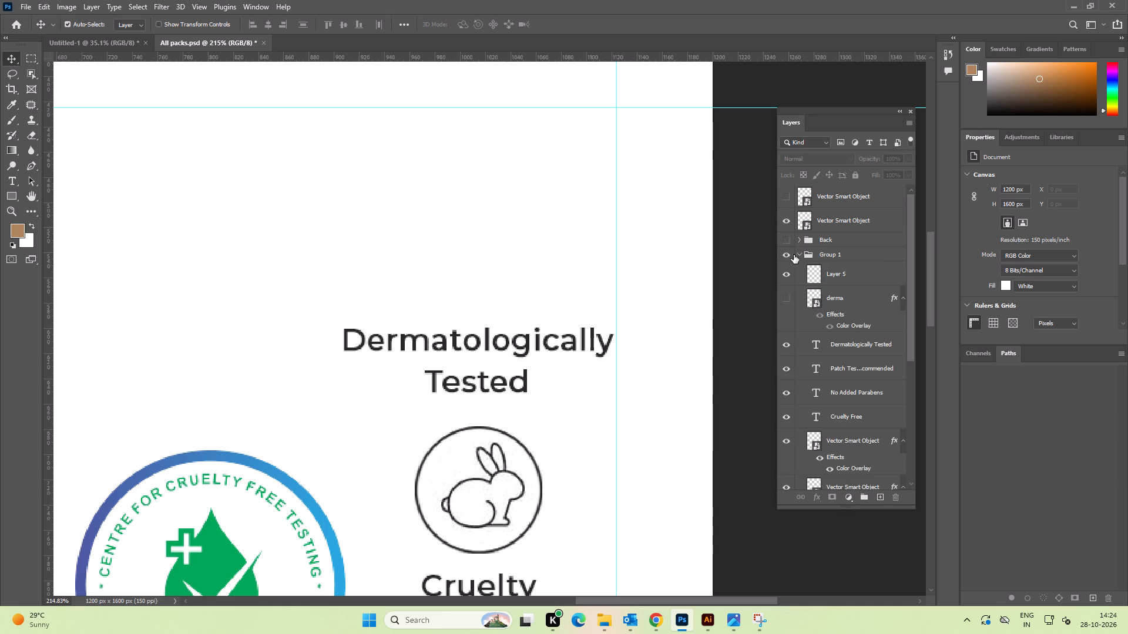
Show the cruelty-free seal again and check how it sits above the Dermatologically Tested label.
{"action": "left_click", "coordinate": [785, 196]}
{"action": "scroll", "coordinate": [603, 223], "scroll_direction": "down", "scroll_amount": 8, "text": "alt"}
{"action": "key", "text": "space"}
{"action": "key", "text": "space"}
{"action": "left_click_drag", "start_coordinate": [616, 275], "coordinate": [592, 272]}
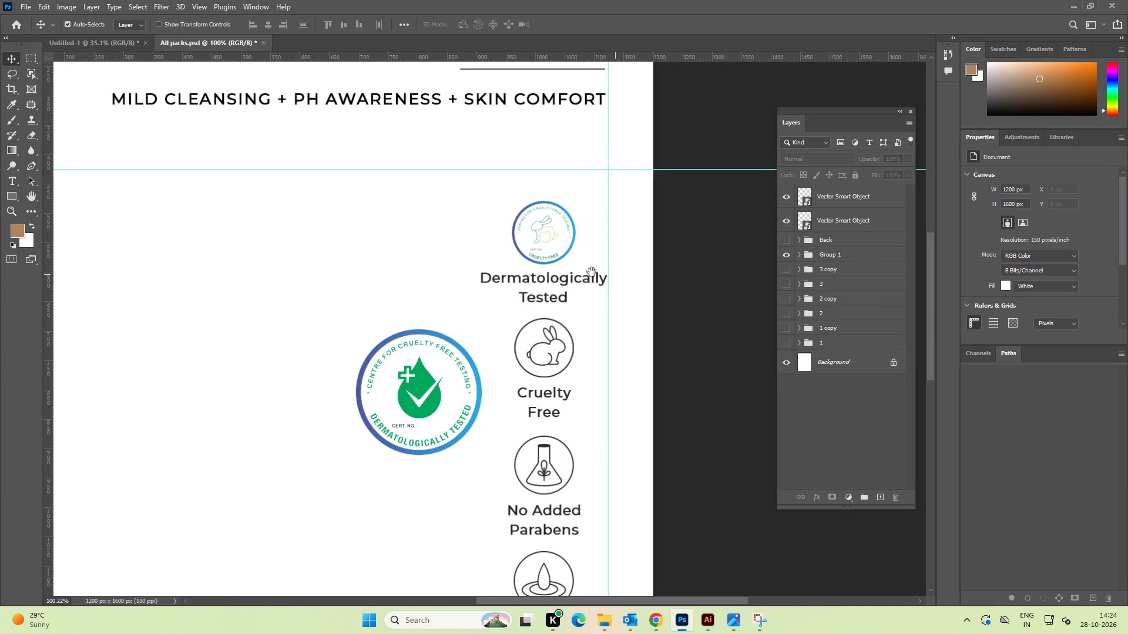
{"action": "left_click_drag", "start_coordinate": [592, 272], "coordinate": [586, 271]}
{"action": "left_click", "coordinate": [660, 254]}
{"action": "scroll", "coordinate": [464, 225], "scroll_direction": "up", "scroll_amount": 13, "text": "alt"}
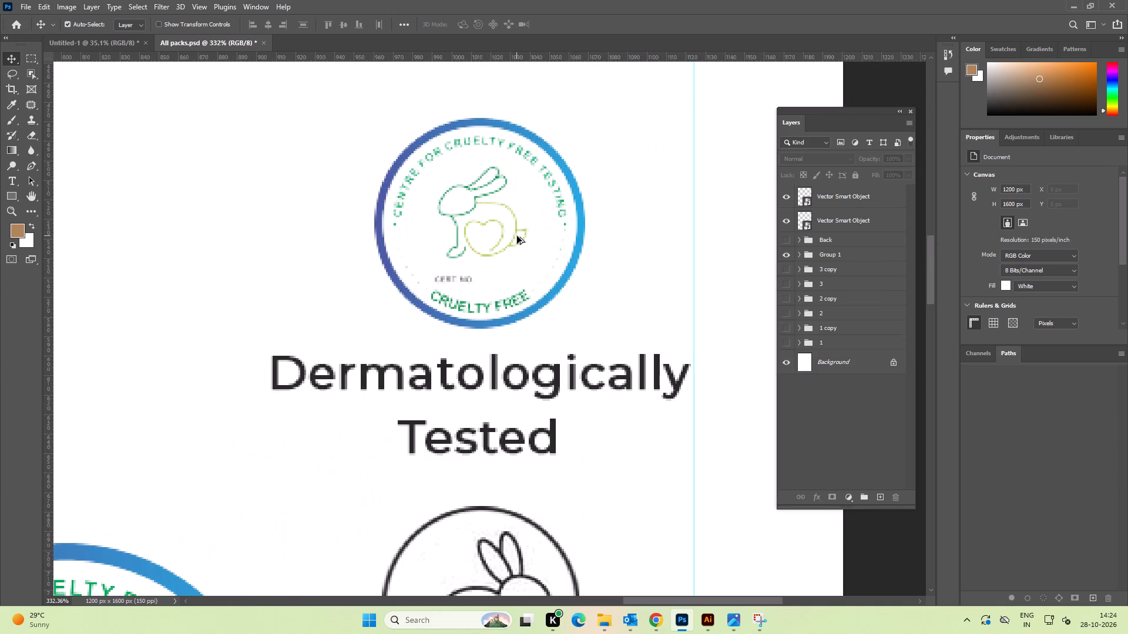
{"action": "scroll", "coordinate": [517, 236], "scroll_direction": "down", "scroll_amount": 10, "text": "alt"}
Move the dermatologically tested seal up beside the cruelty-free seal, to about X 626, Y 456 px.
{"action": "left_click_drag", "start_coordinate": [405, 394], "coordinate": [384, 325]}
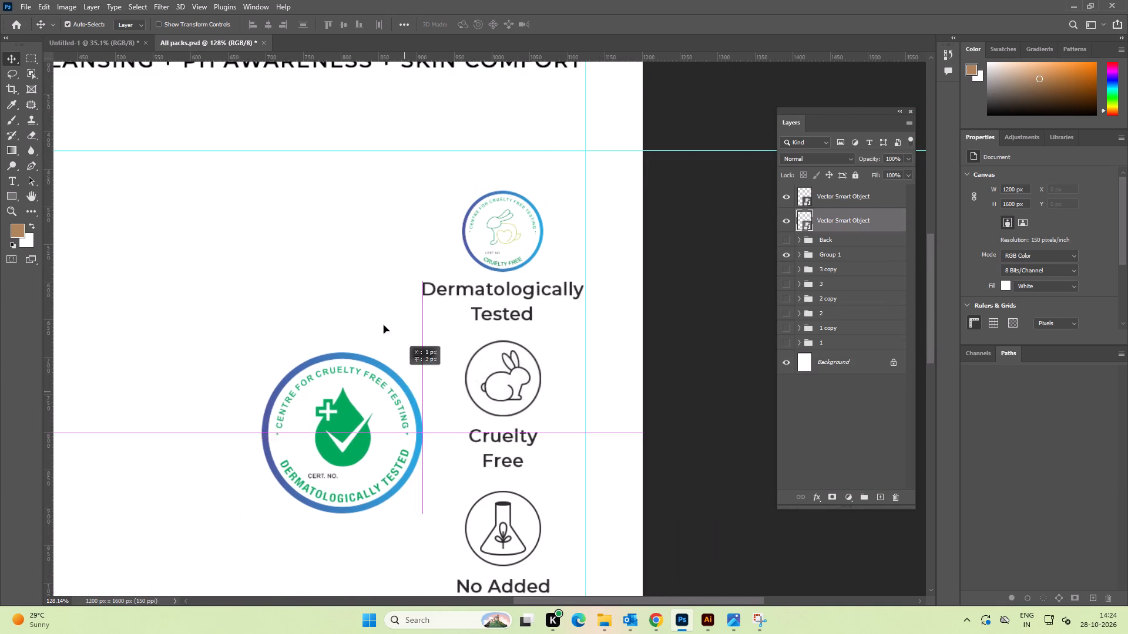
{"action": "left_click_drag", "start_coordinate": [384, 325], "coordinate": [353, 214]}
Examine the legibility of the small cruelty-free seal above the Dermatologically Tested label, both close up and at full-page size.
{"action": "scroll", "coordinate": [503, 233], "scroll_direction": "up", "scroll_amount": 9, "text": "alt"}
{"action": "key", "text": "space"}
{"action": "key", "text": "space"}
{"action": "key", "text": "space"}
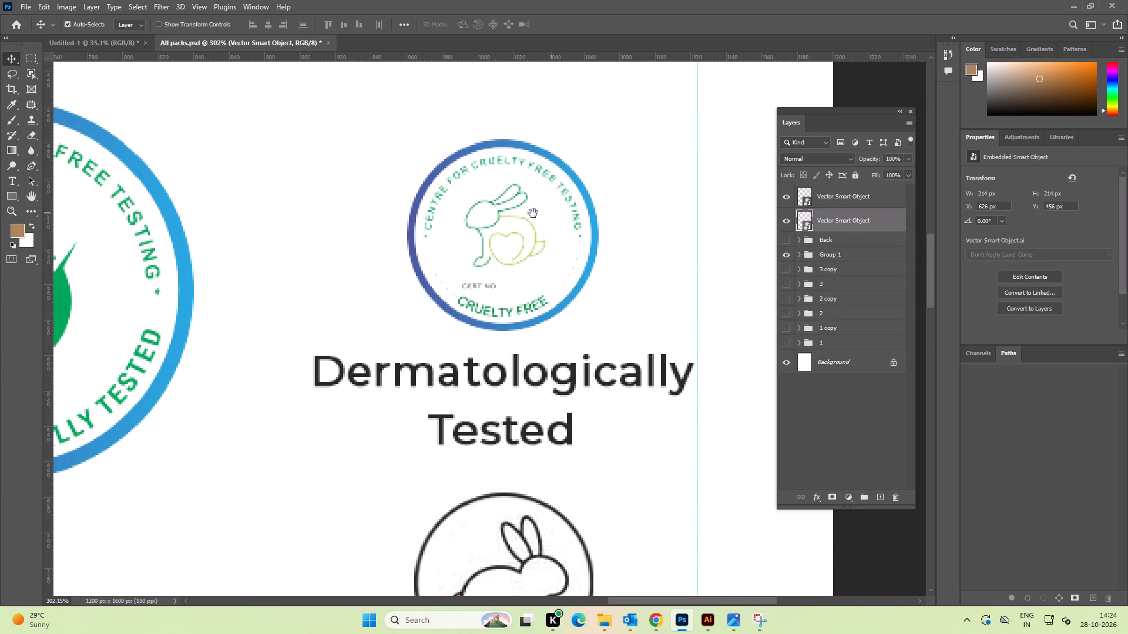
{"action": "left_click_drag", "start_coordinate": [541, 212], "coordinate": [467, 219]}
{"action": "scroll", "coordinate": [441, 177], "scroll_direction": "up", "scroll_amount": 3, "text": "alt"}
{"action": "scroll", "coordinate": [441, 174], "scroll_direction": "down", "scroll_amount": 11, "text": "alt"}
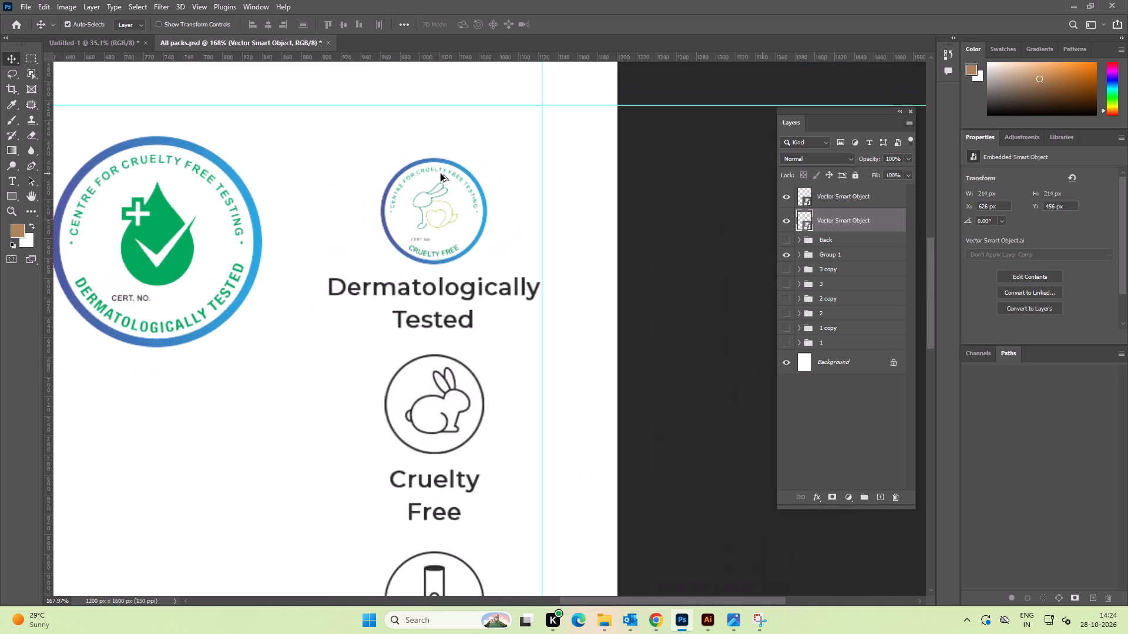
{"action": "scroll", "coordinate": [441, 174], "scroll_direction": "down", "scroll_amount": 4, "text": "alt"}
{"action": "scroll", "coordinate": [438, 174], "scroll_direction": "up", "scroll_amount": 18, "text": "alt"}
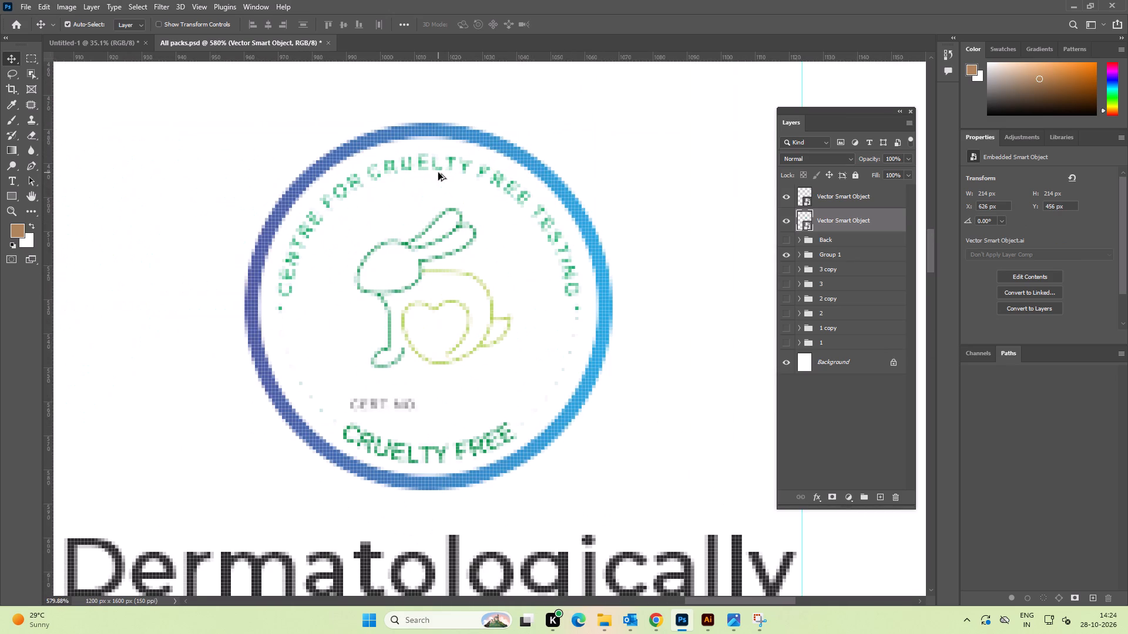
{"action": "scroll", "coordinate": [439, 176], "scroll_direction": "down", "scroll_amount": 10, "text": "alt"}
{"action": "key", "text": "space"}
{"action": "key", "text": "space"}
{"action": "key", "text": "space"}
{"action": "key", "text": "space"}
{"action": "key", "text": "space"}
{"action": "left_click_drag", "start_coordinate": [350, 182], "coordinate": [444, 261]}
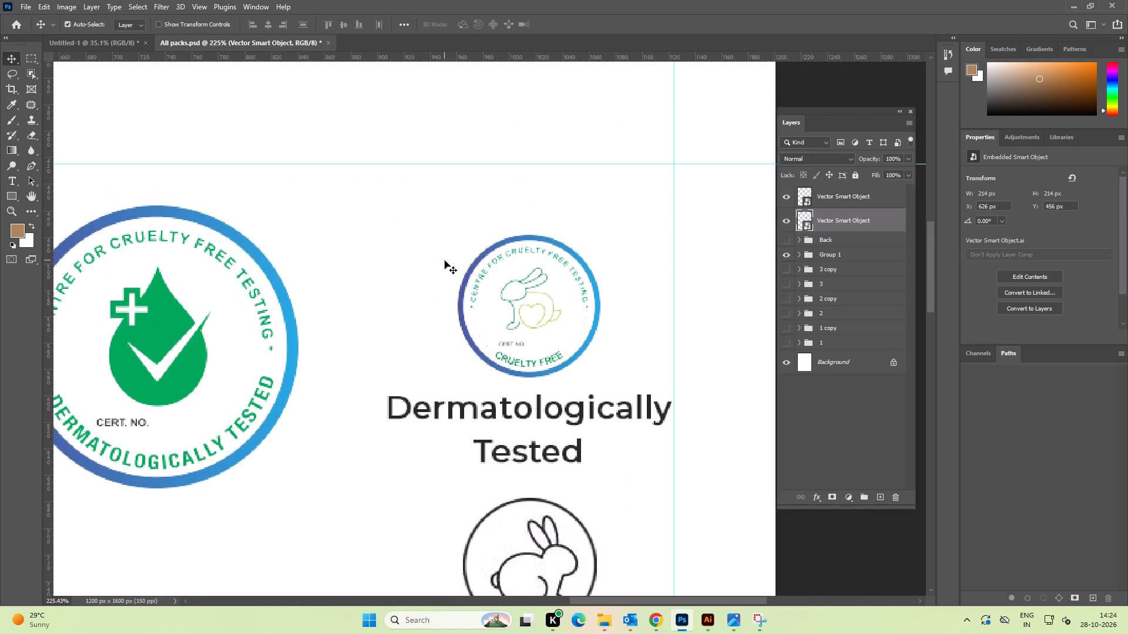
{"action": "key", "text": "ctrl+0"}
{"action": "scroll", "coordinate": [628, 237], "scroll_direction": "up", "scroll_amount": 3, "text": "alt"}
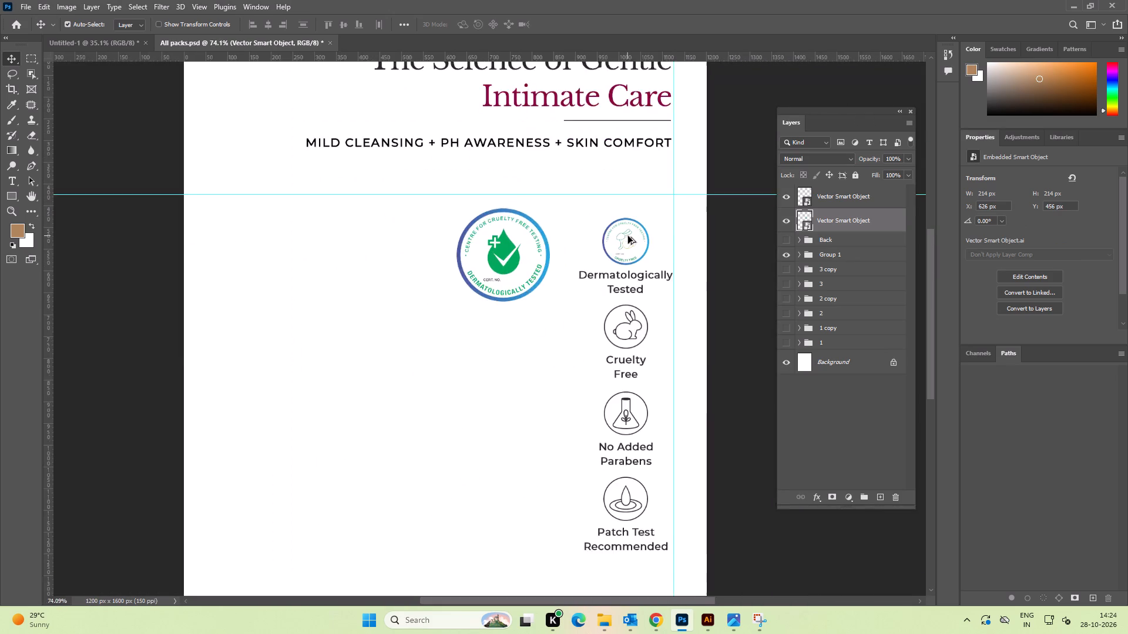
{"action": "scroll", "coordinate": [628, 236], "scroll_direction": "down", "scroll_amount": 3, "text": "alt"}
{"action": "key", "text": "space"}
{"action": "left_click_drag", "start_coordinate": [701, 266], "coordinate": [661, 265]}
{"action": "key", "text": "ctrl+0"}
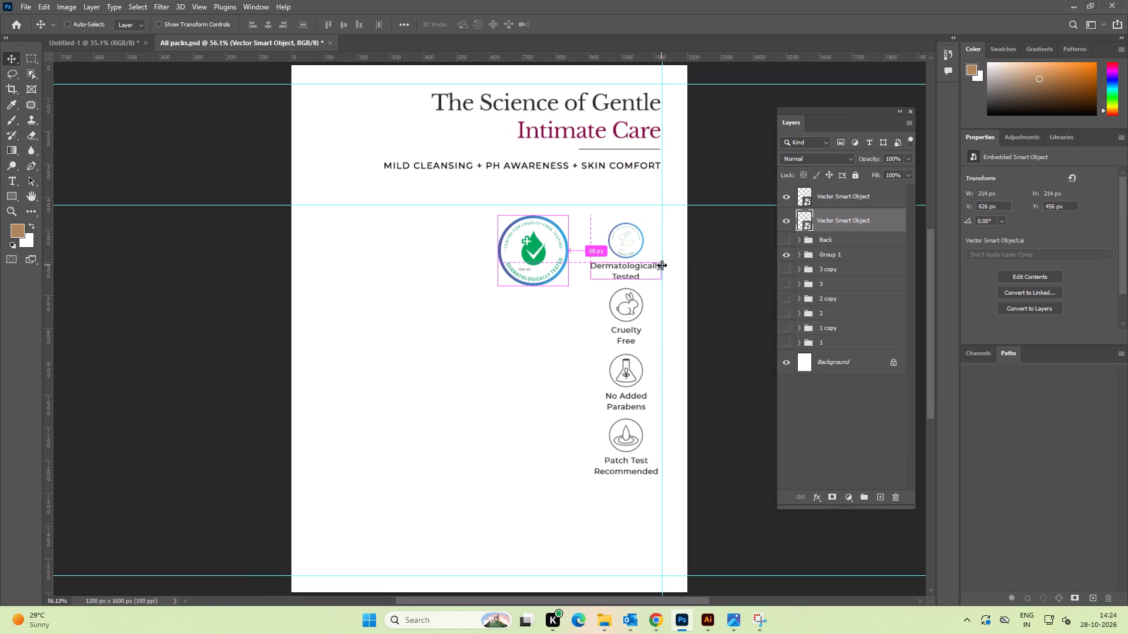
{"action": "key", "text": "space"}
{"action": "key", "text": "space"}
{"action": "key", "text": "space"}
{"action": "key", "text": "space"}
{"action": "left_click_drag", "start_coordinate": [743, 264], "coordinate": [678, 259]}
{"action": "left_click", "coordinate": [677, 257]}
{"action": "scroll", "coordinate": [557, 234], "scroll_direction": "up", "scroll_amount": 6, "text": "alt"}
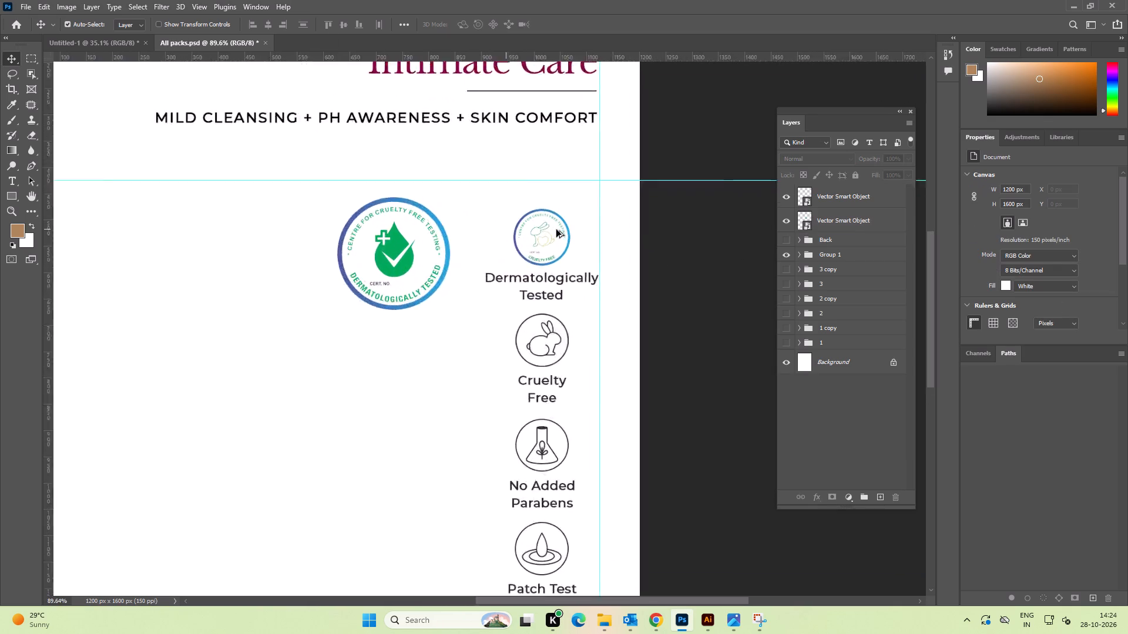
{"action": "scroll", "coordinate": [556, 230], "scroll_direction": "up", "scroll_amount": 19, "text": "alt"}
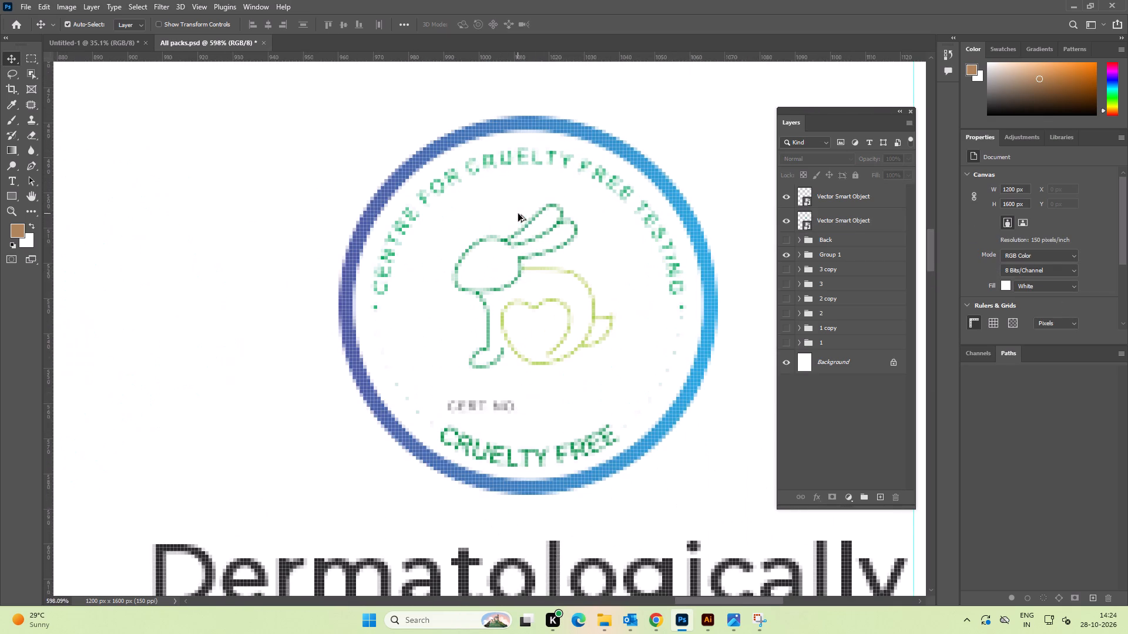
{"action": "scroll", "coordinate": [511, 266], "scroll_direction": "up", "scroll_amount": 18, "text": "alt"}
{"action": "scroll", "coordinate": [536, 252], "scroll_direction": "down", "scroll_amount": 4, "text": "alt"}
{"action": "scroll", "coordinate": [536, 252], "scroll_direction": "up", "scroll_amount": 1, "text": "alt"}
{"action": "scroll", "coordinate": [536, 252], "scroll_direction": "down", "scroll_amount": 20, "text": "alt"}
{"action": "scroll", "coordinate": [536, 252], "scroll_direction": "down", "scroll_amount": 3, "text": "alt"}
{"action": "scroll", "coordinate": [536, 251], "scroll_direction": "up", "scroll_amount": 1, "text": "alt"}
{"action": "scroll", "coordinate": [536, 251], "scroll_direction": "down", "scroll_amount": 3, "text": "alt"}
{"action": "scroll", "coordinate": [536, 251], "scroll_direction": "up", "scroll_amount": 1, "text": "alt"}
{"action": "scroll", "coordinate": [536, 251], "scroll_direction": "down", "scroll_amount": 9, "text": "alt"}
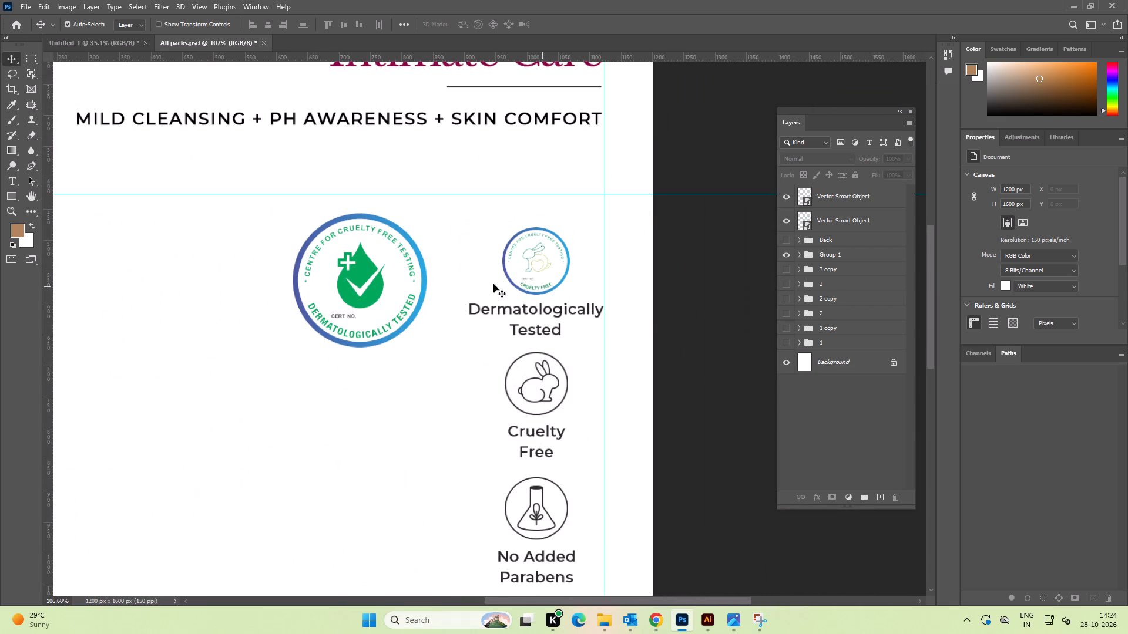
Scale the dermatologically tested seal down to about 92 px and move it onto the cruelty-free seal above the Dermatologically Tested label.
{"action": "scroll", "coordinate": [418, 245], "scroll_direction": "up", "scroll_amount": 3, "text": "alt"}
{"action": "left_click", "coordinate": [414, 245]}
{"action": "key", "text": "ctrl+t"}
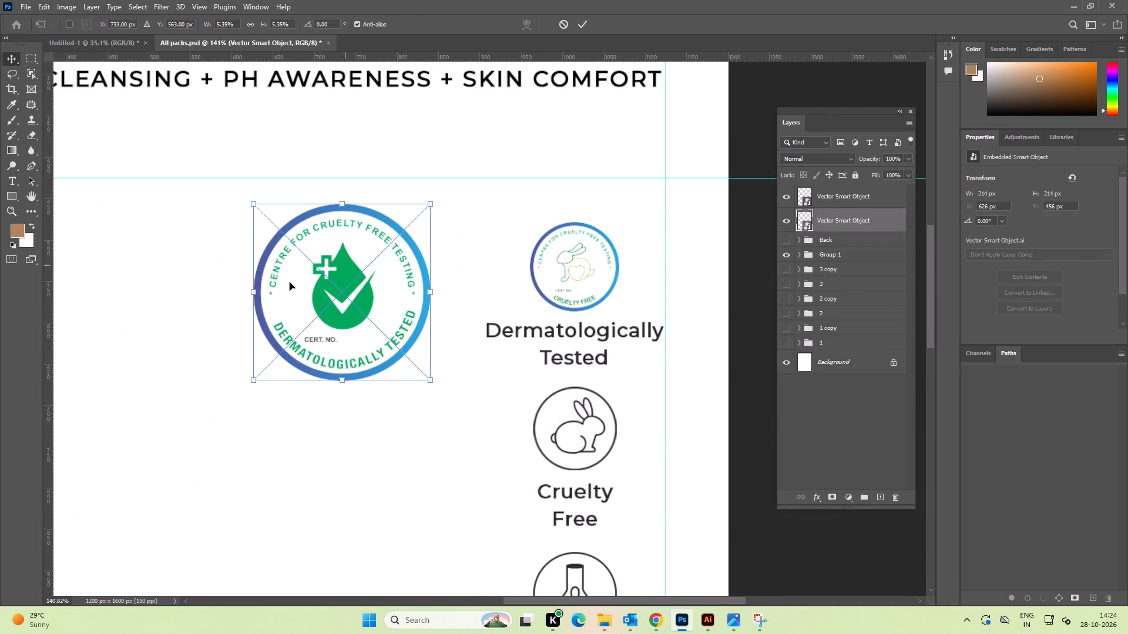
{"action": "left_click_drag", "start_coordinate": [253, 294], "coordinate": [354, 299], "text": "shift"}
{"action": "left_click_drag", "start_coordinate": [397, 301], "coordinate": [566, 279]}
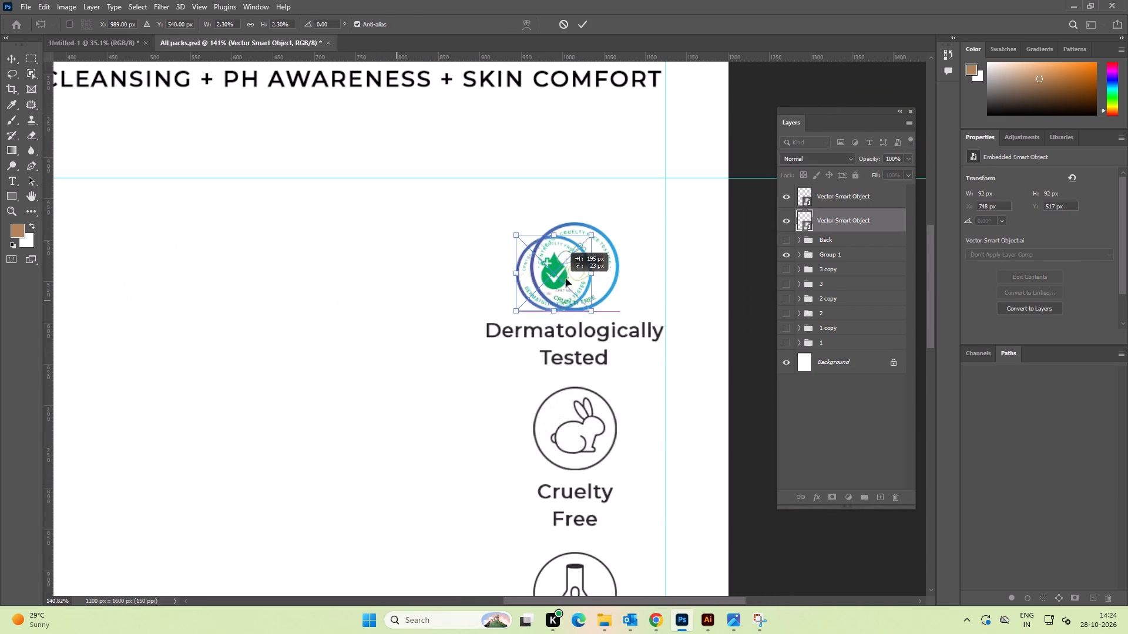
{"action": "left_click_drag", "start_coordinate": [566, 279], "coordinate": [567, 278]}
{"action": "scroll", "coordinate": [587, 270], "scroll_direction": "up", "scroll_amount": 10, "text": "alt"}
{"action": "key", "text": "space"}
{"action": "key", "text": "space"}
{"action": "key", "text": "space"}
{"action": "key", "text": "space"}
{"action": "key", "text": "space"}
{"action": "key", "text": "space"}
{"action": "key", "text": "space"}
{"action": "key", "text": "space"}
{"action": "key", "text": "space"}
{"action": "key", "text": "space"}
{"action": "key", "text": "space"}
{"action": "key", "text": "space"}
{"action": "key", "text": "space"}
{"action": "key", "text": "space"}
{"action": "key", "text": "space"}
{"action": "key", "text": "space"}
{"action": "key", "text": "space"}
{"action": "key", "text": "space"}
{"action": "key", "text": "space"}
{"action": "key", "text": "space"}
{"action": "left_click_drag", "start_coordinate": [599, 247], "coordinate": [455, 296]}
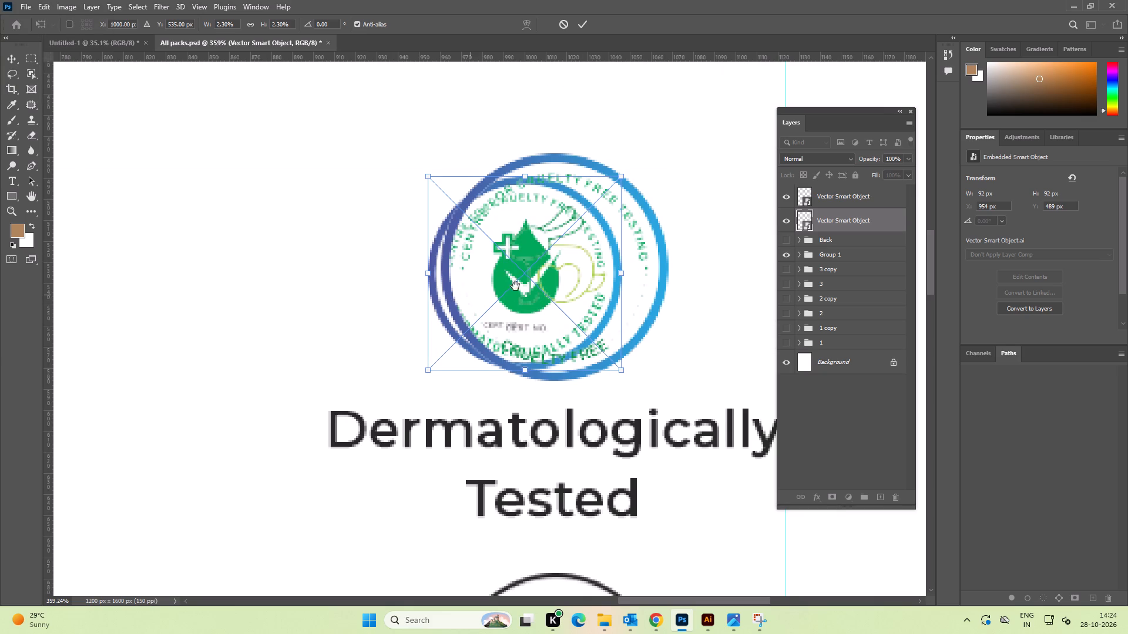
{"action": "left_click_drag", "start_coordinate": [518, 285], "coordinate": [381, 329]}
{"action": "left_click_drag", "start_coordinate": [482, 310], "coordinate": [504, 288]}
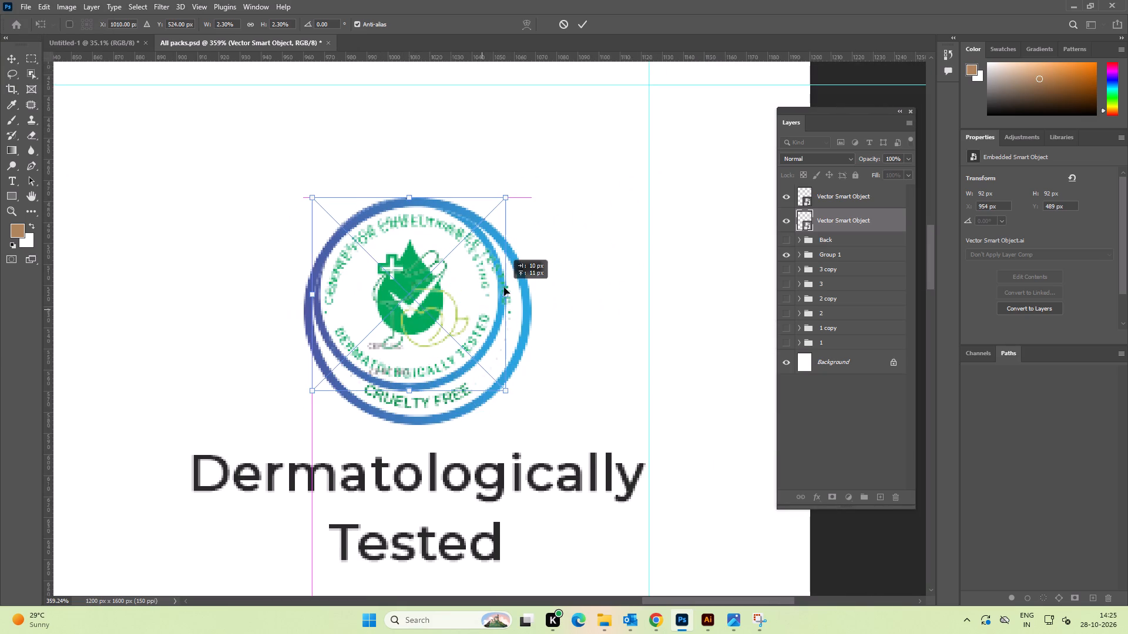
{"action": "left_click_drag", "start_coordinate": [504, 288], "coordinate": [502, 289]}
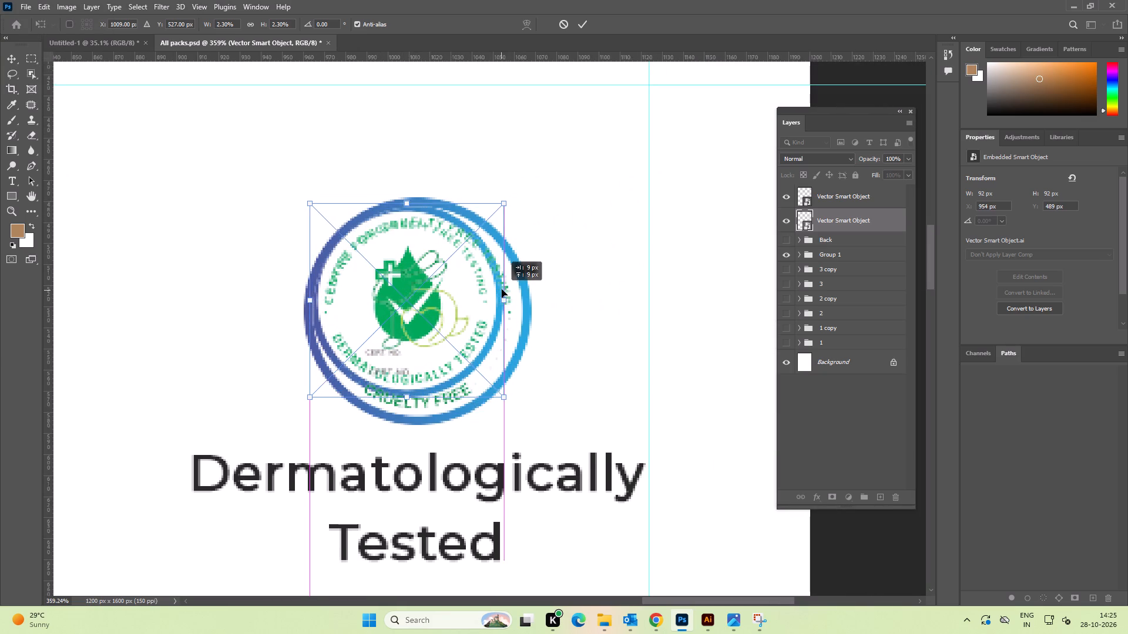
{"action": "left_click_drag", "start_coordinate": [502, 289], "coordinate": [503, 289]}
Enlarge the dermatologically tested seal to about 109 × 108 px at X 960, Y 478 px, matching the cruelty-free seal's outer ring.
{"action": "left_click_drag", "start_coordinate": [504, 394], "coordinate": [532, 424], "text": "shift"}
{"action": "scroll", "coordinate": [402, 303], "scroll_direction": "up", "scroll_amount": 4, "text": "alt"}
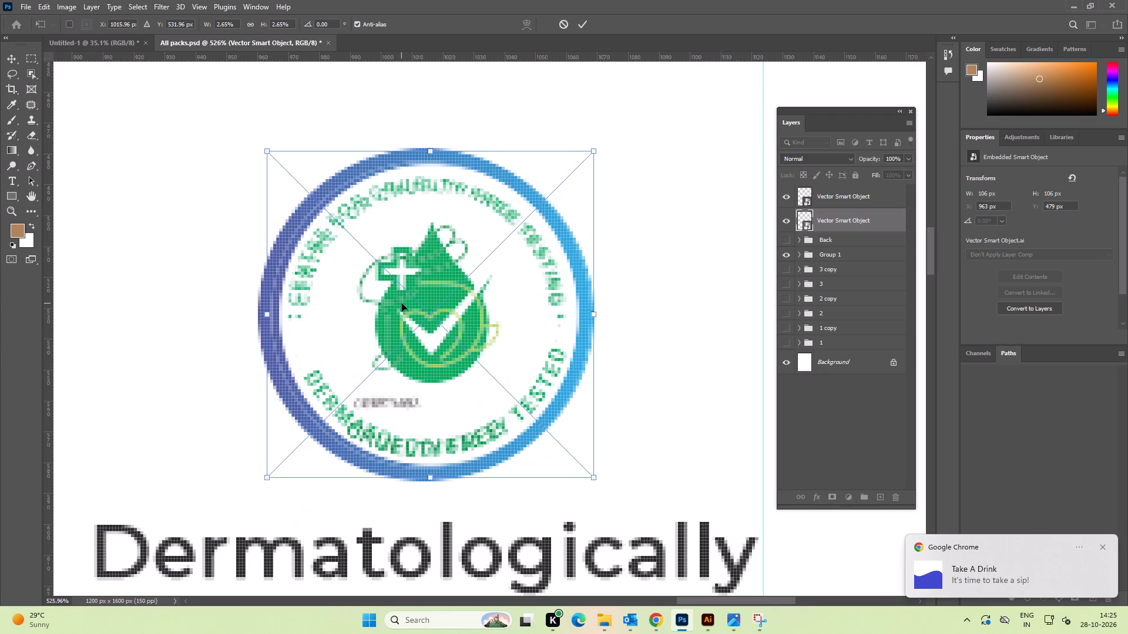
{"action": "key", "text": "Left"}
{"action": "key", "text": "Left"}
{"action": "key", "text": "Left"}
{"action": "key", "text": "Left"}
{"action": "key", "text": "Right"}
{"action": "key", "text": "Right"}
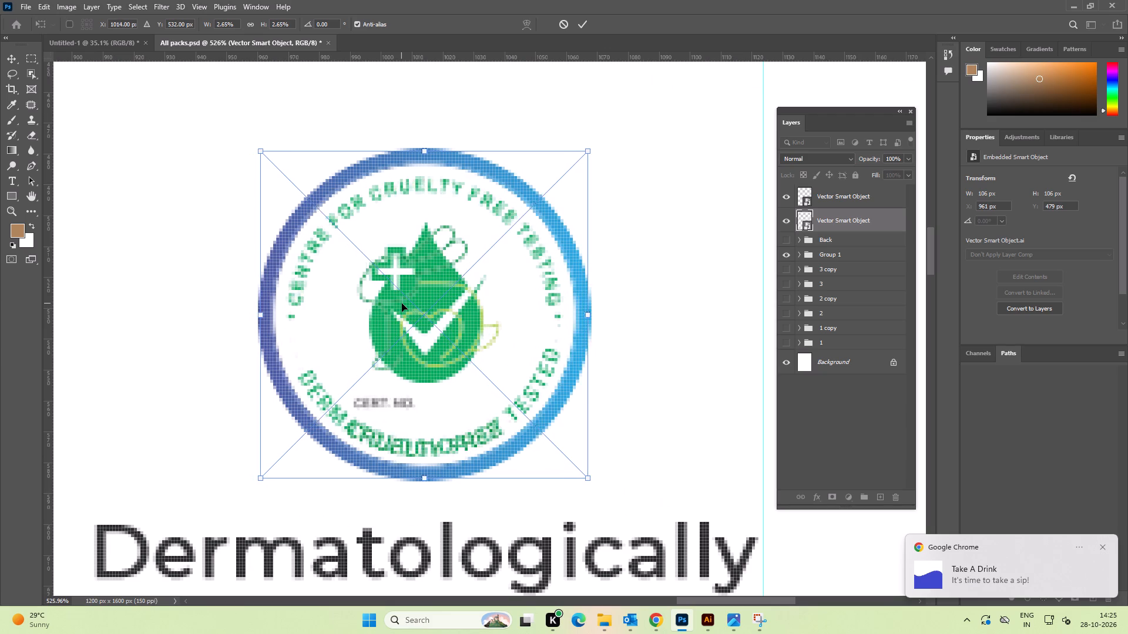
{"action": "key", "text": "Right"}
{"action": "key", "text": "Right"}
{"action": "key", "text": "Left"}
{"action": "key", "text": "Left"}
{"action": "key", "text": "Left"}
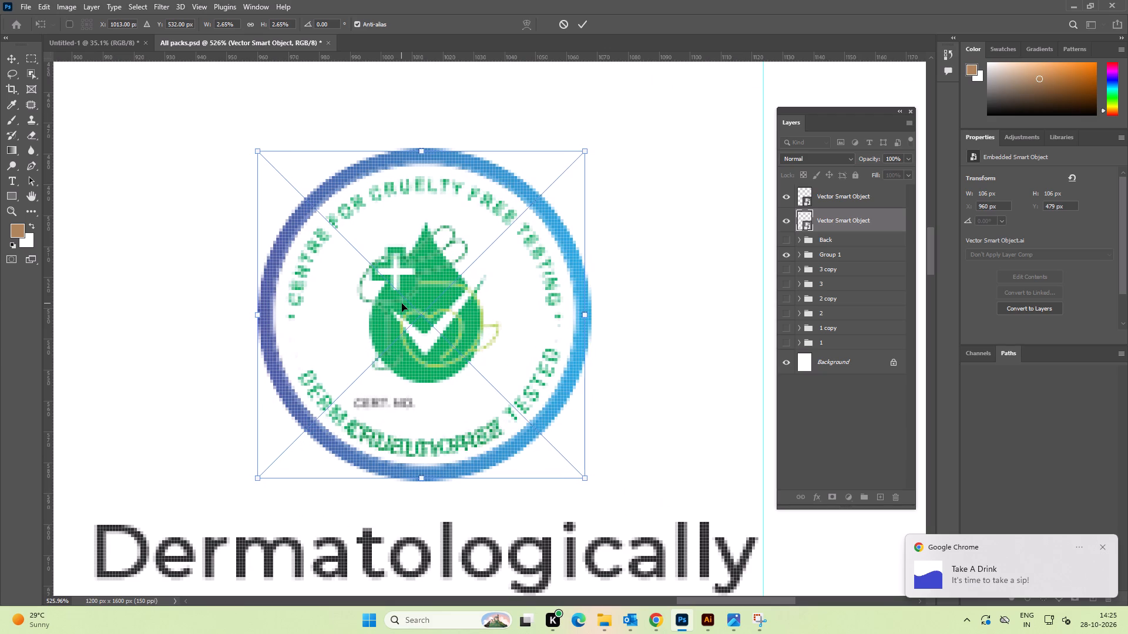
{"action": "left_click_drag", "start_coordinate": [584, 318], "coordinate": [591, 319], "text": "shift"}
{"action": "left_click", "coordinate": [583, 26]}
{"action": "scroll", "coordinate": [546, 224], "scroll_direction": "down", "scroll_amount": 9, "text": "alt"}
{"action": "scroll", "coordinate": [546, 224], "scroll_direction": "up", "scroll_amount": 1, "text": "alt"}
{"action": "scroll", "coordinate": [546, 224], "scroll_direction": "down", "scroll_amount": 3, "text": "alt"}
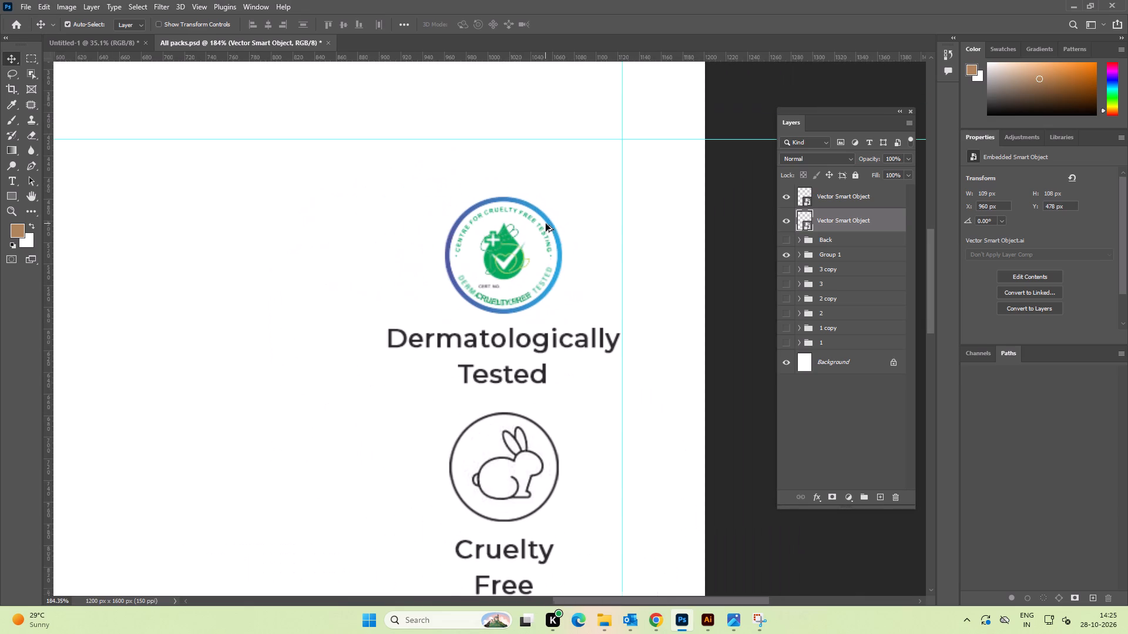
Hide the dermatologically tested seal and duplicate the cruelty-free seal onto the bunny icon above Cruelty Free, at X 960, Y 674 px.
{"action": "left_click", "coordinate": [787, 224]}
{"action": "left_click", "coordinate": [836, 201]}
{"action": "key", "text": "space"}
{"action": "key", "text": "space"}
{"action": "key", "text": "space"}
{"action": "key", "text": "space"}
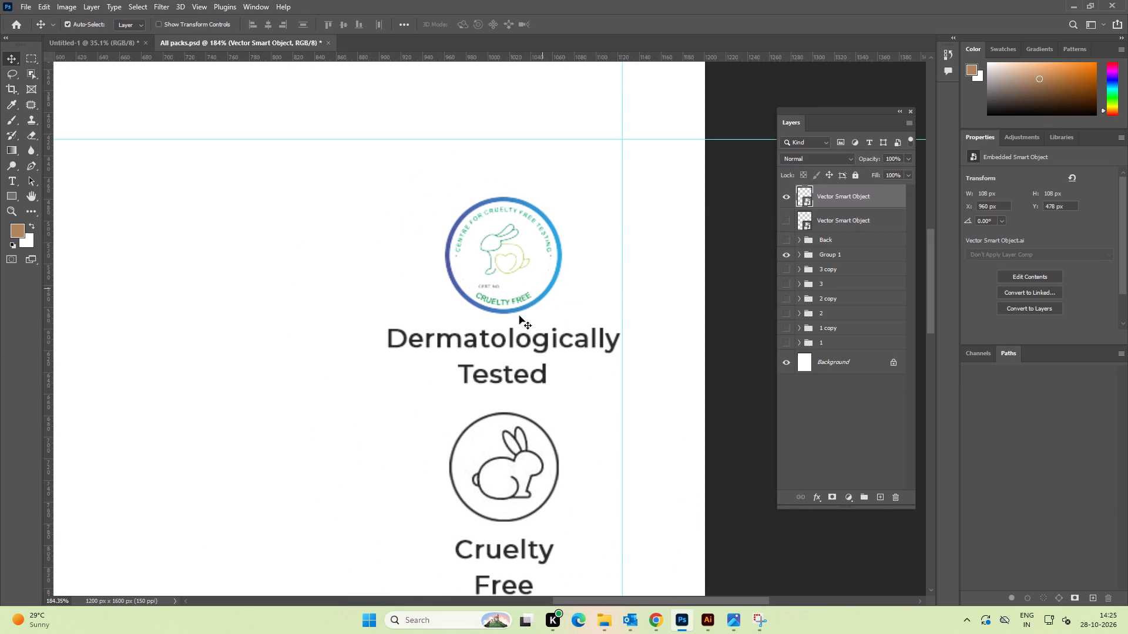
{"action": "left_click_drag", "start_coordinate": [518, 318], "coordinate": [530, 238]}
{"action": "left_click_drag", "start_coordinate": [559, 211], "coordinate": [568, 423], "text": "alt"}
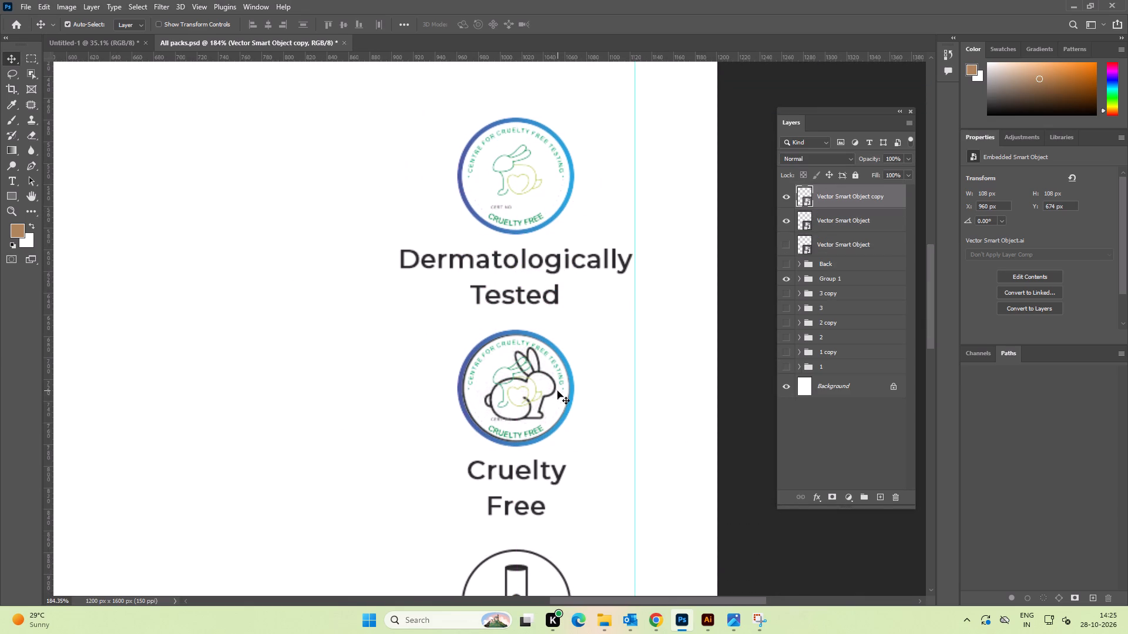
Hide the copied seal and delete the original cruelty-free seal above the Dermatologically Tested label.
{"action": "left_click", "coordinate": [785, 199]}
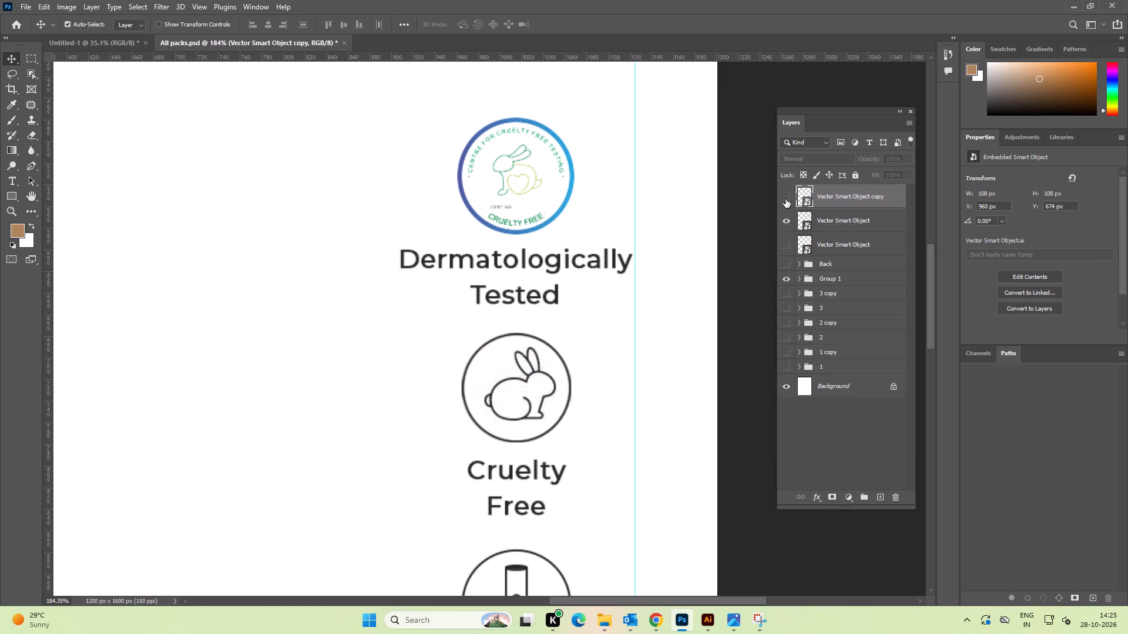
{"action": "double_click", "coordinate": [787, 218]}
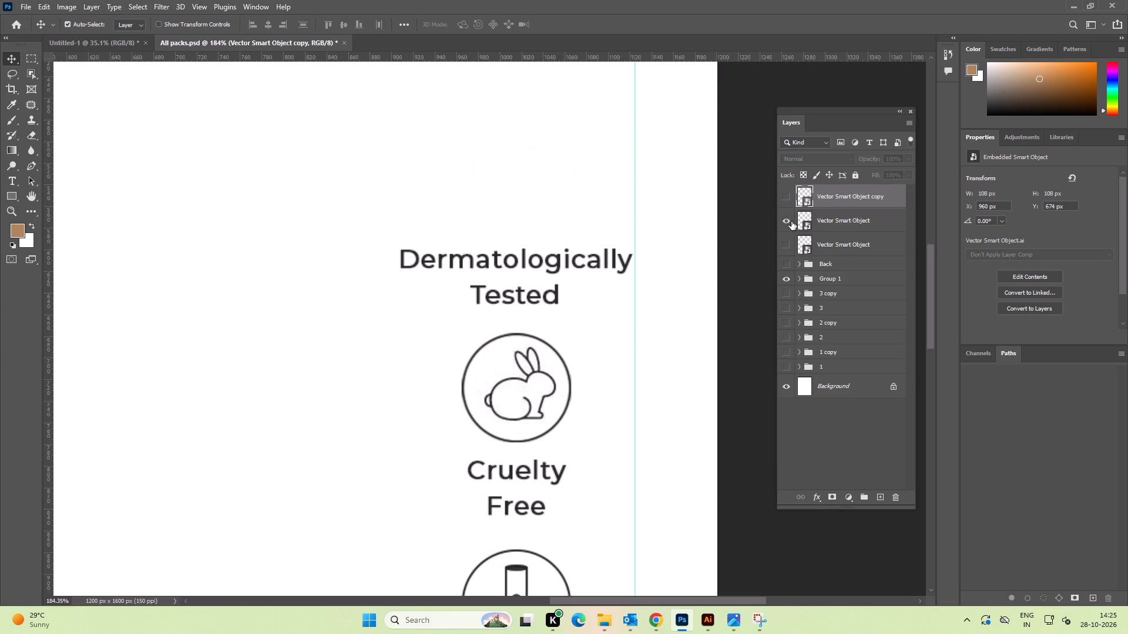
{"action": "left_click", "coordinate": [828, 224]}
{"action": "key", "text": "Delete"}
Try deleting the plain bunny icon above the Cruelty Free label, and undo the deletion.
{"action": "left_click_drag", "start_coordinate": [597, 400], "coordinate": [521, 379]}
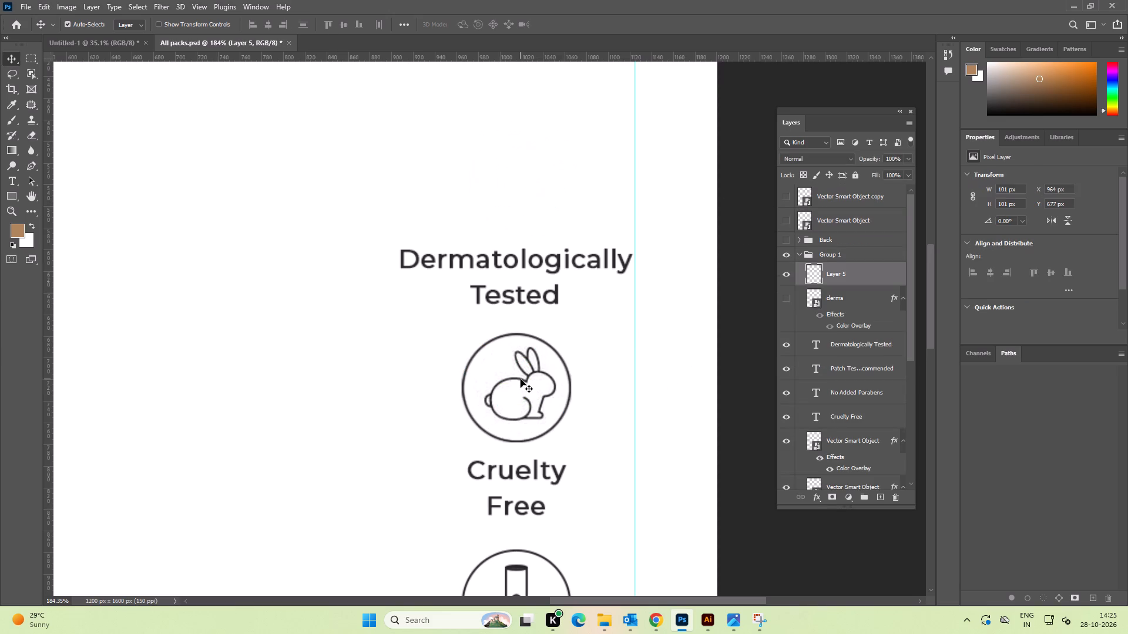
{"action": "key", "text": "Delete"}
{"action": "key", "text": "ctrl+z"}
Rename the layer of the plain bunny icon in Group 1 as cruelty.
{"action": "double_click", "coordinate": [841, 275]}
{"action": "left_click", "coordinate": [665, 399]}
{"action": "left_click_drag", "start_coordinate": [591, 412], "coordinate": [491, 366]}
{"action": "double_click", "coordinate": [785, 274]}
{"action": "double_click", "coordinate": [840, 276]}
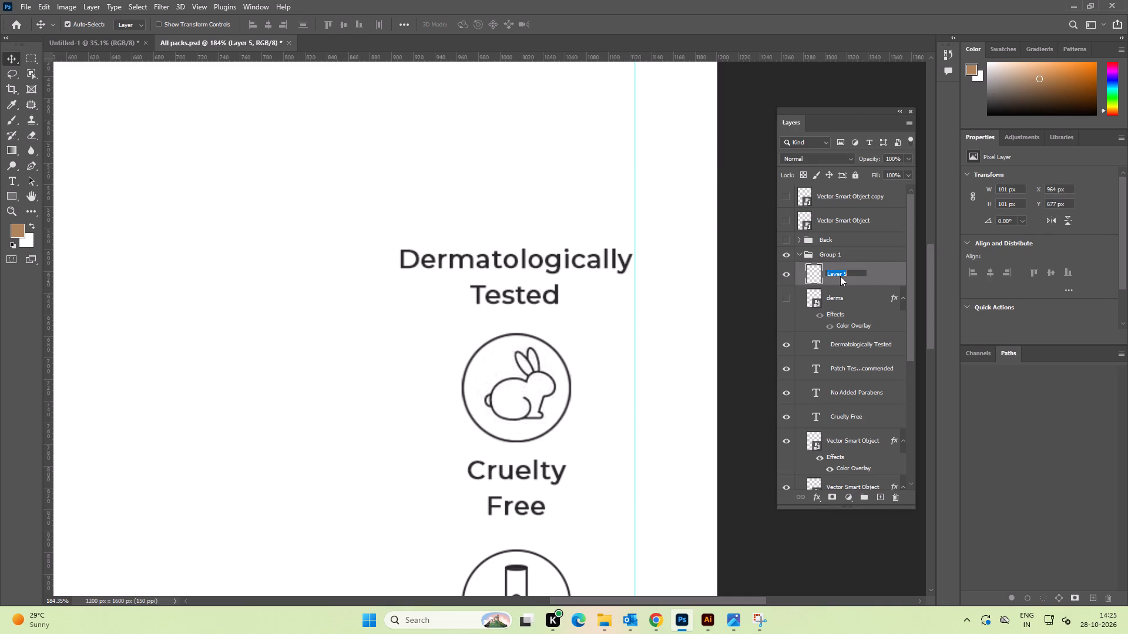
{"action": "type", "text": "cruelty"}
{"action": "key", "text": "Return"}
Hide the plain bunny icon layer and show both the dermatologically tested and cruelty-free seals.
{"action": "left_click", "coordinate": [786, 276]}
{"action": "left_click", "coordinate": [785, 220]}
{"action": "left_click", "coordinate": [784, 189]}
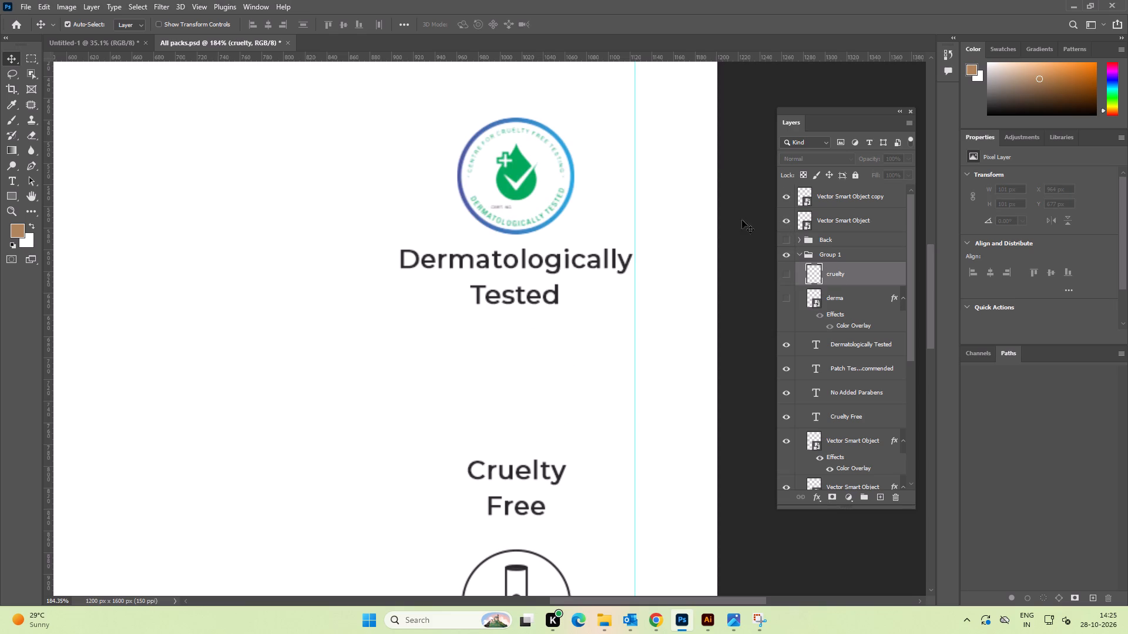
Examine the legibility and placement of both seals above their labels, close up and at full-page size.
{"action": "scroll", "coordinate": [679, 234], "scroll_direction": "down", "scroll_amount": 4, "text": "alt"}
{"action": "key", "text": "space"}
{"action": "left_click_drag", "start_coordinate": [675, 331], "coordinate": [650, 331]}
{"action": "scroll", "coordinate": [650, 329], "scroll_direction": "down", "scroll_amount": 9}
{"action": "key", "text": "space"}
{"action": "key", "text": "space"}
{"action": "key", "text": "space"}
{"action": "key", "text": "space"}
{"action": "key", "text": "space"}
{"action": "key", "text": "space"}
{"action": "key", "text": "space"}
{"action": "key", "text": "space"}
{"action": "key", "text": "space"}
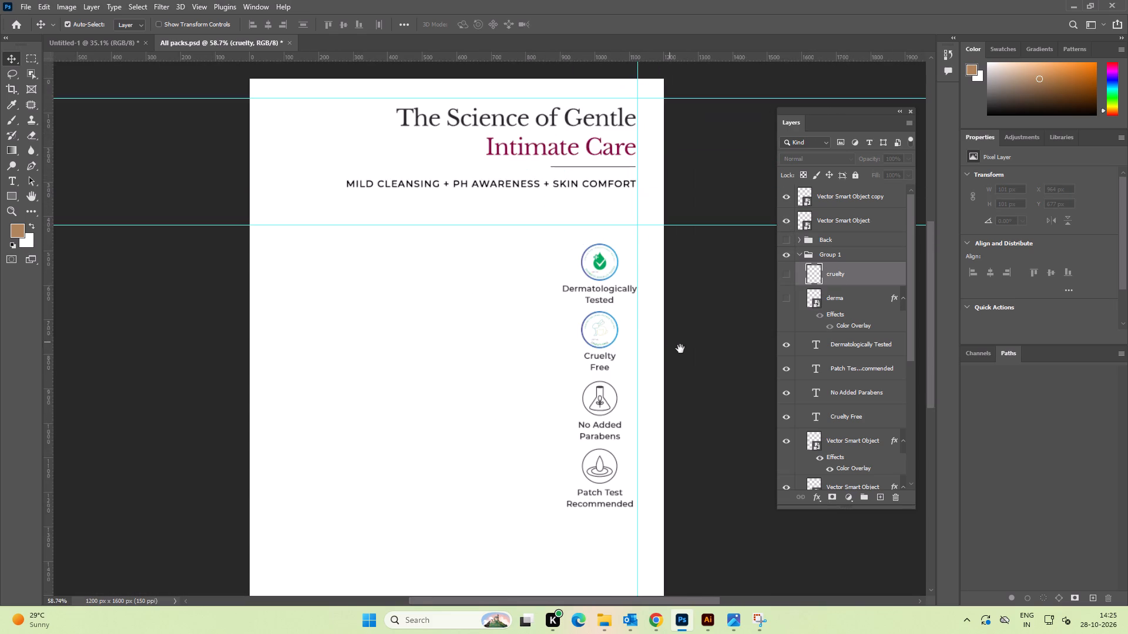
{"action": "left_click_drag", "start_coordinate": [683, 347], "coordinate": [604, 308]}
{"action": "left_click", "coordinate": [642, 290]}
{"action": "key", "text": "ctrl+0"}
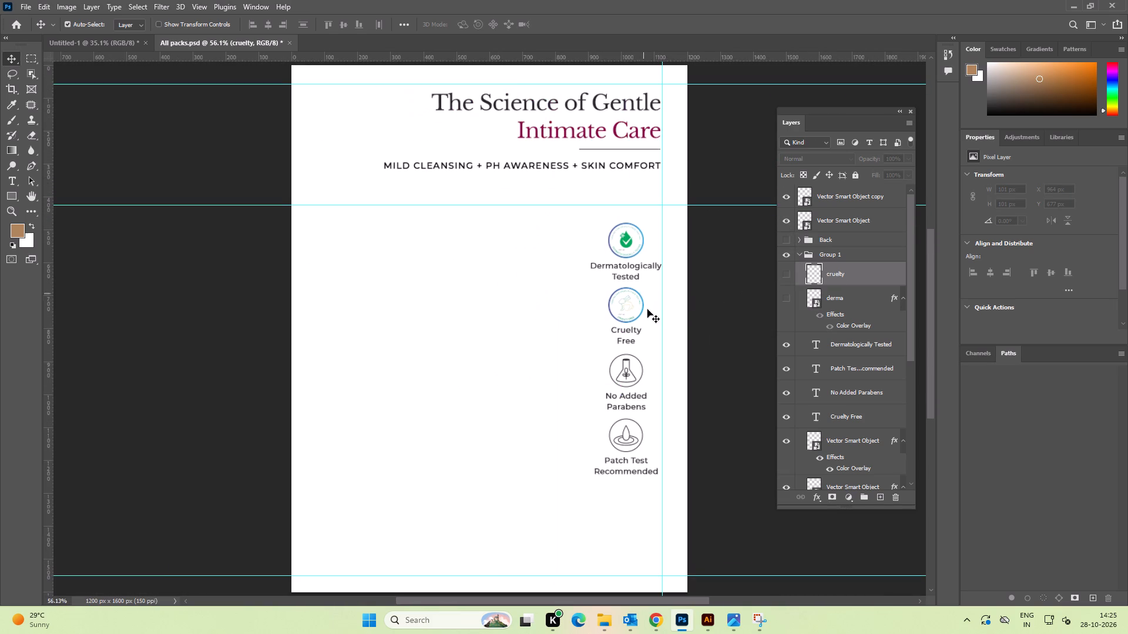
{"action": "scroll", "coordinate": [647, 311], "scroll_direction": "up", "scroll_amount": 20, "text": "alt"}
{"action": "scroll", "coordinate": [642, 311], "scroll_direction": "down", "scroll_amount": 3, "text": "alt"}
{"action": "key", "text": "space"}
{"action": "key", "text": "space"}
{"action": "key", "text": "space"}
{"action": "key", "text": "space"}
{"action": "key", "text": "space"}
{"action": "key", "text": "space"}
{"action": "key", "text": "space"}
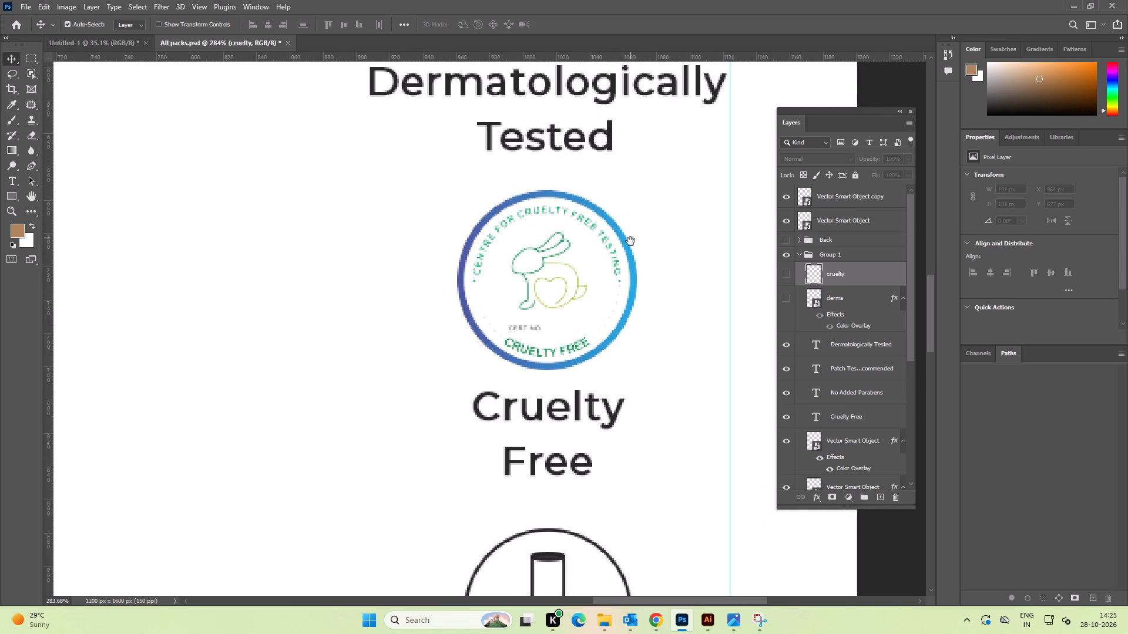
{"action": "left_click_drag", "start_coordinate": [629, 246], "coordinate": [589, 440]}
{"action": "scroll", "coordinate": [550, 133], "scroll_direction": "up", "scroll_amount": 6, "text": "alt"}
{"action": "key", "text": "ctrl+0"}
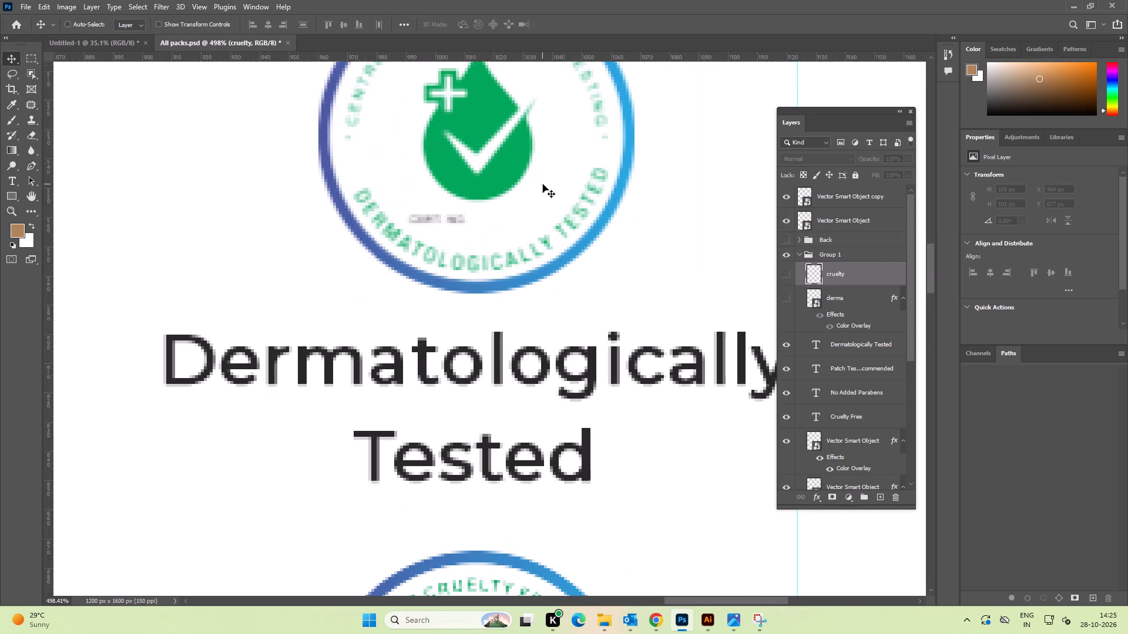
{"action": "scroll", "coordinate": [608, 287], "scroll_direction": "down", "scroll_amount": 1, "text": "alt"}
{"action": "key", "text": "space"}
{"action": "key", "text": "space"}
{"action": "key", "text": "space"}
{"action": "left_click_drag", "start_coordinate": [620, 288], "coordinate": [453, 261]}
{"action": "left_click", "coordinate": [661, 251]}
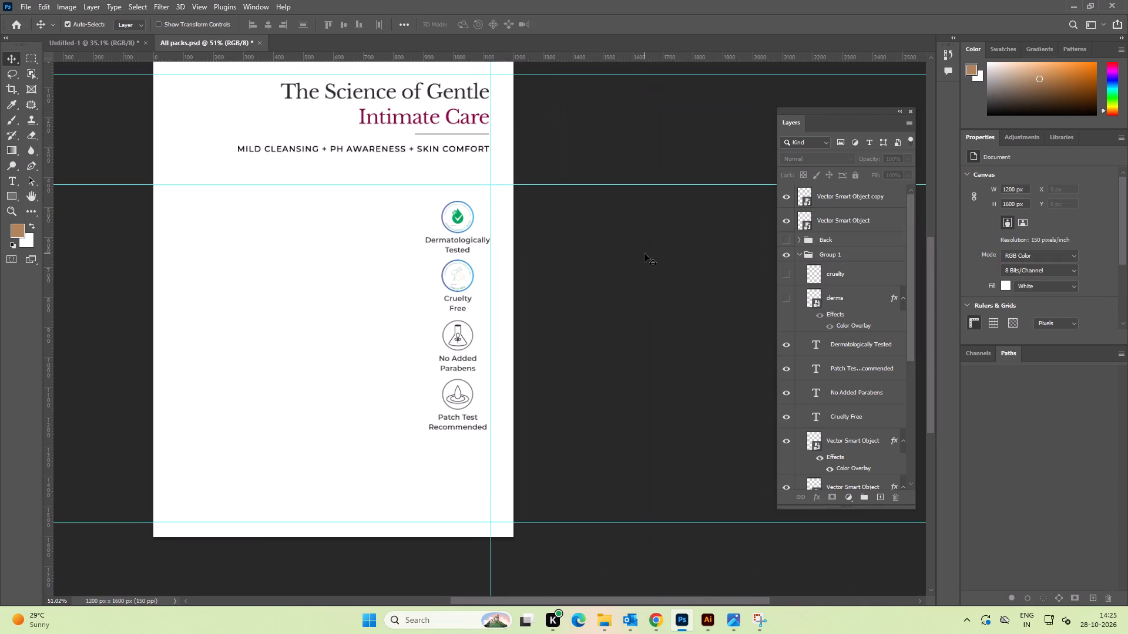
{"action": "scroll", "coordinate": [642, 254], "scroll_direction": "down", "scroll_amount": 1, "text": "alt"}
{"action": "key", "text": "space"}
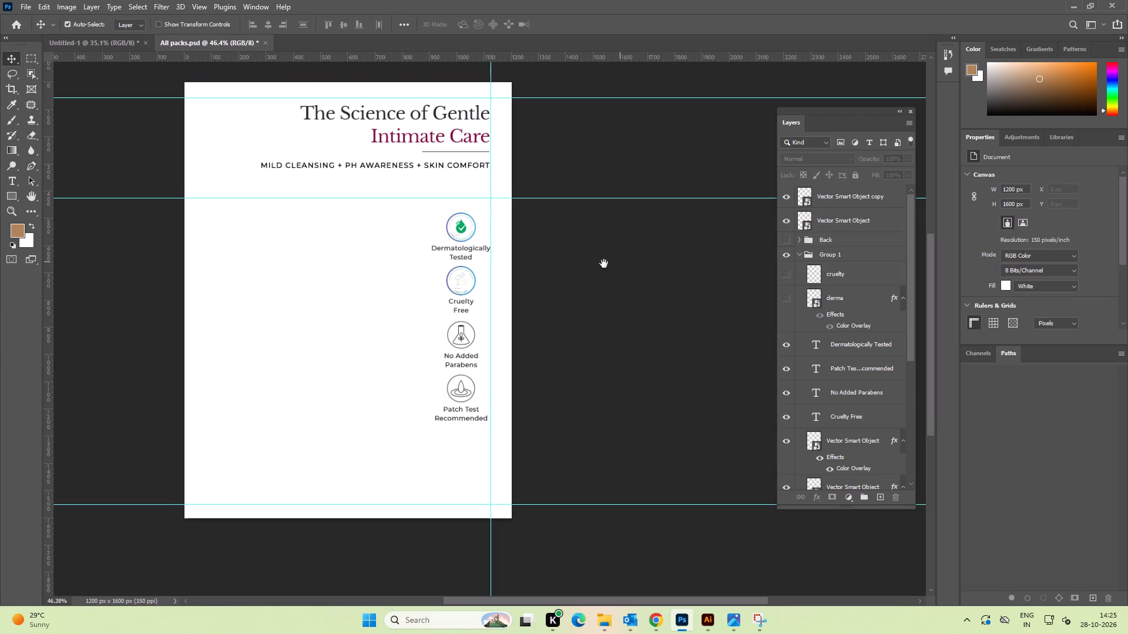
{"action": "left_click", "coordinate": [604, 264]}
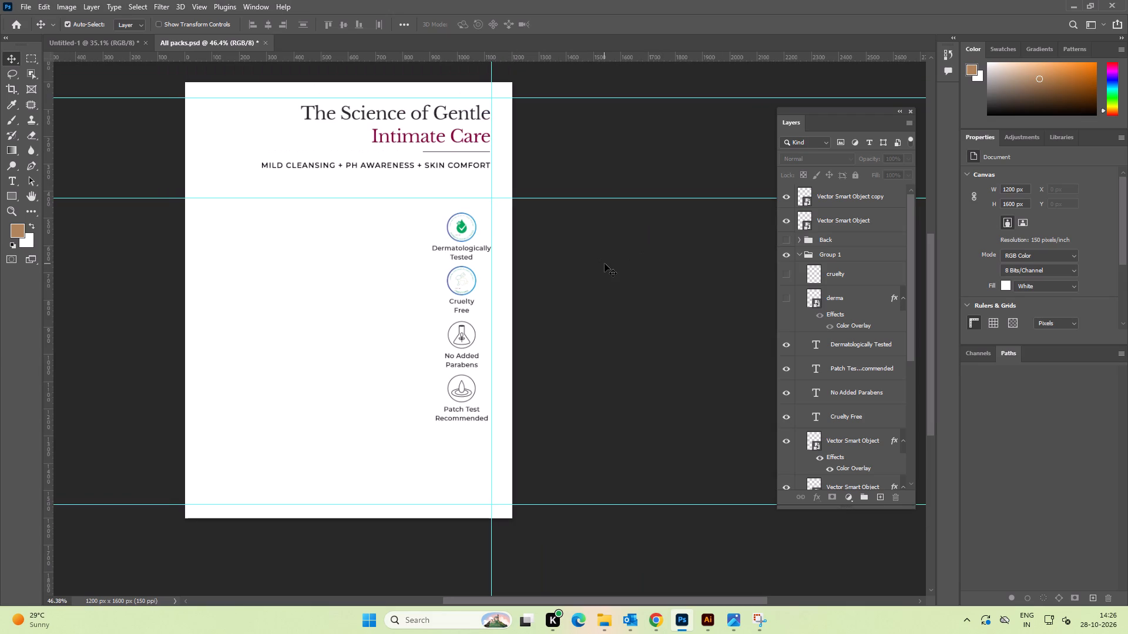
Collapse Group 1 and show the 1 copy group holding the single wash bottle with leaves and daisies.
{"action": "left_click", "coordinate": [799, 255]}
{"action": "left_click", "coordinate": [719, 262]}
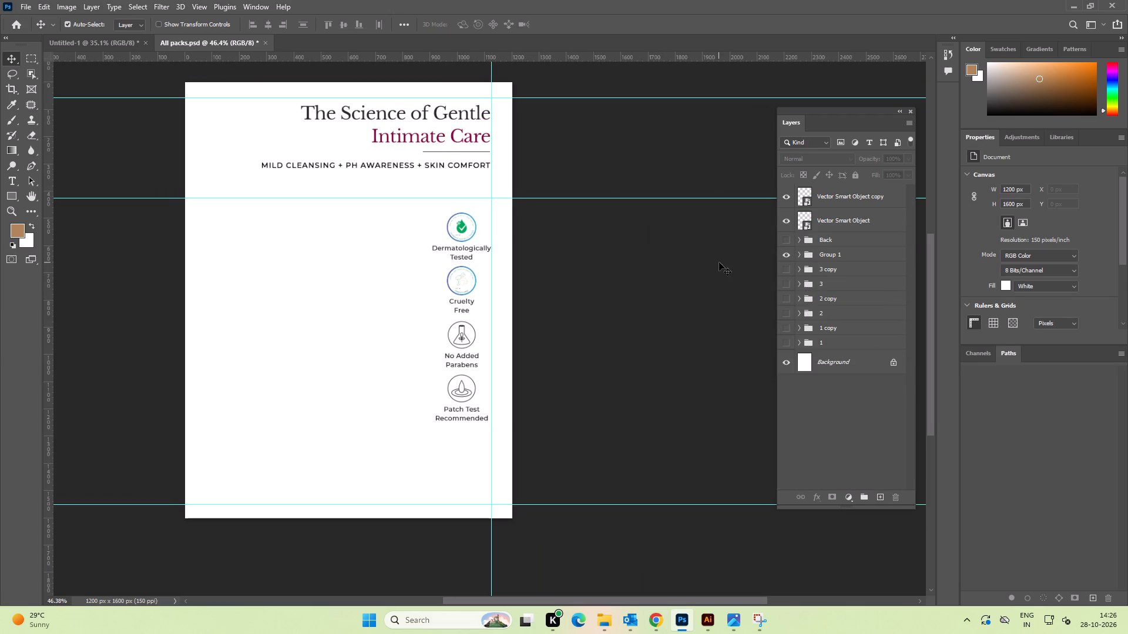
{"action": "scroll", "coordinate": [586, 265], "scroll_direction": "down", "scroll_amount": 2, "text": "alt"}
{"action": "key", "text": "space"}
{"action": "left_click_drag", "start_coordinate": [585, 265], "coordinate": [593, 265]}
{"action": "left_click", "coordinate": [595, 263]}
{"action": "scroll", "coordinate": [357, 267], "scroll_direction": "up", "scroll_amount": 3, "text": "alt"}
{"action": "key", "text": "space"}
{"action": "left_click_drag", "start_coordinate": [352, 269], "coordinate": [357, 270]}
{"action": "key", "text": "ctrl+0"}
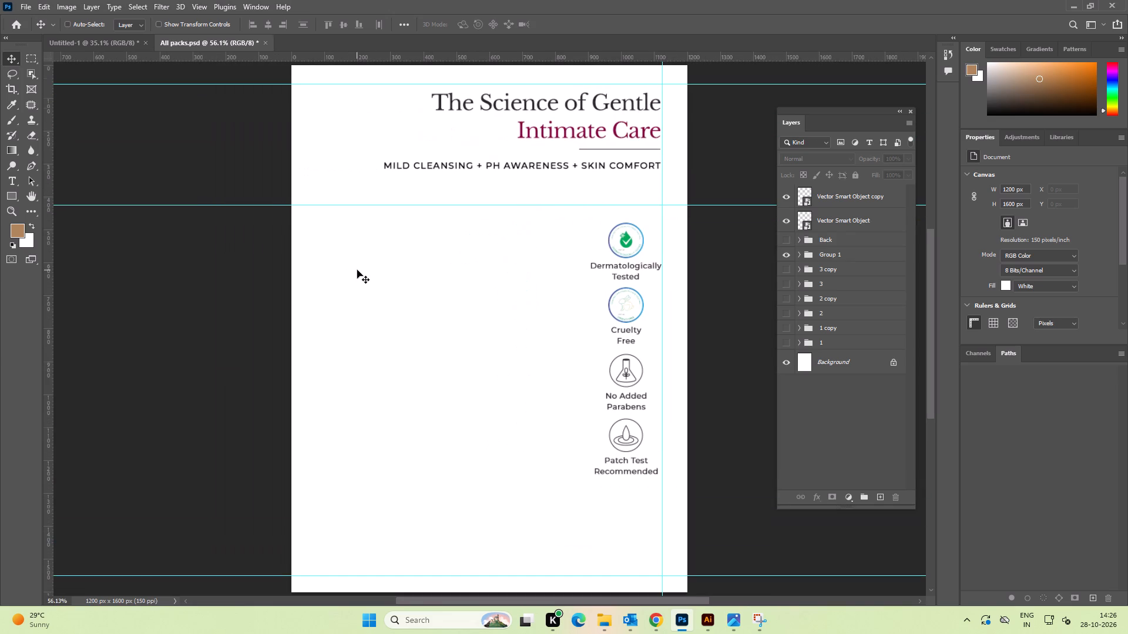
{"action": "left_click", "coordinate": [787, 327]}
{"action": "left_click", "coordinate": [720, 259]}
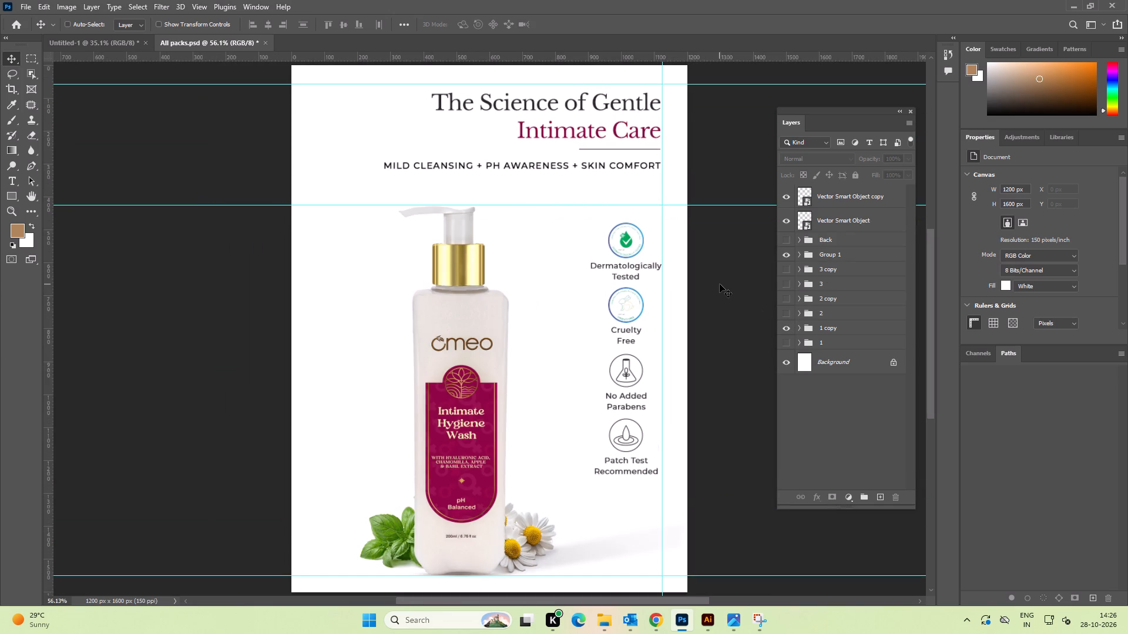
Export the single-bottle image as a JPG named 7 into the Intimate Hygiene Wash folder.
{"action": "key", "text": "ctrl+alt+shift+s"}
{"action": "left_click", "coordinate": [623, 494]}
{"action": "key", "text": "ctrl+alt+shift+s"}
{"action": "left_click", "coordinate": [617, 494]}
{"action": "key", "text": "ctrl+alt+shift+w"}
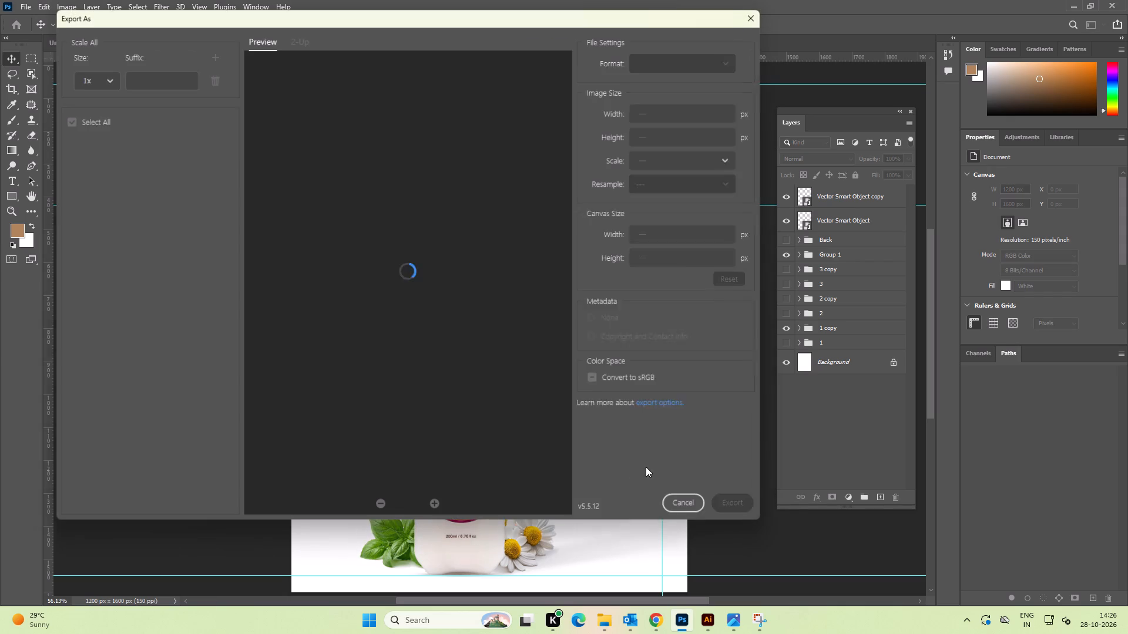
{"action": "left_click", "coordinate": [736, 501]}
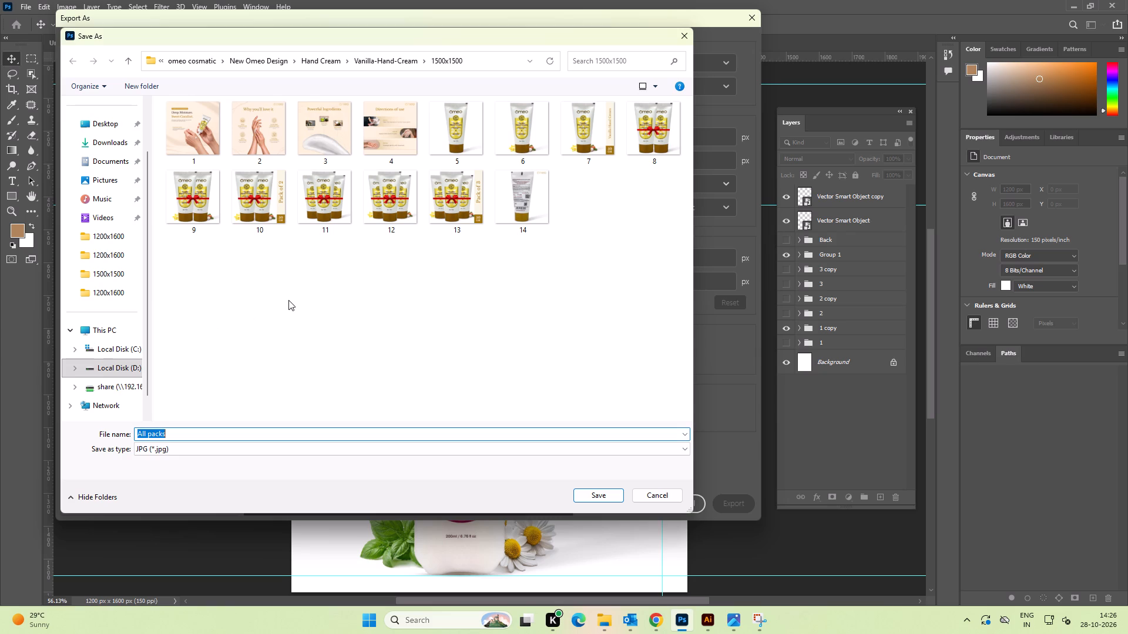
{"action": "left_click", "coordinate": [264, 61]}
{"action": "double_click", "coordinate": [190, 208]}
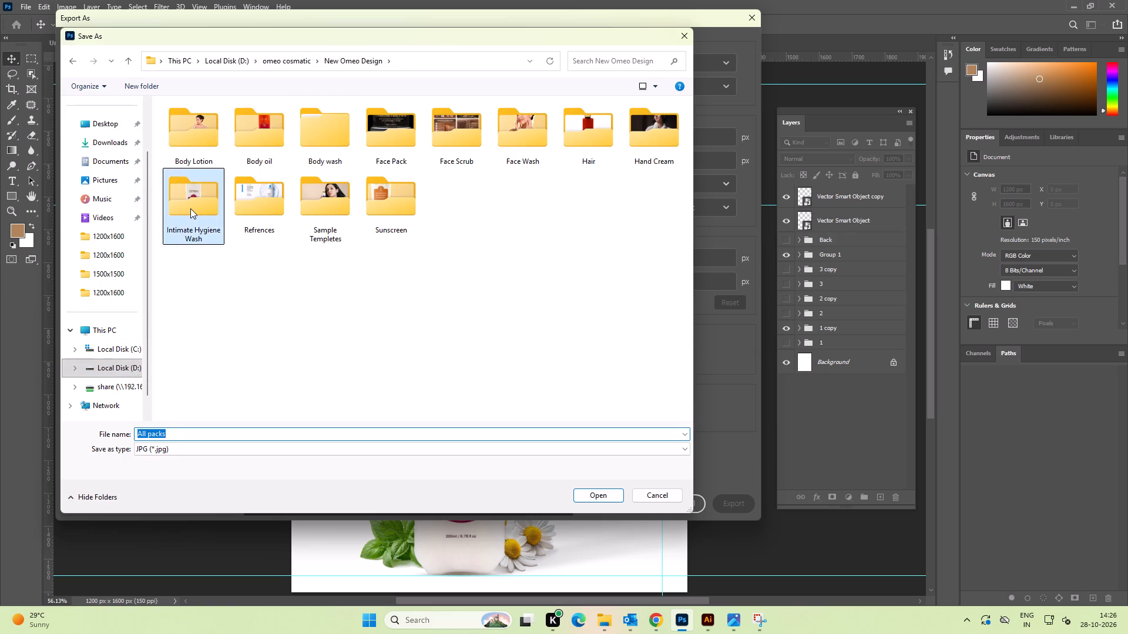
{"action": "double_click", "coordinate": [198, 137]}
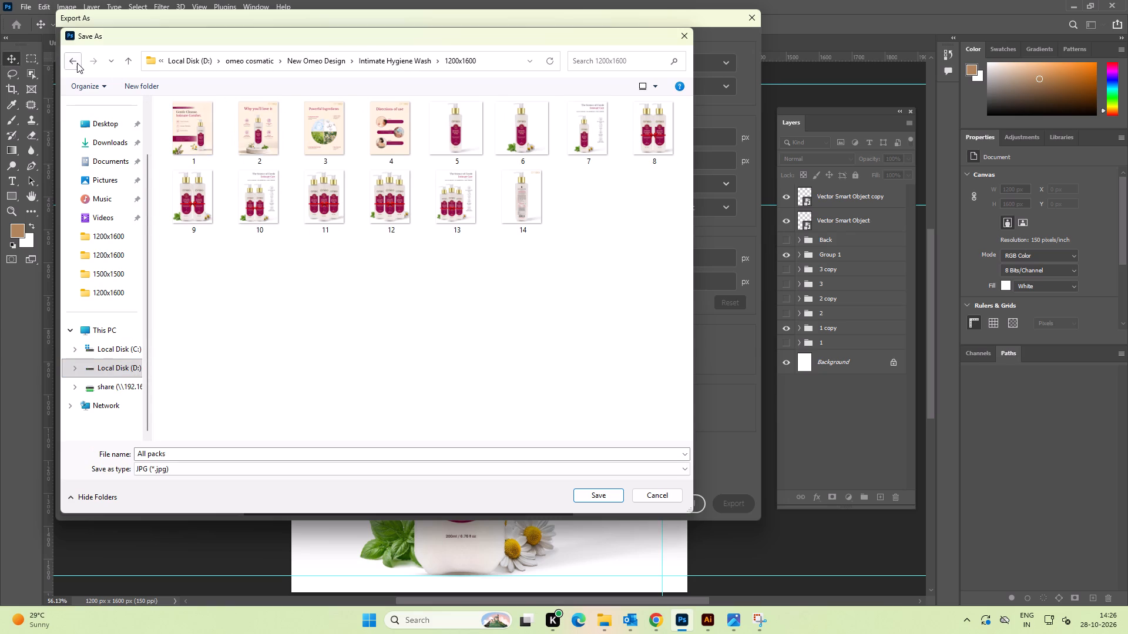
{"action": "left_click", "coordinate": [76, 62]}
{"action": "left_click_drag", "start_coordinate": [531, 39], "coordinate": [580, 89]}
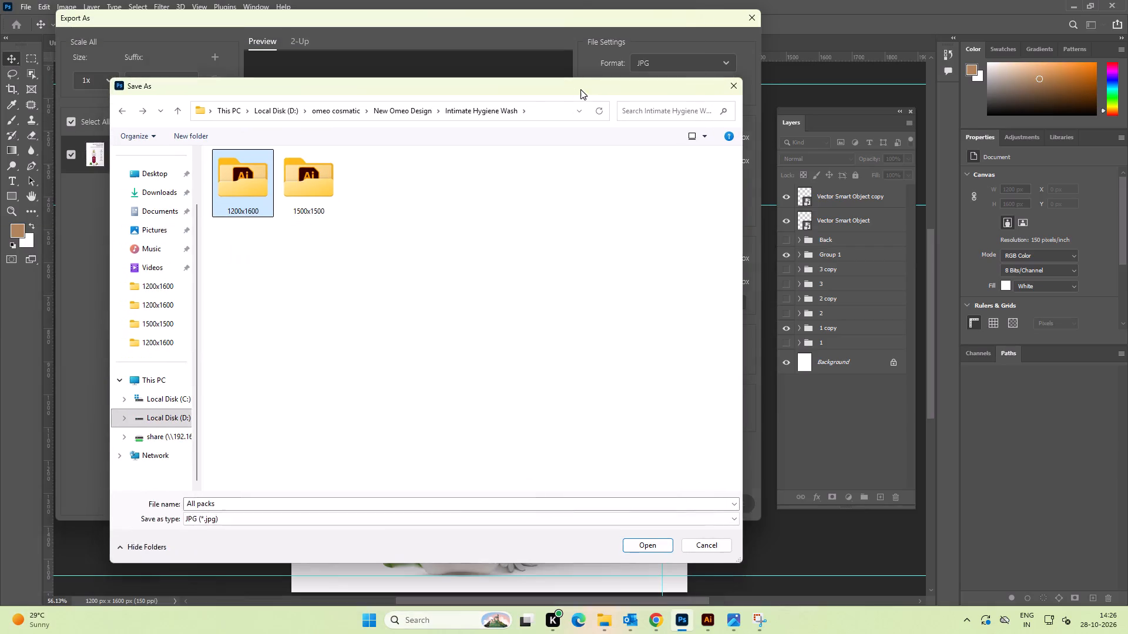
{"action": "left_click_drag", "start_coordinate": [580, 89], "coordinate": [581, 89]}
{"action": "left_click", "coordinate": [433, 494]}
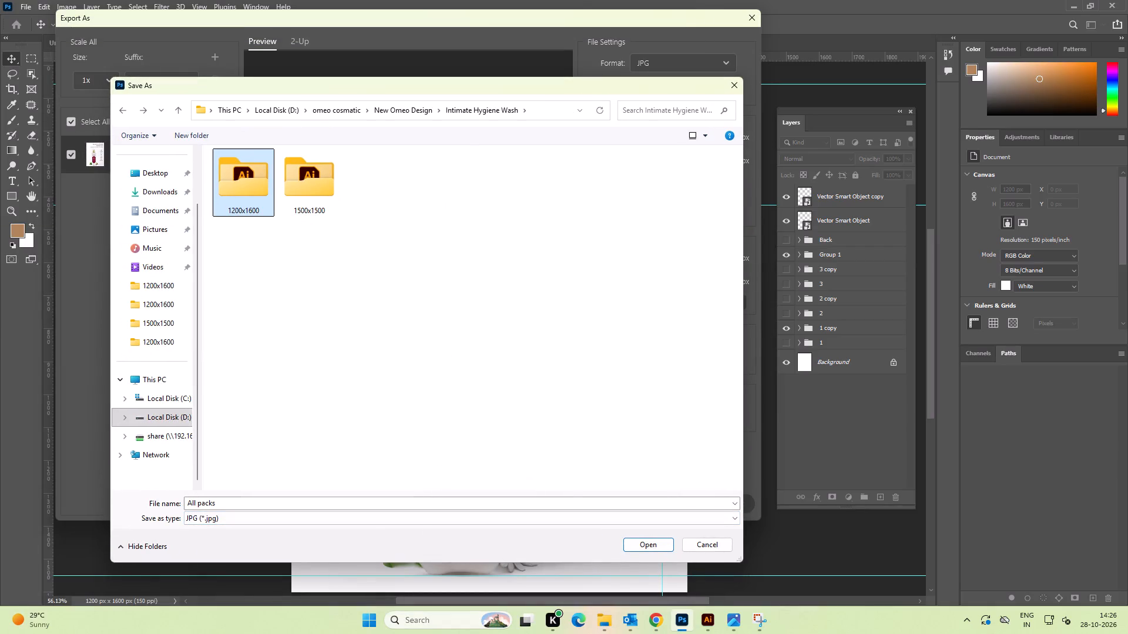
{"action": "left_click", "coordinate": [433, 502]}
{"action": "key", "text": "7"}
{"action": "key", "text": "Return"}
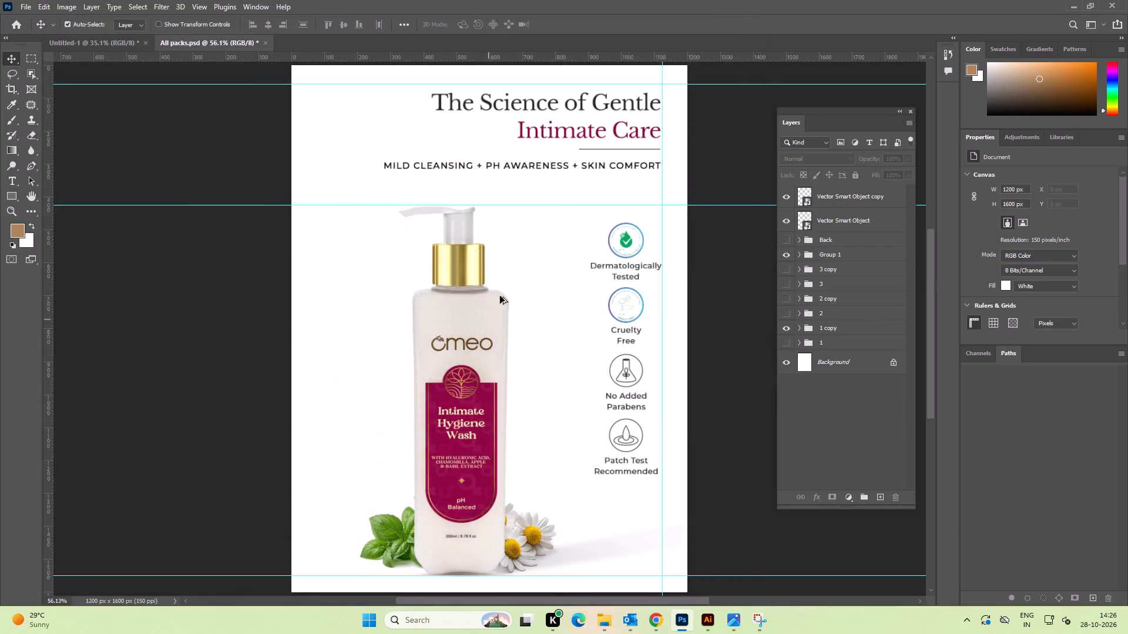
Open the exported 7.jpg from the Intimate Hygiene Wash folder and examine both seals, close up and at full-image size.
{"action": "key", "text": "alt+Tab"}
{"action": "left_click", "coordinate": [557, 319], "text": "alt"}
{"action": "left_click", "coordinate": [590, 353]}
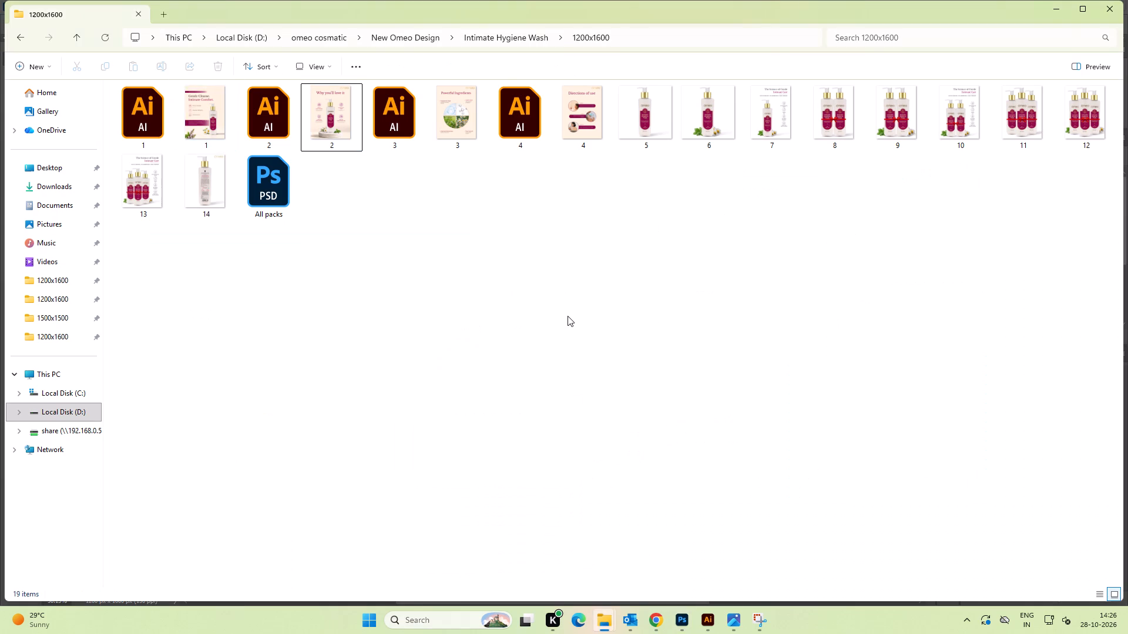
{"action": "key", "text": "BackSpace"}
{"action": "key", "text": "BackSpace"}
{"action": "double_click", "coordinate": [528, 325]}
{"action": "double_click", "coordinate": [445, 158]}
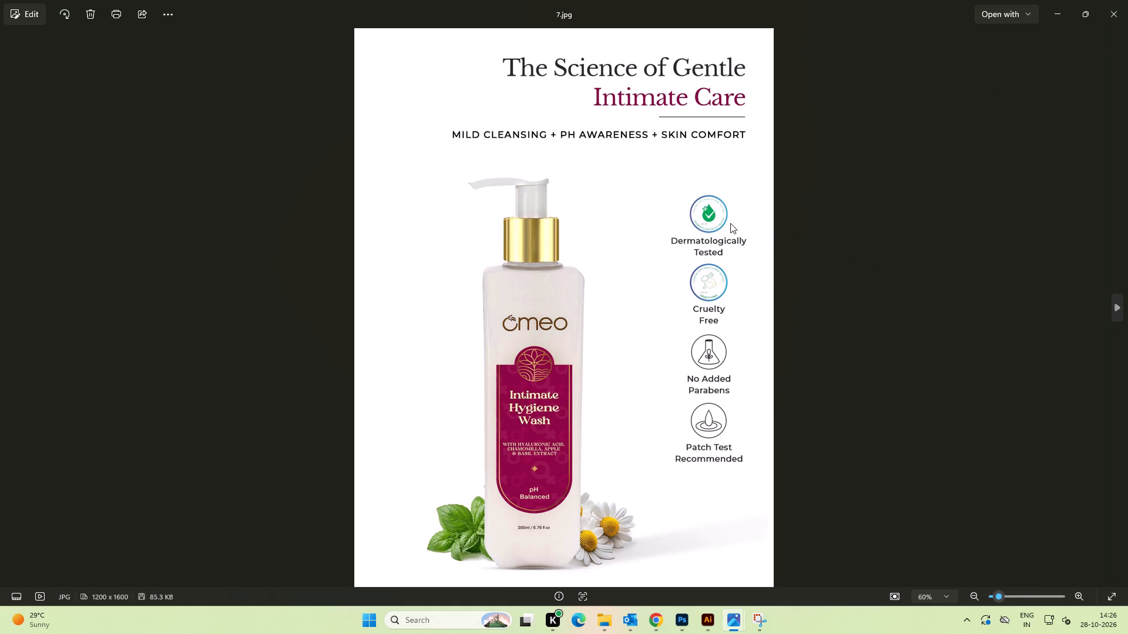
{"action": "double_click", "coordinate": [730, 223]}
{"action": "scroll", "coordinate": [728, 230], "scroll_direction": "up", "scroll_amount": 9}
{"action": "scroll", "coordinate": [843, 265], "scroll_direction": "down", "scroll_amount": 2, "text": "ctrl"}
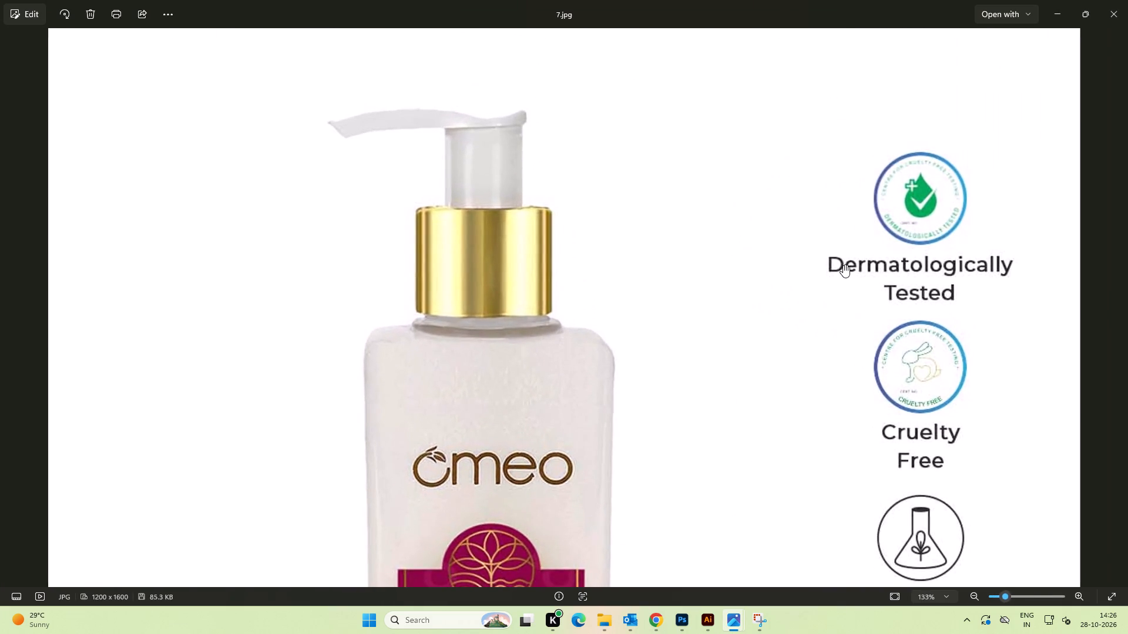
{"action": "scroll", "coordinate": [843, 265], "scroll_direction": "down", "scroll_amount": 8, "text": "ctrl"}
{"action": "scroll", "coordinate": [843, 265], "scroll_direction": "up", "scroll_amount": 1, "text": "ctrl"}
{"action": "scroll", "coordinate": [843, 265], "scroll_direction": "down", "scroll_amount": 2, "text": "ctrl"}
{"action": "scroll", "coordinate": [901, 283], "scroll_direction": "down", "scroll_amount": 6}
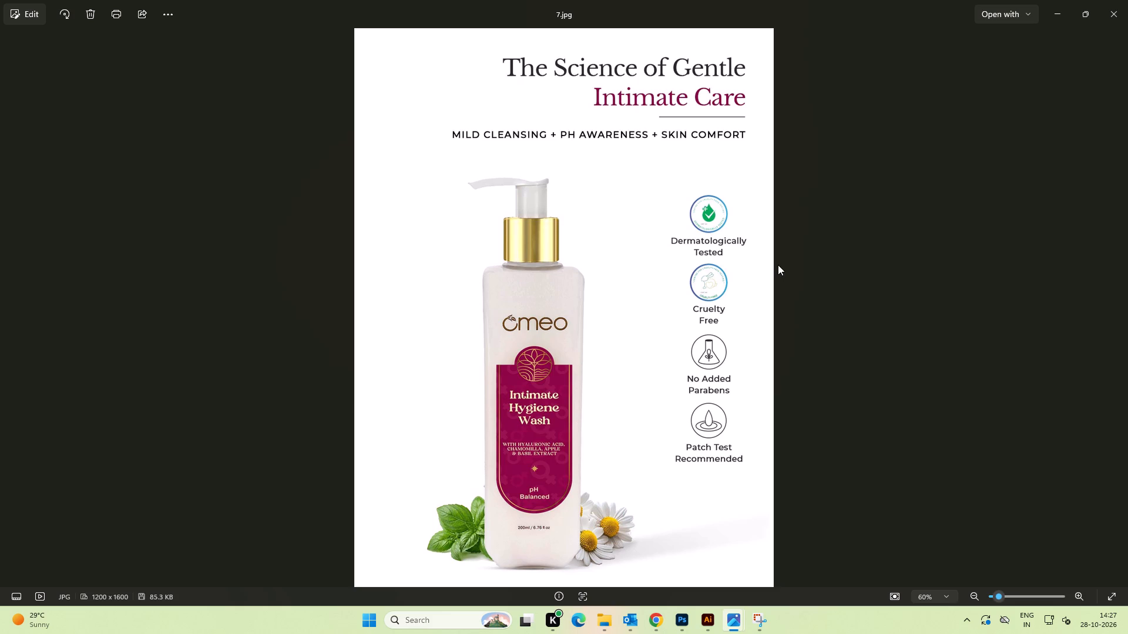
In Photoshop's All packs.psd, hide the No Added Parabens and Patch Test Recommended texts together with their two icons.
{"action": "left_click", "coordinate": [683, 623]}
{"action": "key", "text": "space"}
{"action": "left_click_drag", "start_coordinate": [515, 354], "coordinate": [523, 351]}
{"action": "scroll", "coordinate": [682, 485], "scroll_direction": "up", "scroll_amount": 3, "text": "alt"}
{"action": "left_click_drag", "start_coordinate": [722, 498], "coordinate": [553, 331]}
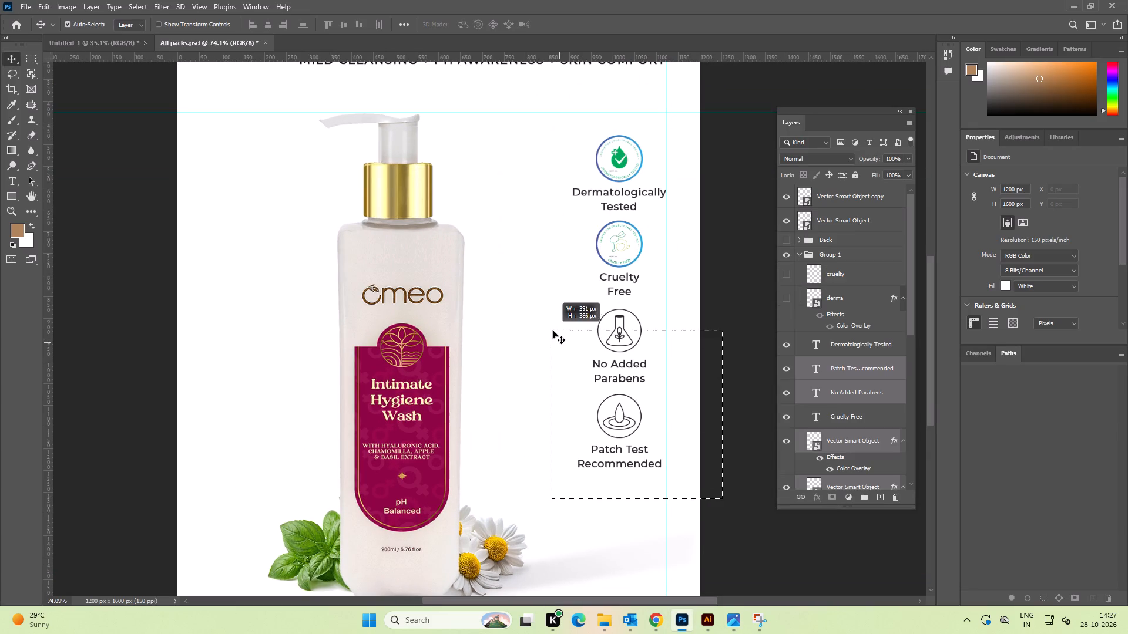
{"action": "left_click_drag", "start_coordinate": [553, 331], "coordinate": [553, 330]}
{"action": "left_click_drag", "start_coordinate": [785, 366], "coordinate": [791, 399]}
{"action": "left_click", "coordinate": [788, 441]}
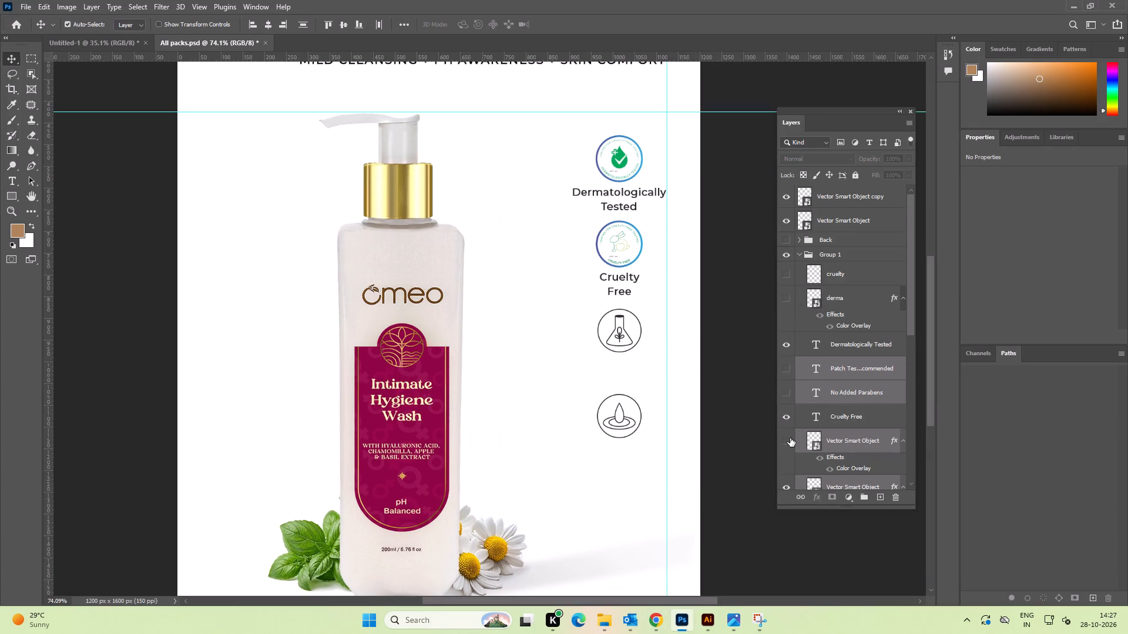
{"action": "scroll", "coordinate": [790, 438], "scroll_direction": "down", "scroll_amount": 4}
{"action": "left_click", "coordinate": [784, 390]}
{"action": "scroll", "coordinate": [683, 295], "scroll_direction": "down", "scroll_amount": 4, "text": "alt"}
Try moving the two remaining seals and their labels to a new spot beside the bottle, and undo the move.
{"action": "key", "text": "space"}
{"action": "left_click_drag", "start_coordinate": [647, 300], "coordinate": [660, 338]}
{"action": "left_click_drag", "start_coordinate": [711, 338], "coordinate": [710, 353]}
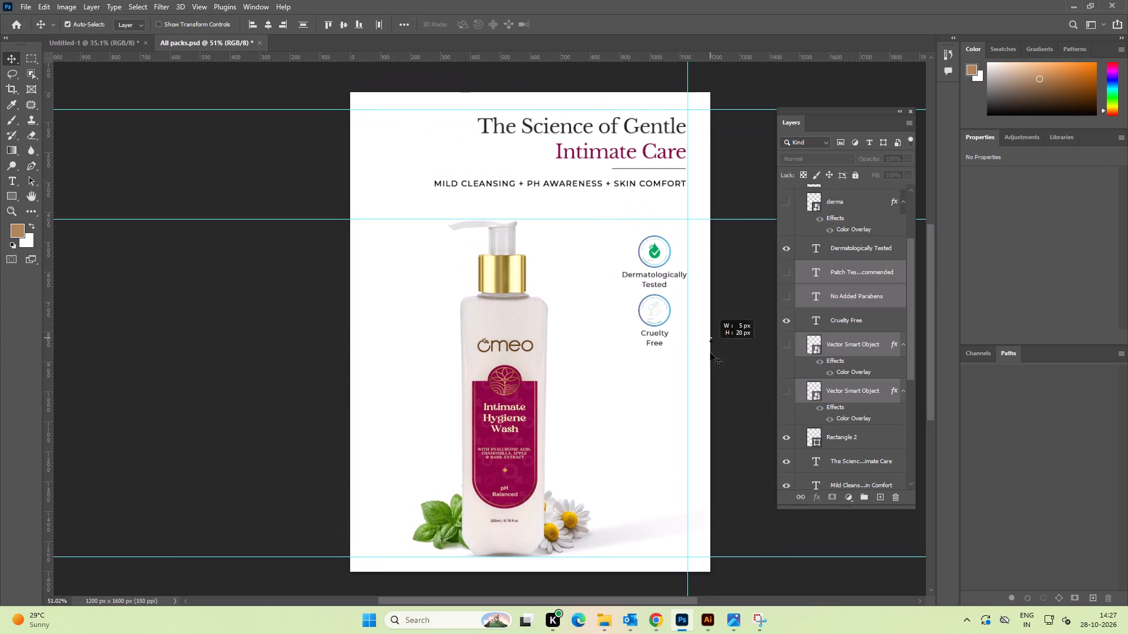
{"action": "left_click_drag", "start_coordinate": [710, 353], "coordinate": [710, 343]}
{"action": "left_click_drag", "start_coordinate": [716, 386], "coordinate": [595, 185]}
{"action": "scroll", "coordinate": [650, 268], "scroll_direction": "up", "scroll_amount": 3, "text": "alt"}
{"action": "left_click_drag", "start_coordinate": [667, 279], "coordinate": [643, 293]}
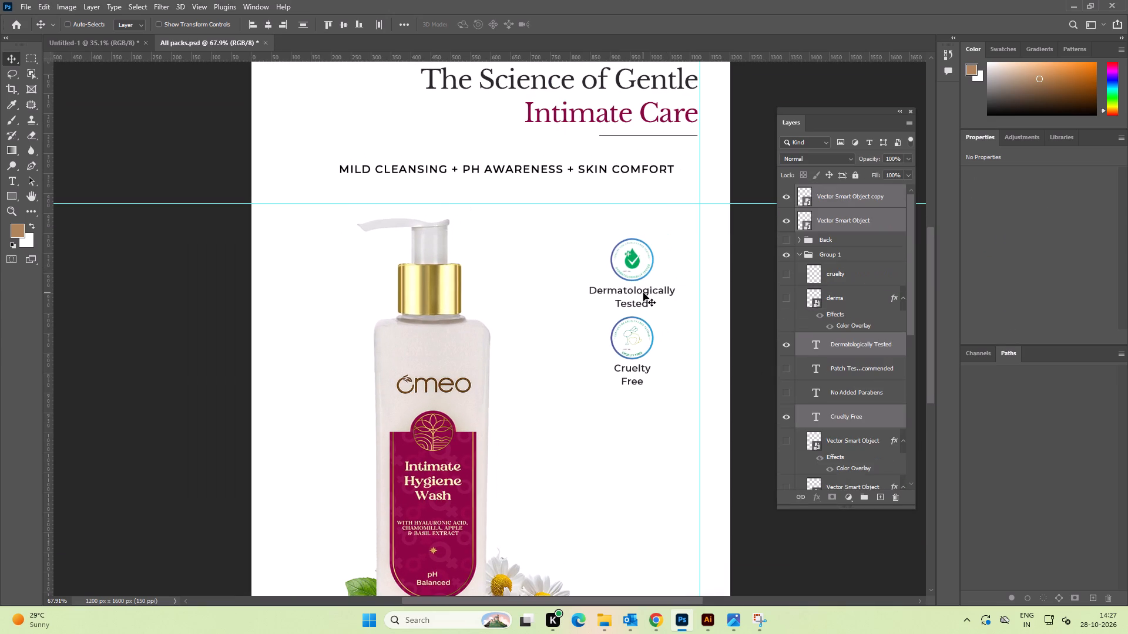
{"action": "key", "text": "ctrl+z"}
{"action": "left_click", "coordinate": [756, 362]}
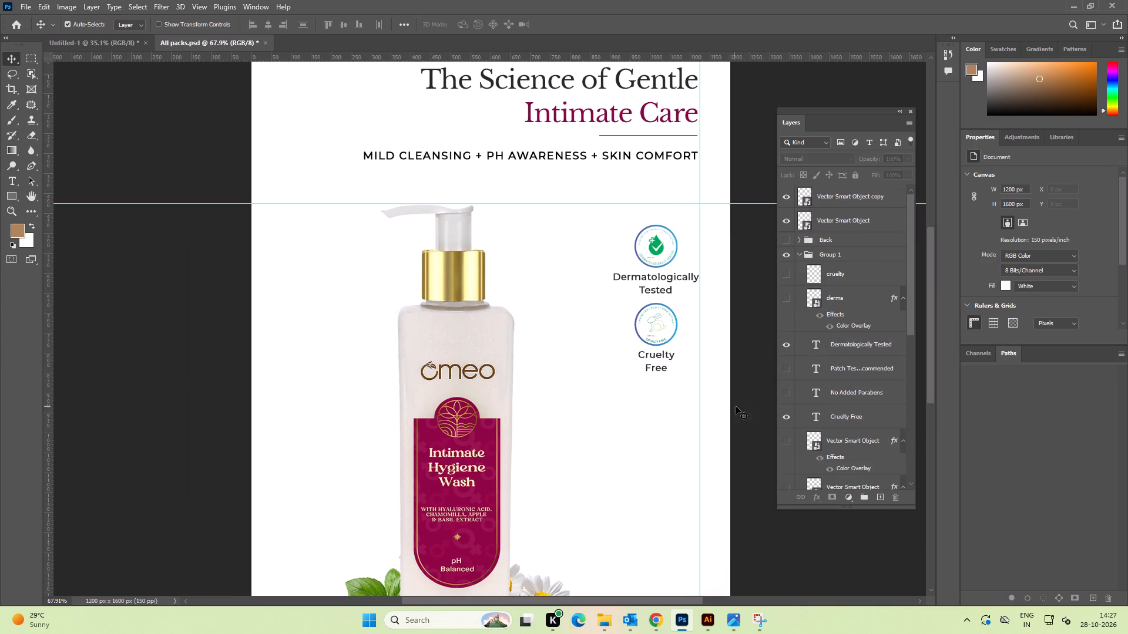
Enlarge both seals and their labels together to 164.53% and shift them toward the bottle, ending at the vertical guide.
{"action": "left_click_drag", "start_coordinate": [736, 406], "coordinate": [647, 214]}
{"action": "left_click_drag", "start_coordinate": [675, 279], "coordinate": [666, 301]}
{"action": "key", "text": "ctrl+z"}
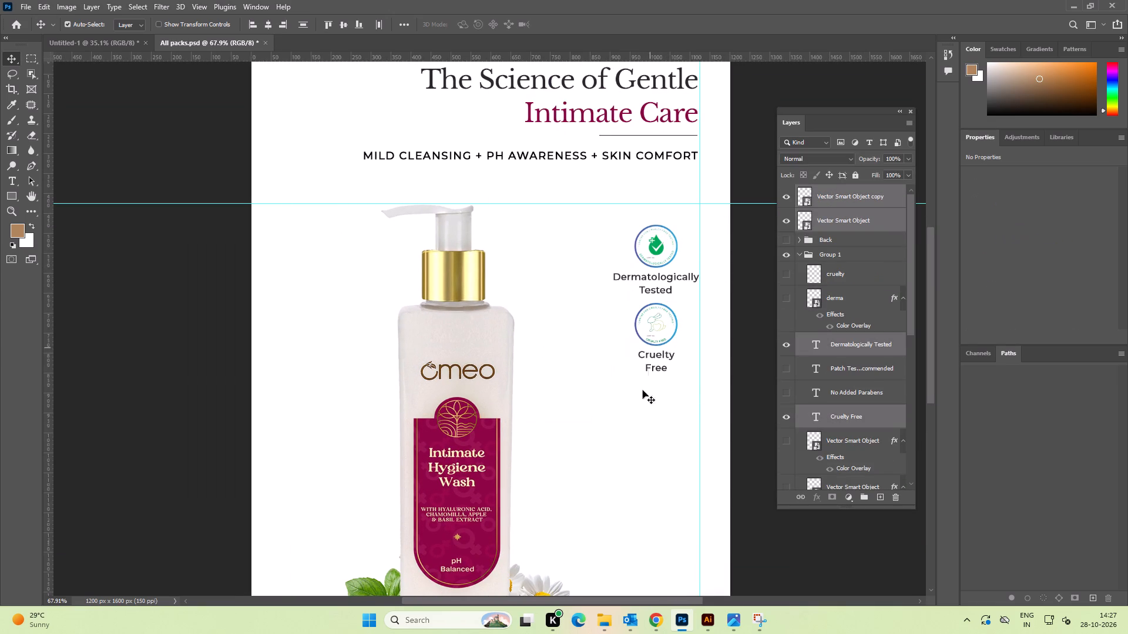
{"action": "key", "text": "space"}
{"action": "key", "text": "space"}
{"action": "left_click_drag", "start_coordinate": [606, 410], "coordinate": [642, 402]}
{"action": "key", "text": "ctrl+t"}
{"action": "key", "text": "space"}
{"action": "left_click_drag", "start_coordinate": [681, 391], "coordinate": [623, 375]}
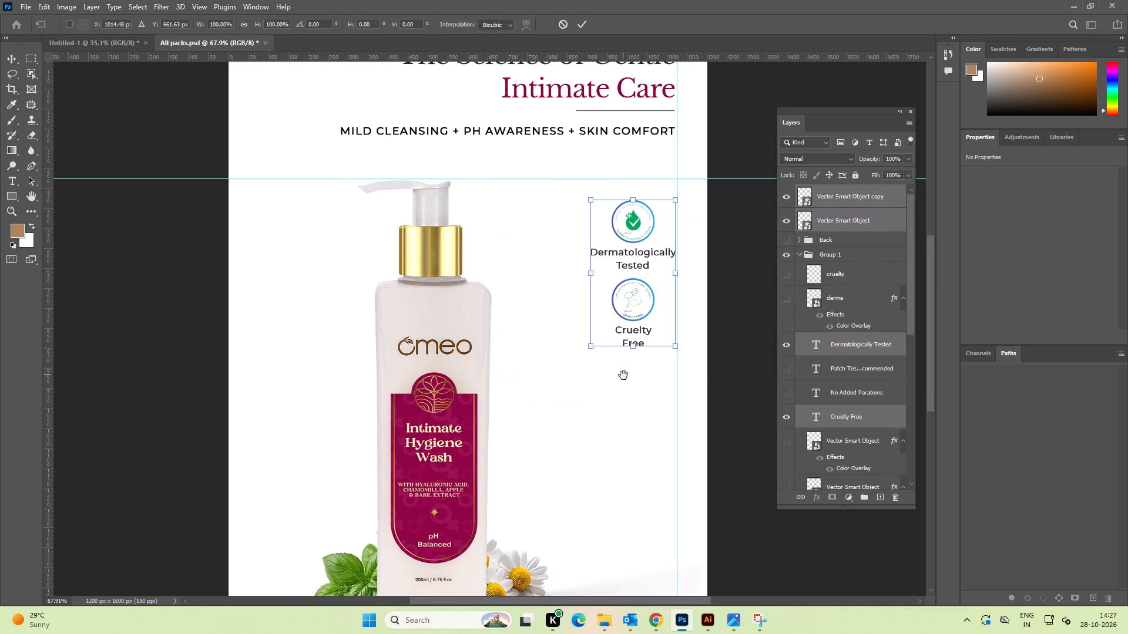
{"action": "left_click_drag", "start_coordinate": [633, 348], "coordinate": [625, 443], "text": "shift"}
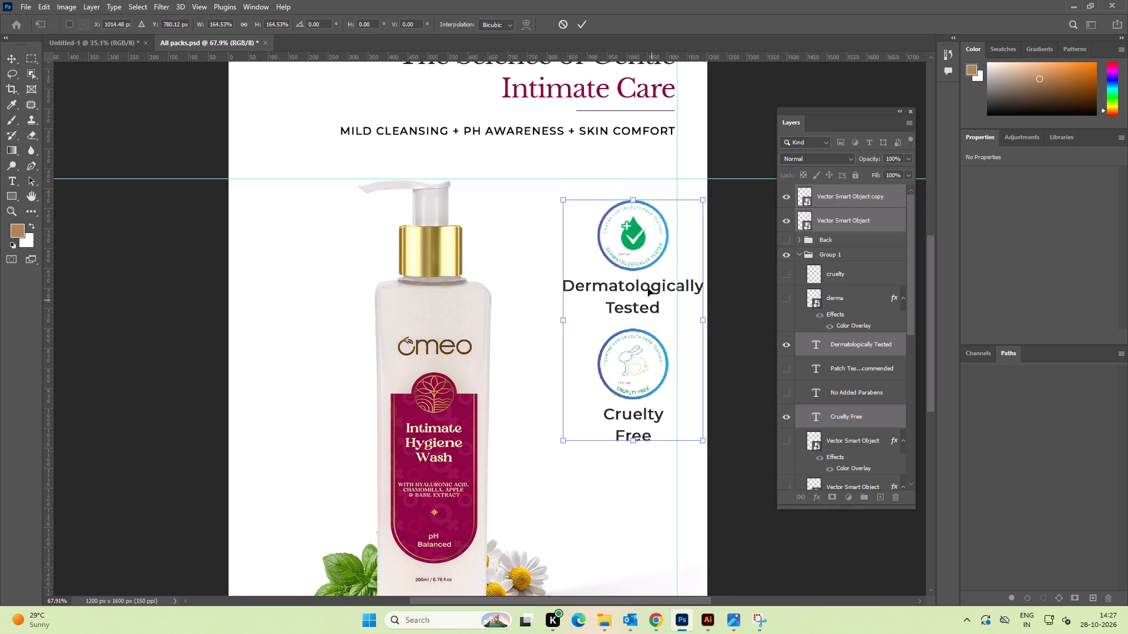
{"action": "left_click_drag", "start_coordinate": [650, 291], "coordinate": [620, 294]}
{"action": "scroll", "coordinate": [620, 294], "scroll_direction": "down", "scroll_amount": 5, "text": "alt"}
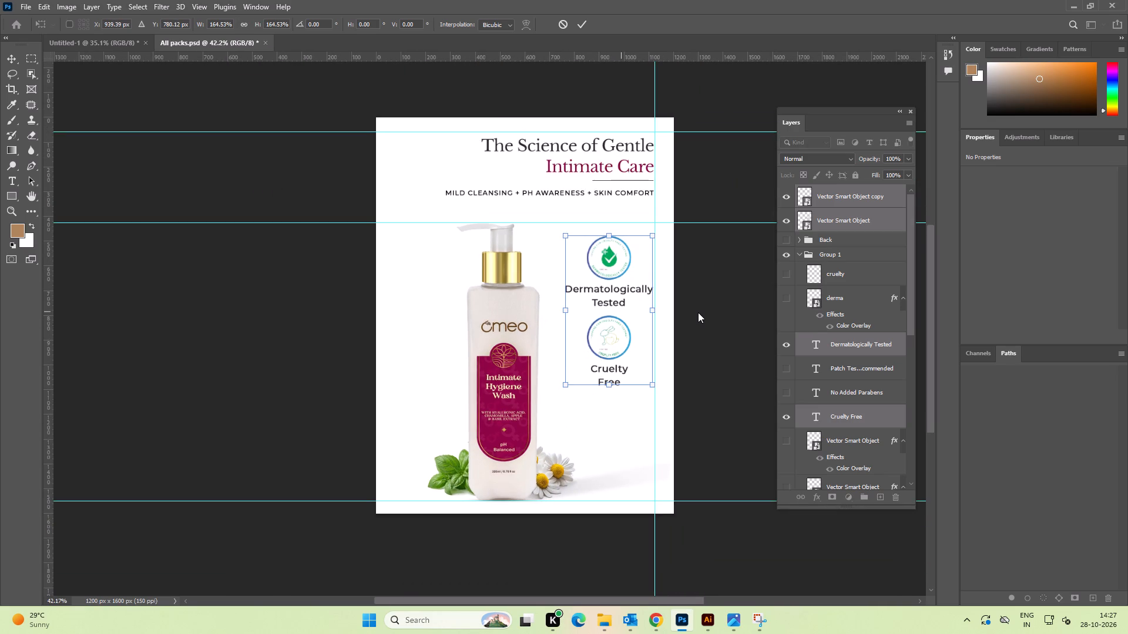
{"action": "key", "text": "ctrl+z"}
{"action": "left_click", "coordinate": [585, 25]}
Examine the enlarged seals' ring lettering and their balance with the bottle, close up and at full-page size.
{"action": "scroll", "coordinate": [593, 144], "scroll_direction": "down", "scroll_amount": 4, "text": "alt"}
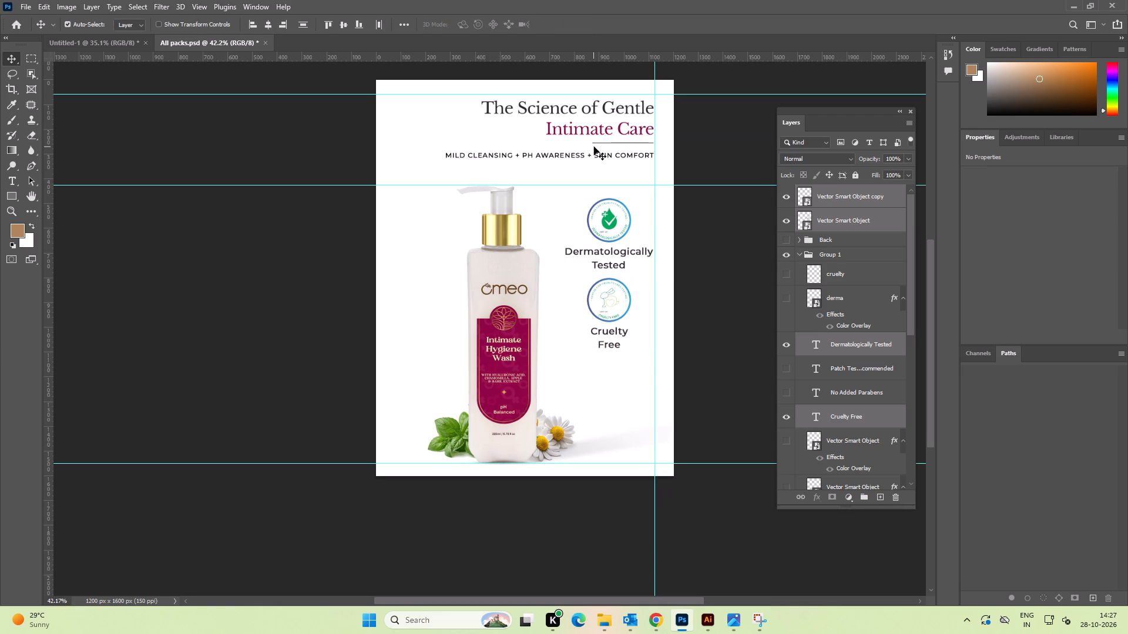
{"action": "key", "text": "space"}
{"action": "scroll", "coordinate": [682, 306], "scroll_direction": "down", "scroll_amount": 3, "text": "alt"}
{"action": "key", "text": "space"}
{"action": "left_click", "coordinate": [682, 306]}
{"action": "scroll", "coordinate": [564, 288], "scroll_direction": "up", "scroll_amount": 5}
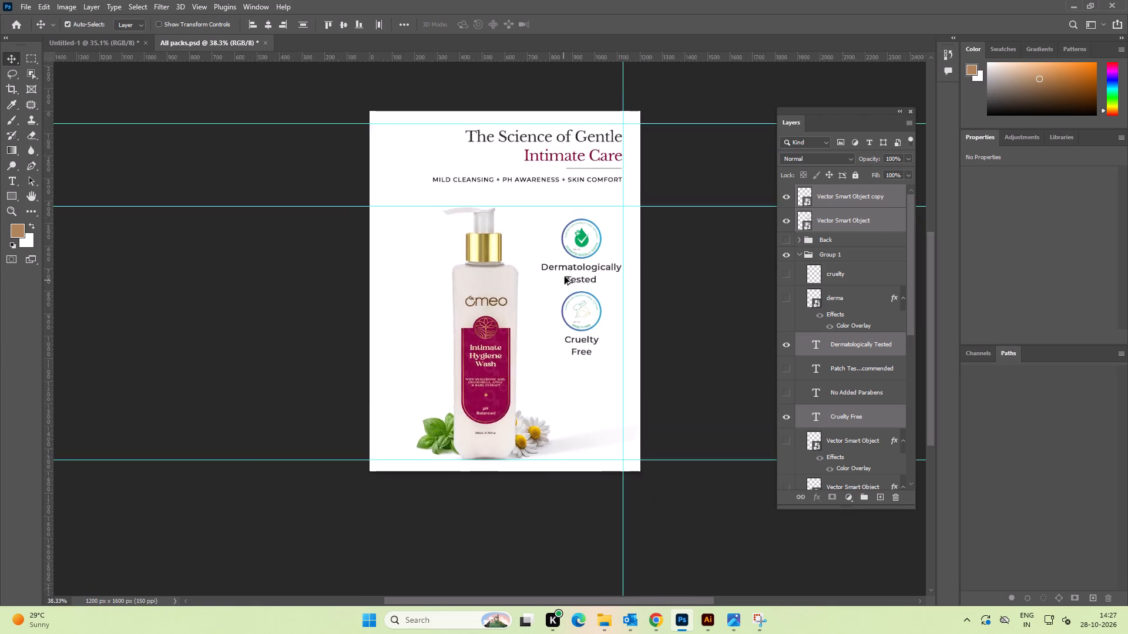
{"action": "scroll", "coordinate": [565, 276], "scroll_direction": "up", "scroll_amount": 5}
{"action": "key", "text": "space"}
{"action": "left_click_drag", "start_coordinate": [581, 231], "coordinate": [562, 235]}
{"action": "scroll", "coordinate": [589, 215], "scroll_direction": "up", "scroll_amount": 5, "text": "alt"}
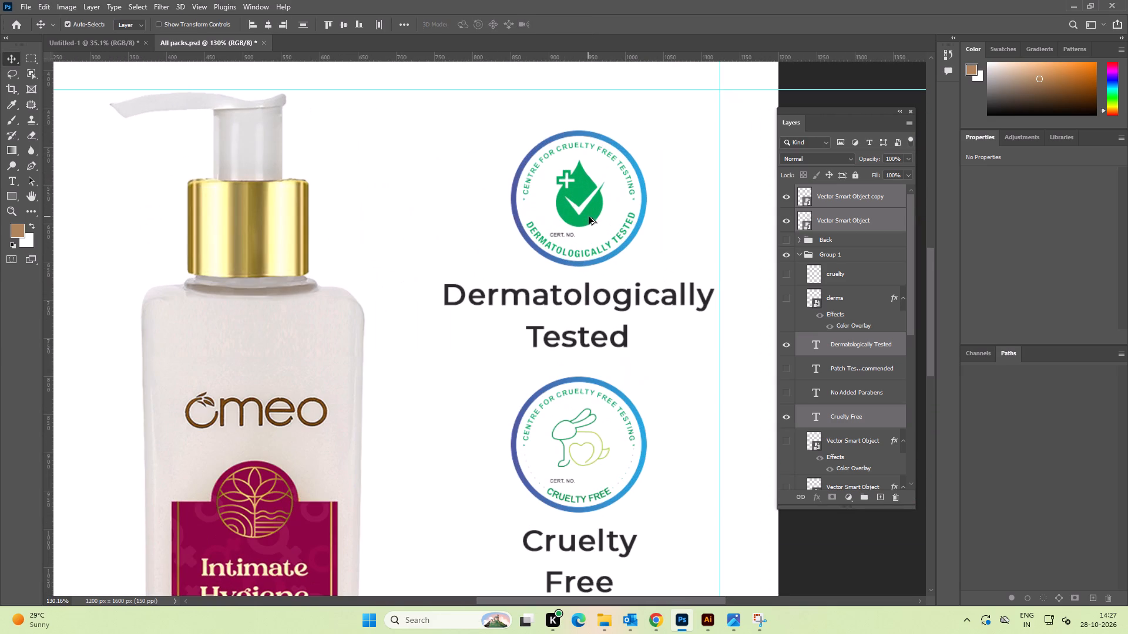
{"action": "scroll", "coordinate": [588, 217], "scroll_direction": "down", "scroll_amount": 10, "text": "alt"}
{"action": "key", "text": "space"}
{"action": "key", "text": "space"}
{"action": "key", "text": "space"}
{"action": "key", "text": "space"}
{"action": "left_click_drag", "start_coordinate": [592, 261], "coordinate": [572, 265]}
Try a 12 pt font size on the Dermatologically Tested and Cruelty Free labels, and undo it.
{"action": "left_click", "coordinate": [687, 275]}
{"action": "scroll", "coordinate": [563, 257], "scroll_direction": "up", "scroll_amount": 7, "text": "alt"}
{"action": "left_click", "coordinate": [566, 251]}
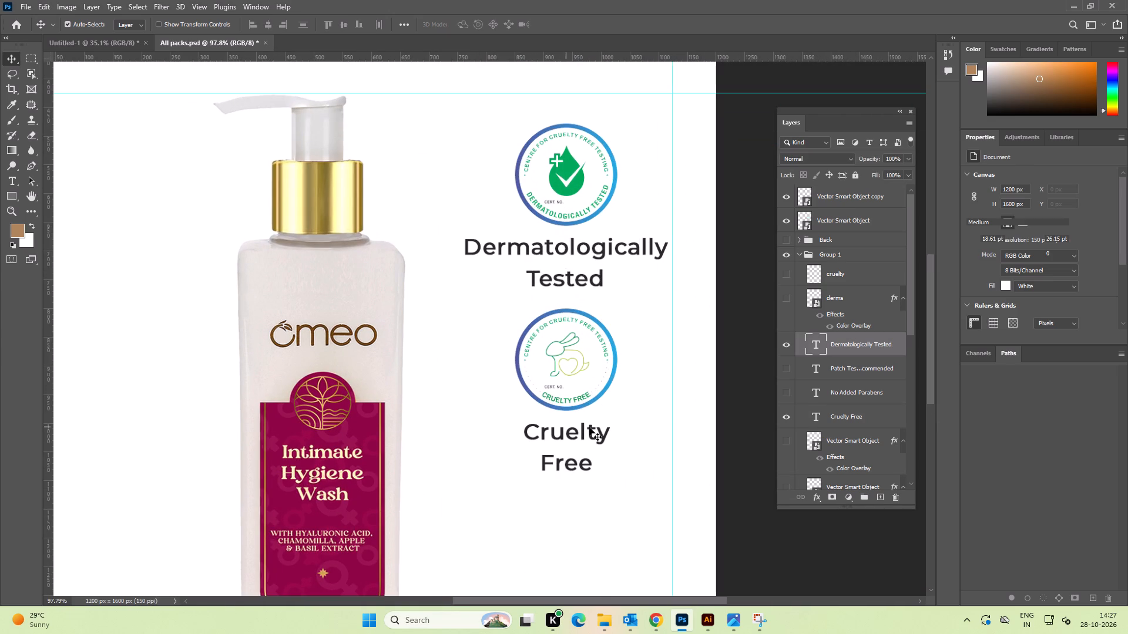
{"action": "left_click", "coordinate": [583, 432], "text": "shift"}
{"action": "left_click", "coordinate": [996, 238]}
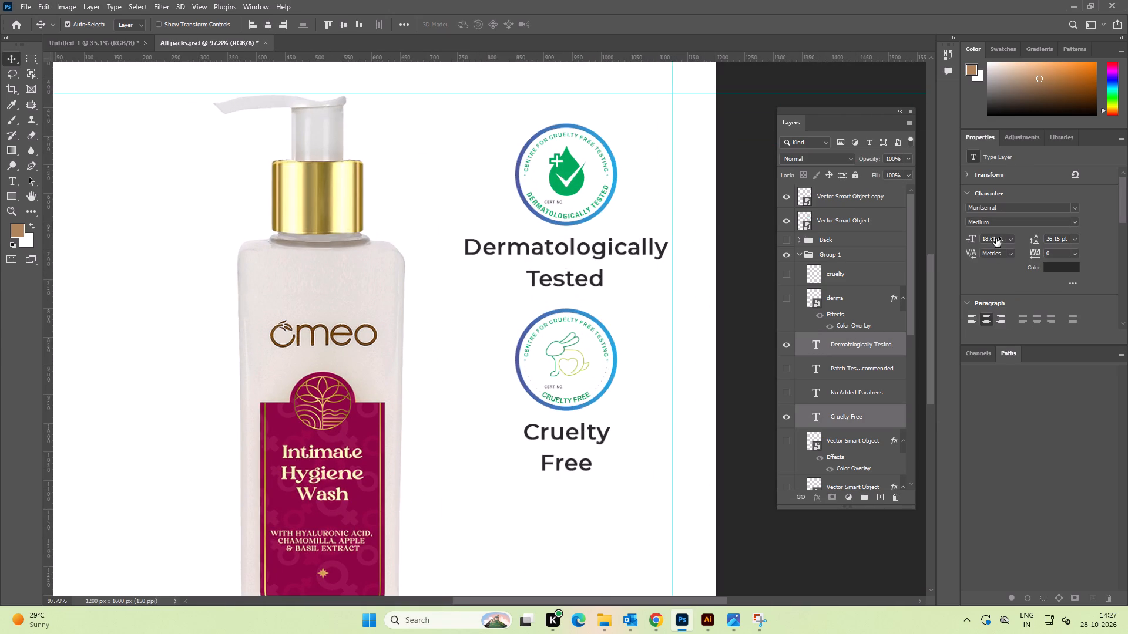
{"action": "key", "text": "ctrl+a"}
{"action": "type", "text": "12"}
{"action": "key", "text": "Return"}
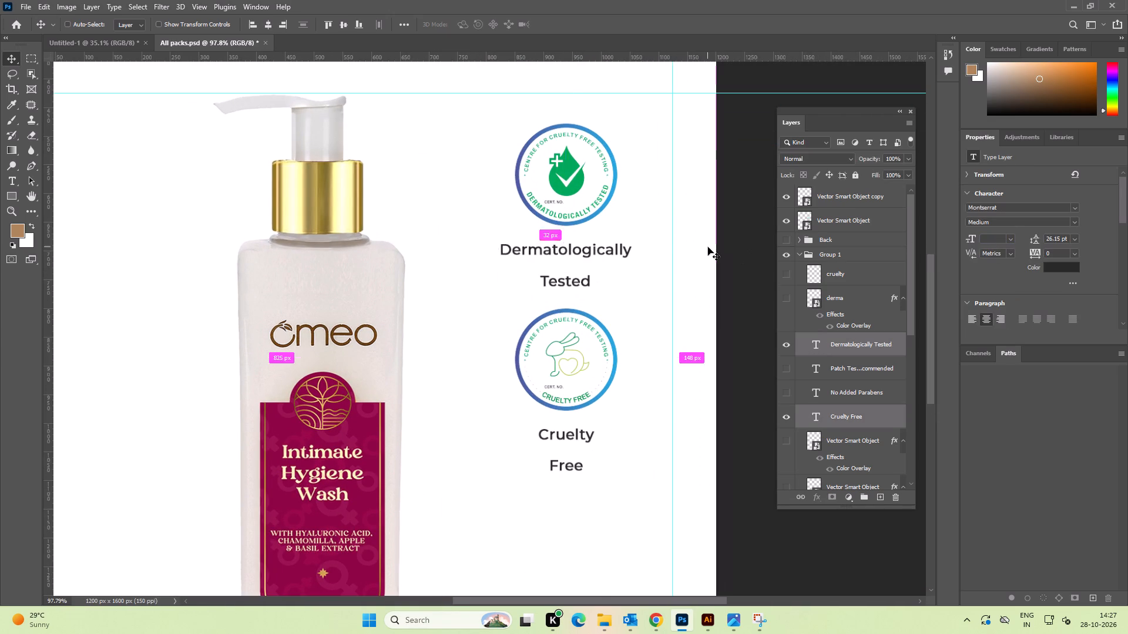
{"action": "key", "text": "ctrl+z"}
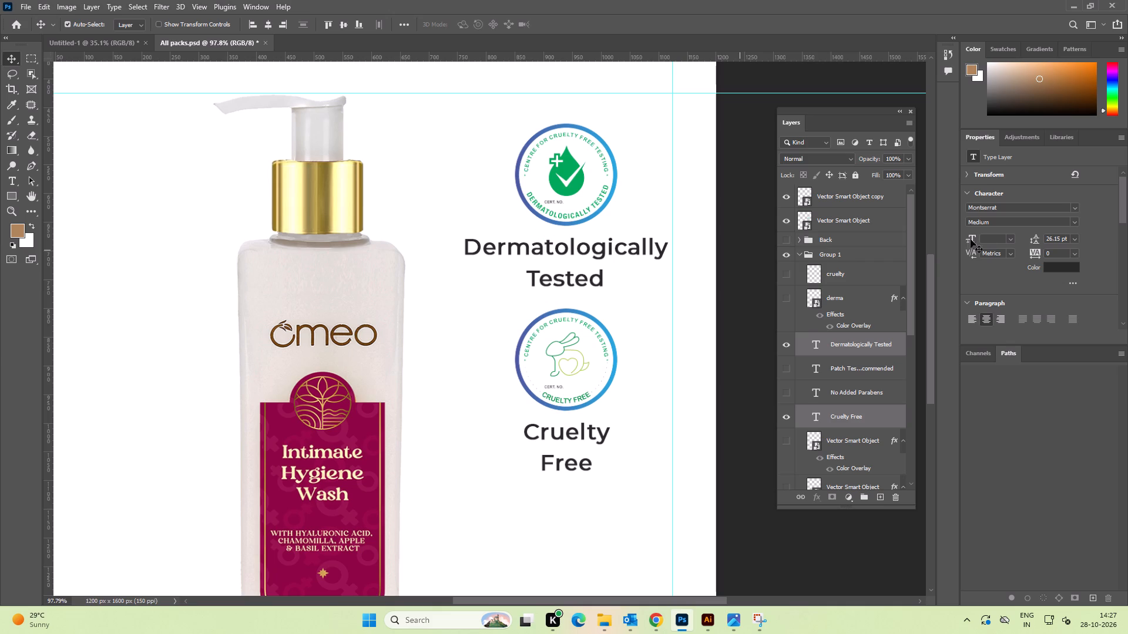
Set the font size of the Dermatologically Tested and Cruelty Free labels to 13 pt.
{"action": "left_click", "coordinate": [998, 240]}
{"action": "type", "text": "13"}
{"action": "key", "text": "Return"}
{"action": "left_click", "coordinate": [754, 274]}
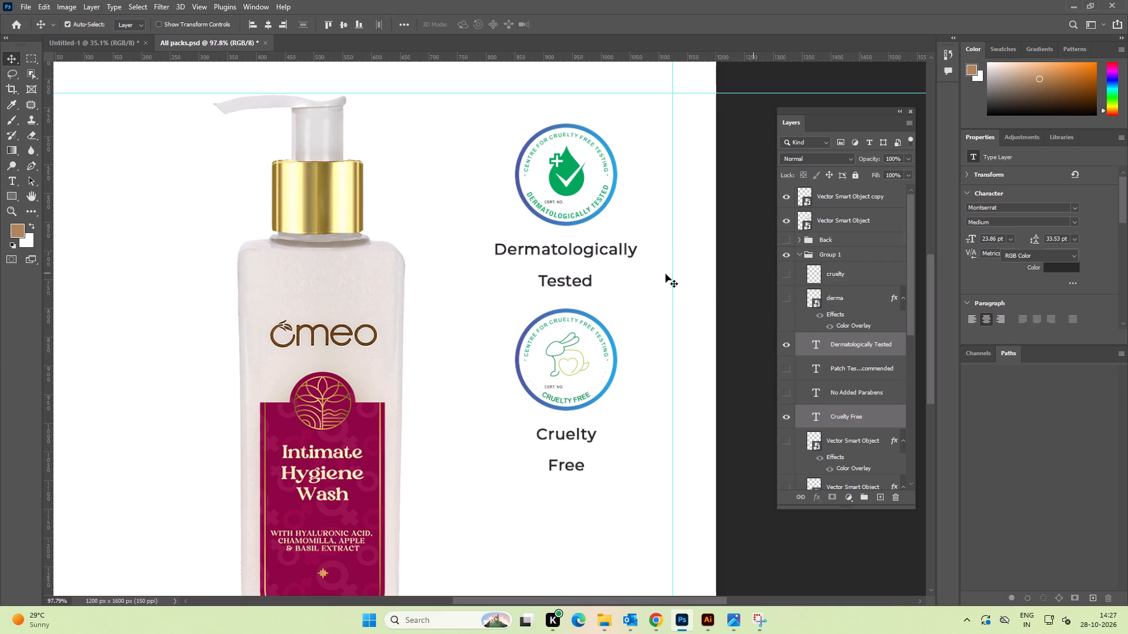
Set the leading of the Dermatologically Tested and Cruelty Free labels to Auto.
{"action": "left_click", "coordinate": [626, 252]}
{"action": "left_click", "coordinate": [593, 439], "text": "shift"}
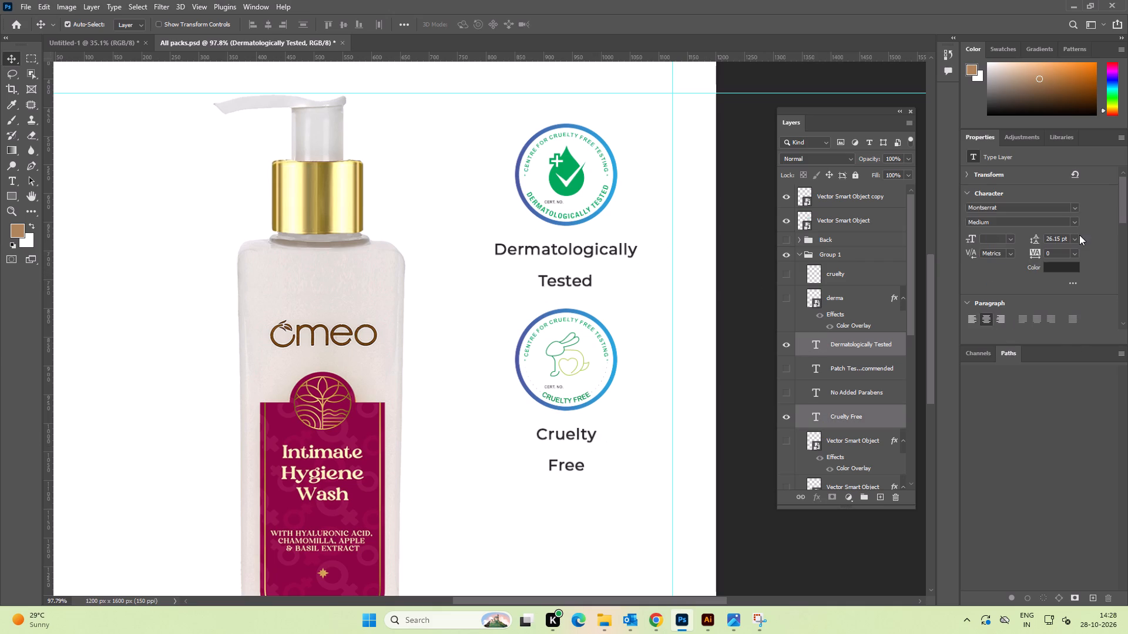
{"action": "left_click", "coordinate": [1076, 237]}
{"action": "left_click", "coordinate": [1072, 250]}
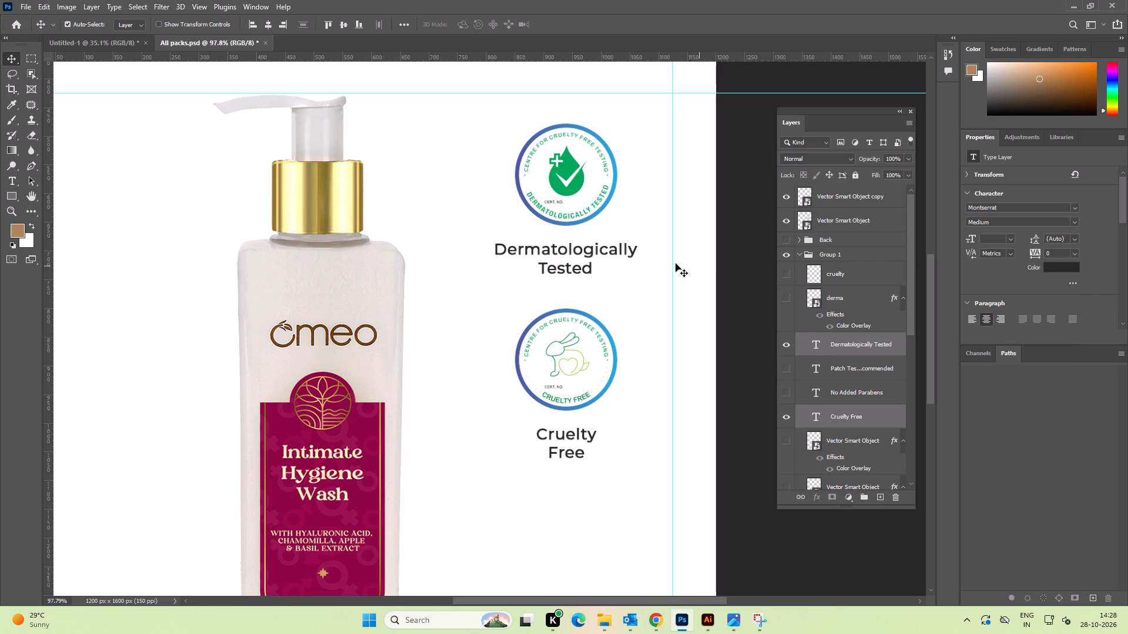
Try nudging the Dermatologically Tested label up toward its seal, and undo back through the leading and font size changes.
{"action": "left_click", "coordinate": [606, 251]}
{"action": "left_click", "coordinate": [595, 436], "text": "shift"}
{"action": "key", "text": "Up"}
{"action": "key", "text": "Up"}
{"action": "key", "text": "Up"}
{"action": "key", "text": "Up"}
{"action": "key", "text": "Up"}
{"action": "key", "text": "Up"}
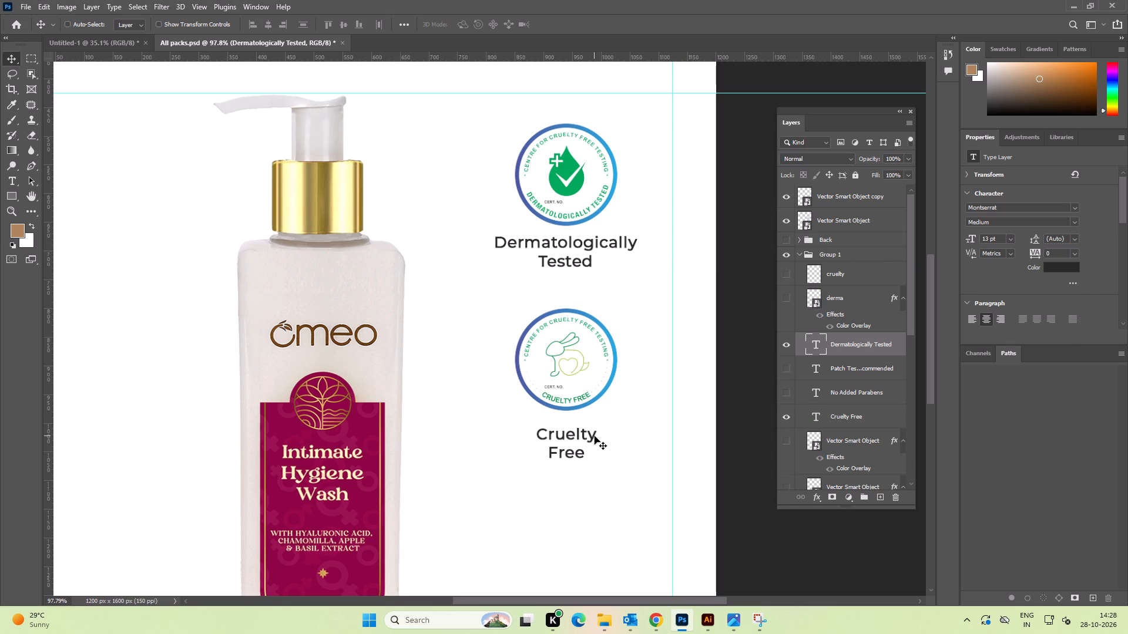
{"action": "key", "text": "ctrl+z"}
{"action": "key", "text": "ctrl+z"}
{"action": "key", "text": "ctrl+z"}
Redo the undone 13 pt font size and Auto leading on both seal labels.
{"action": "key", "text": "ctrl+shift+z"}
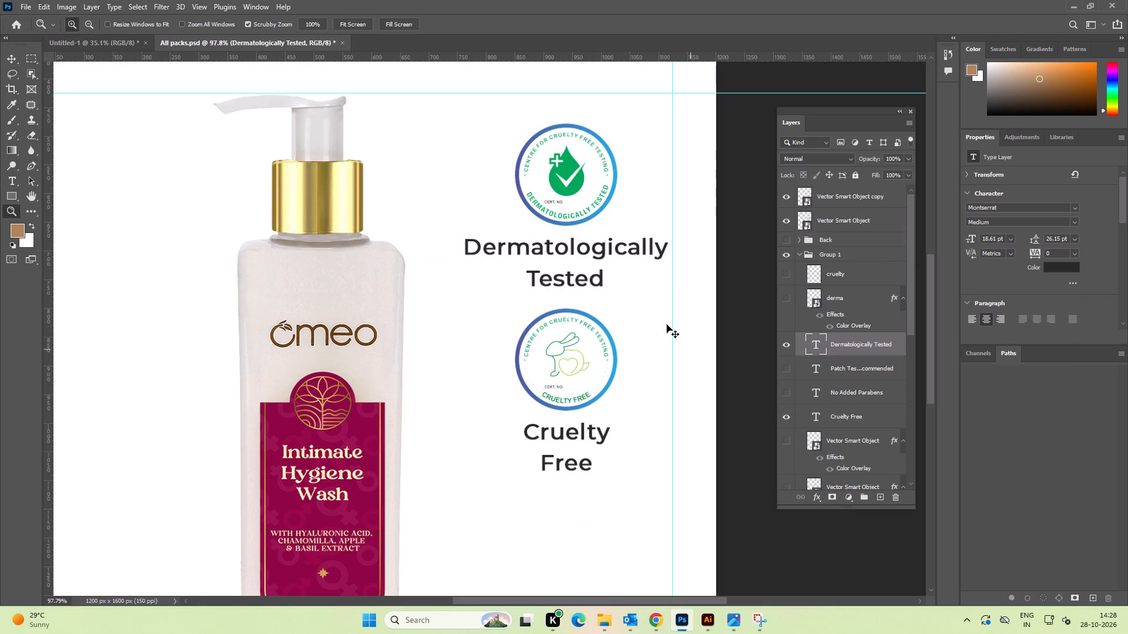
{"action": "key", "text": "ctrl+shift+z"}
{"action": "key", "text": "ctrl+shift+z"}
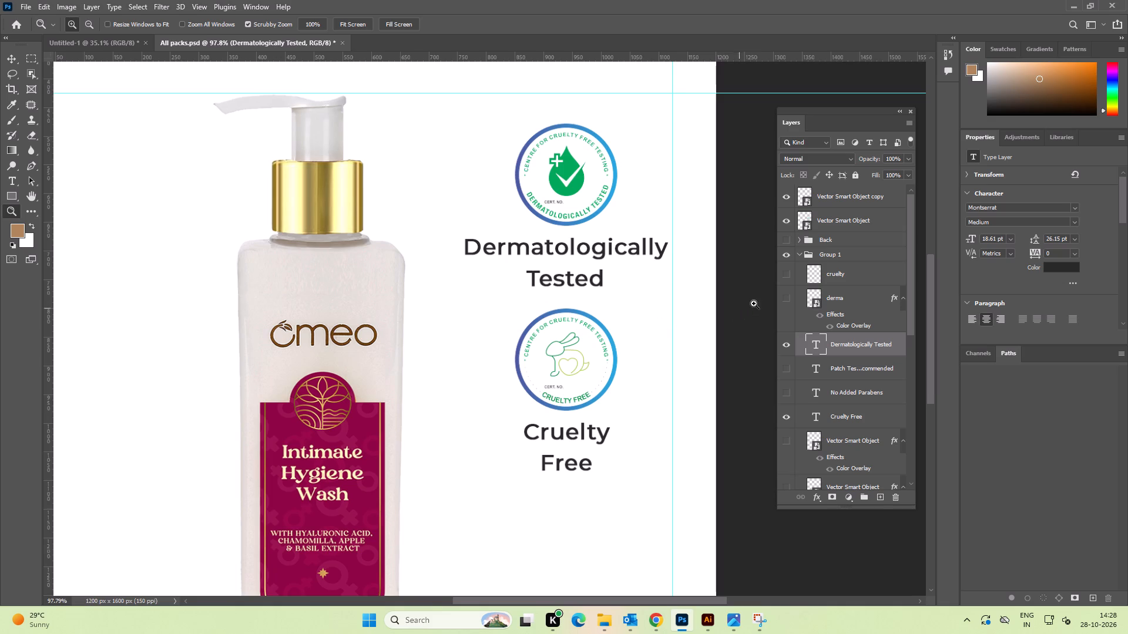
{"action": "left_click", "coordinate": [754, 303]}
{"action": "key", "text": "v"}
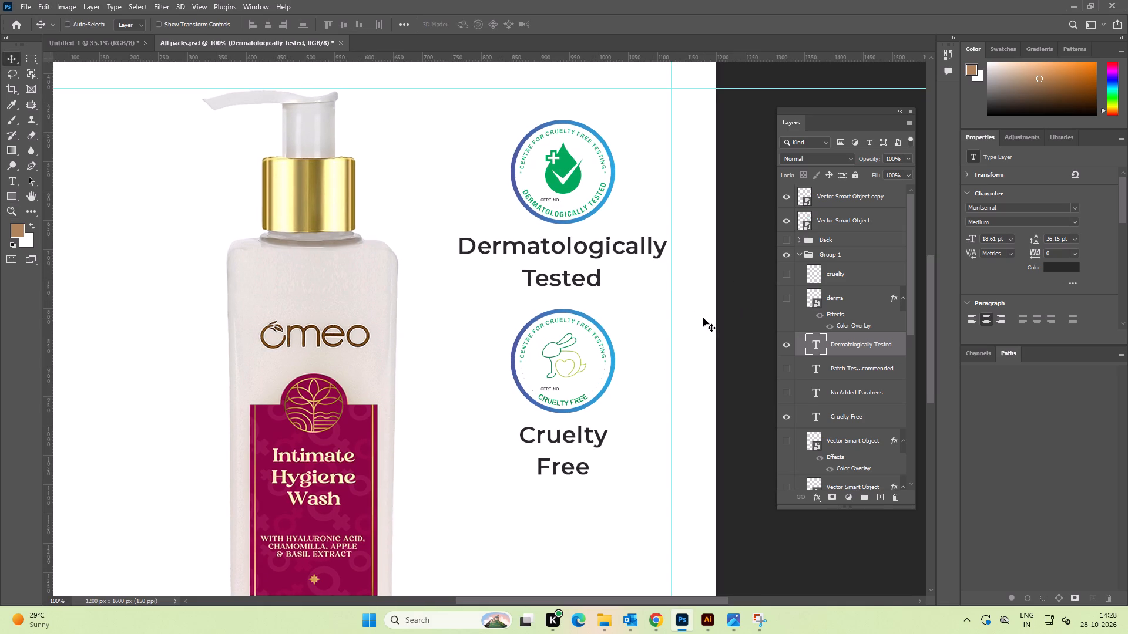
{"action": "key", "text": "ctrl+shift+z"}
{"action": "left_click", "coordinate": [730, 309]}
{"action": "left_click", "coordinate": [586, 281]}
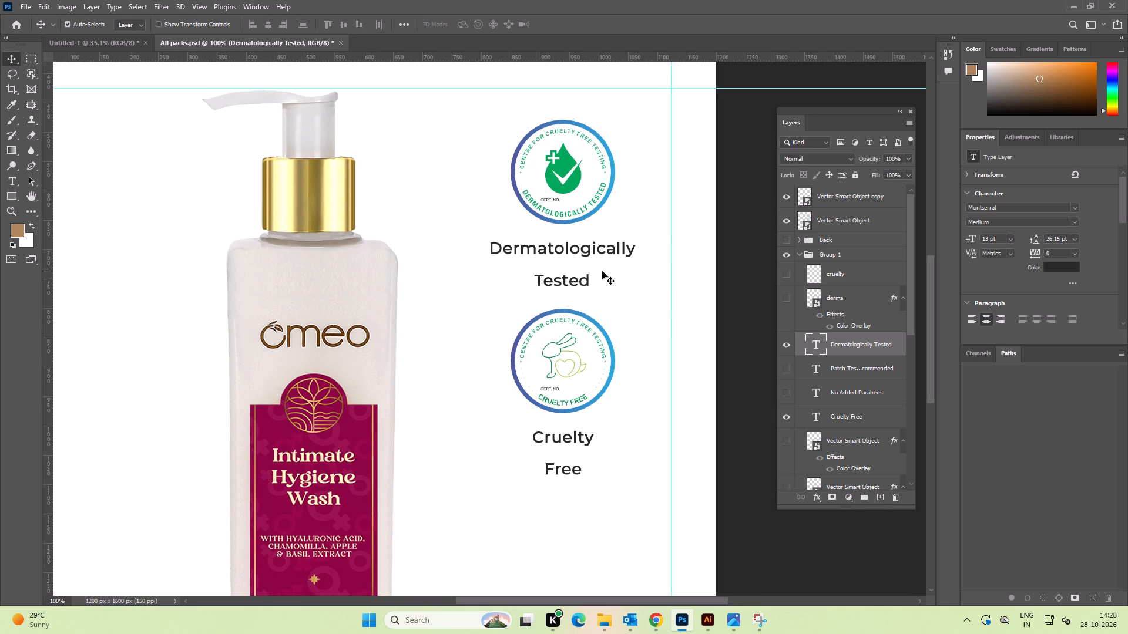
{"action": "key", "text": "ctrl+shift+z"}
{"action": "left_click", "coordinate": [740, 342]}
Nudge the Dermatologically Tested and Cruelty Free labels together up by about 11 px, closer to their seals.
{"action": "left_click", "coordinate": [576, 438]}
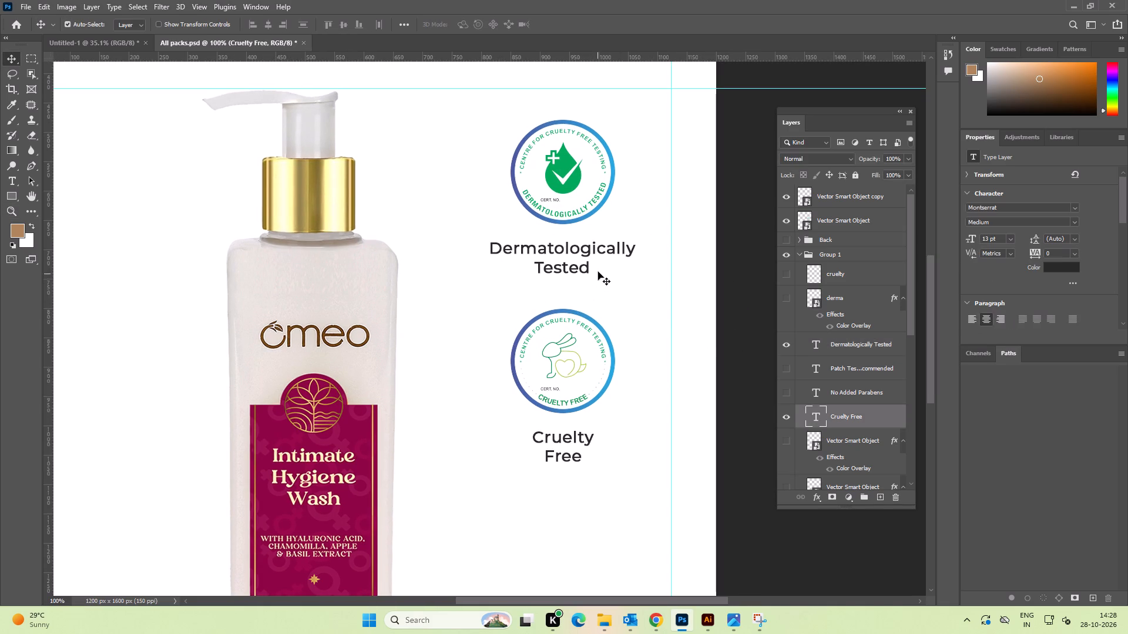
{"action": "left_click", "coordinate": [589, 251], "text": "shift"}
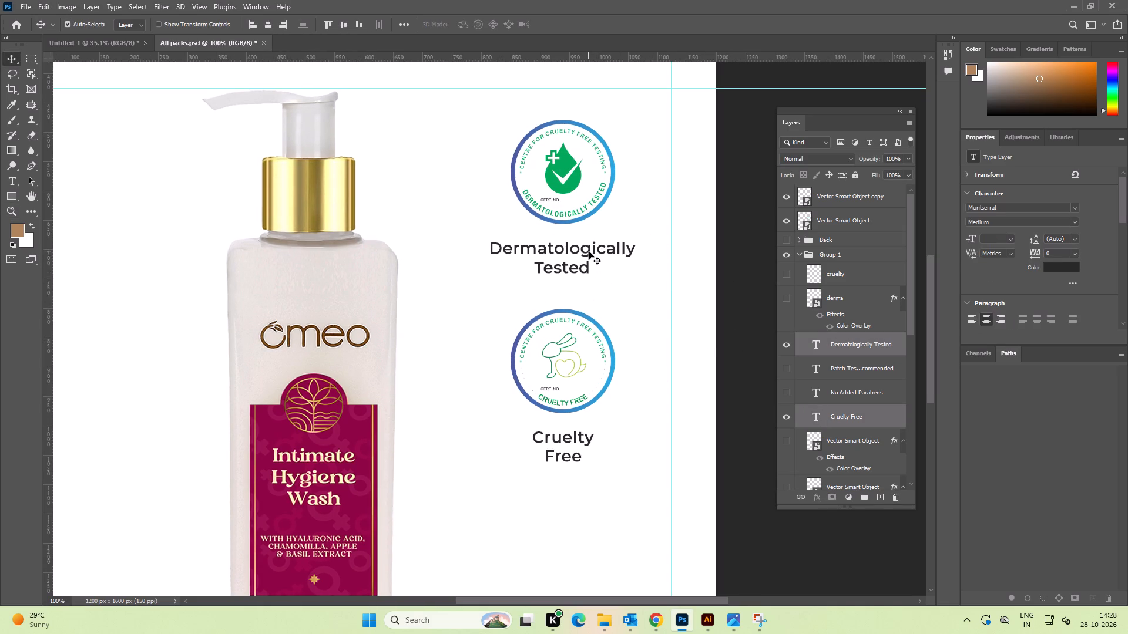
{"action": "key", "text": "Up"}
{"action": "key", "text": "Up"}
{"action": "key", "text": "Up"}
{"action": "key", "text": "Up"}
{"action": "key", "text": "Up"}
{"action": "key", "text": "Up"}
{"action": "key", "text": "Up"}
{"action": "key", "text": "Up"}
{"action": "key", "text": "Up"}
{"action": "key", "text": "Up"}
{"action": "key", "text": "Up"}
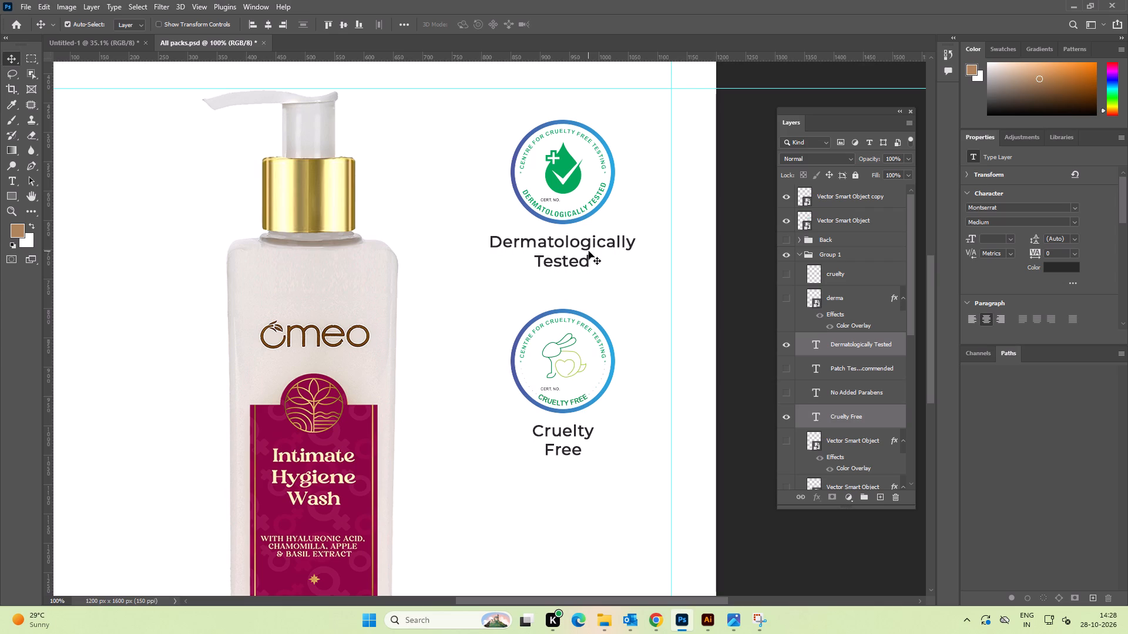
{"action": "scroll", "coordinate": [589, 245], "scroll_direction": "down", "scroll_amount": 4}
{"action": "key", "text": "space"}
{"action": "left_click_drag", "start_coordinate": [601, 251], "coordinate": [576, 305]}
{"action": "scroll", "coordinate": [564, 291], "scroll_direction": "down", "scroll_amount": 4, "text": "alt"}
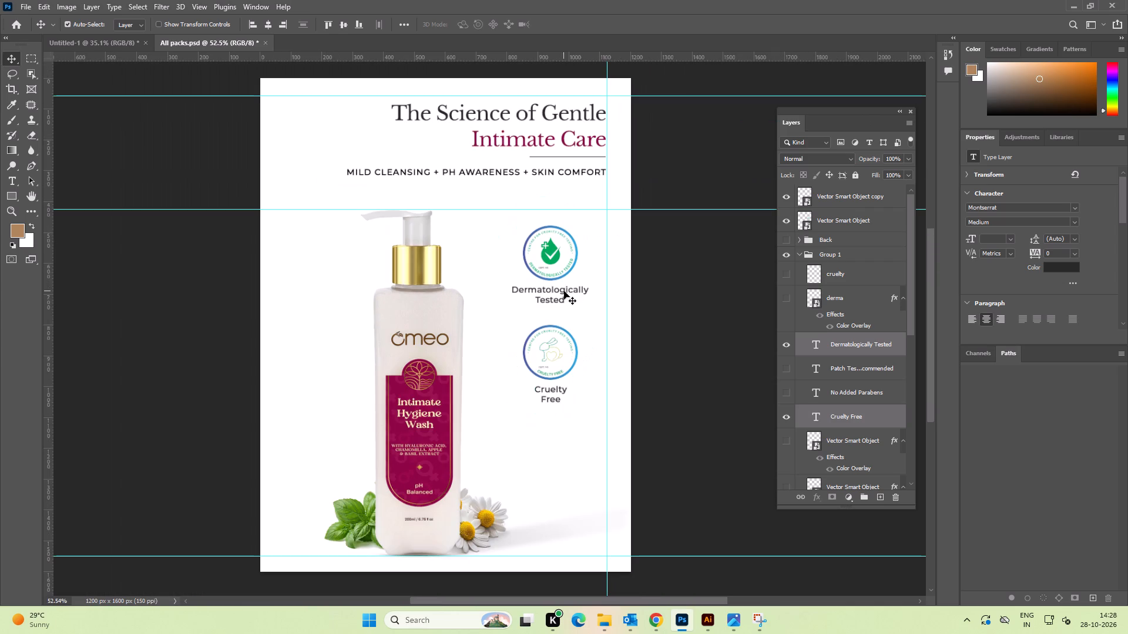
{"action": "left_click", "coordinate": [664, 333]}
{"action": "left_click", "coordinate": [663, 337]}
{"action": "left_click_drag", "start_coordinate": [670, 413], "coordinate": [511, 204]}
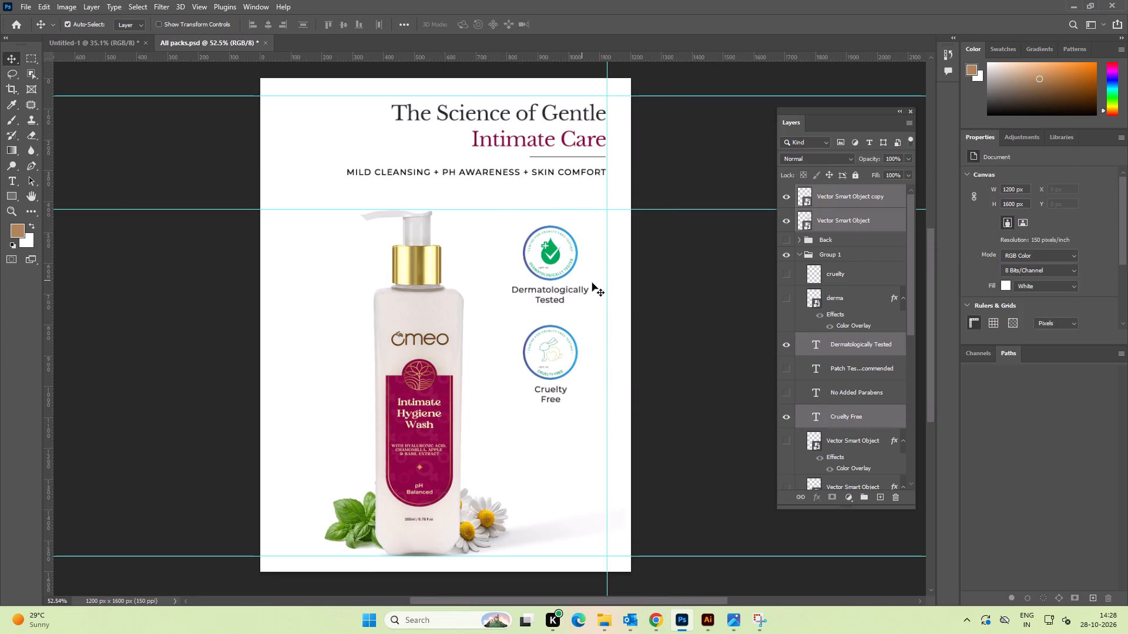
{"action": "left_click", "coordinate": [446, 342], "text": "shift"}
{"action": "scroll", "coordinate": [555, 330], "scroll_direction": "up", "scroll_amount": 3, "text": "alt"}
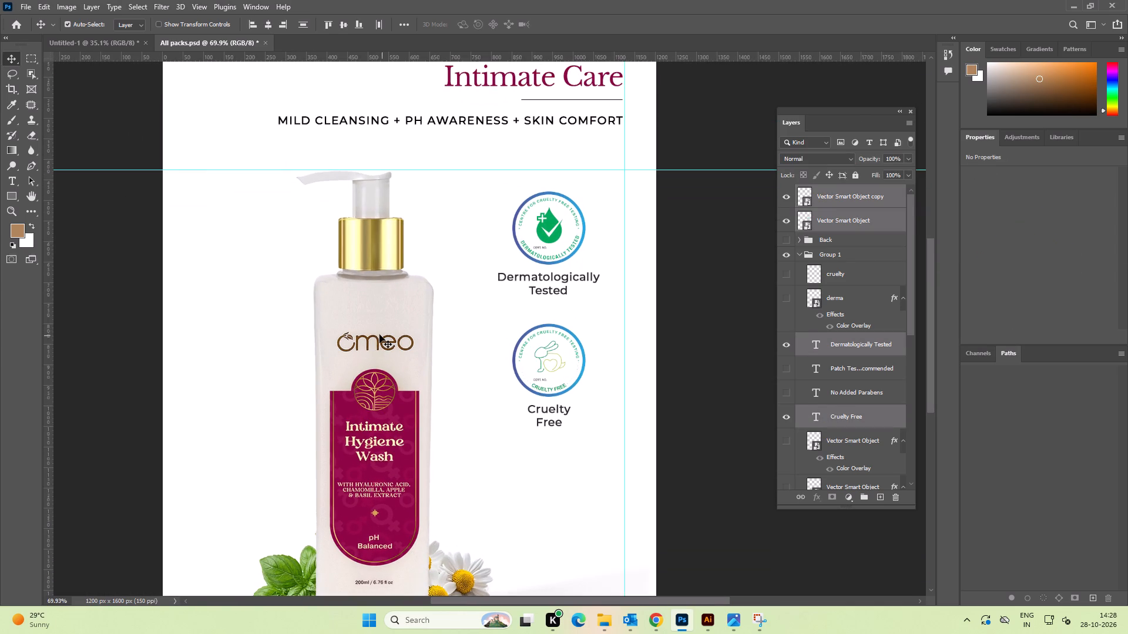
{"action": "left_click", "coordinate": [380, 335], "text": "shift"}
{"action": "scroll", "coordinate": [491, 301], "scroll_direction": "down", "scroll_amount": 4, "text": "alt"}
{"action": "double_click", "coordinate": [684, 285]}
Move both seals and their labels together to the right until the Dermatologically Tested label meets the vertical guide.
{"action": "left_click_drag", "start_coordinate": [592, 394], "coordinate": [590, 392]}
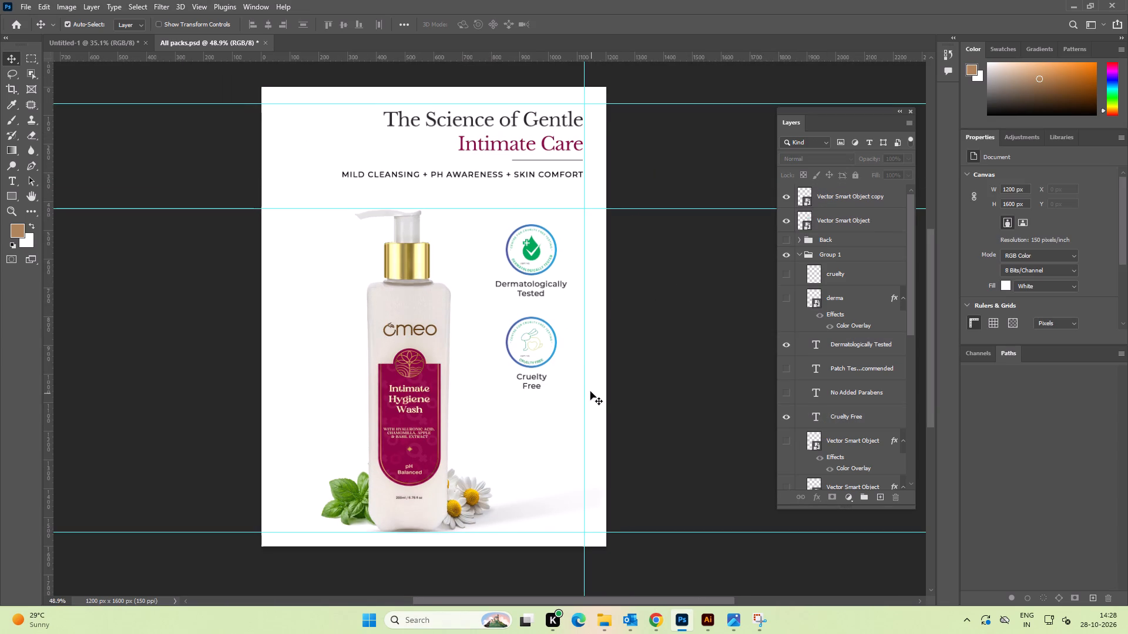
{"action": "left_click_drag", "start_coordinate": [590, 392], "coordinate": [536, 225]}
{"action": "scroll", "coordinate": [540, 292], "scroll_direction": "up", "scroll_amount": 3, "text": "alt"}
{"action": "left_click_drag", "start_coordinate": [546, 282], "coordinate": [556, 281]}
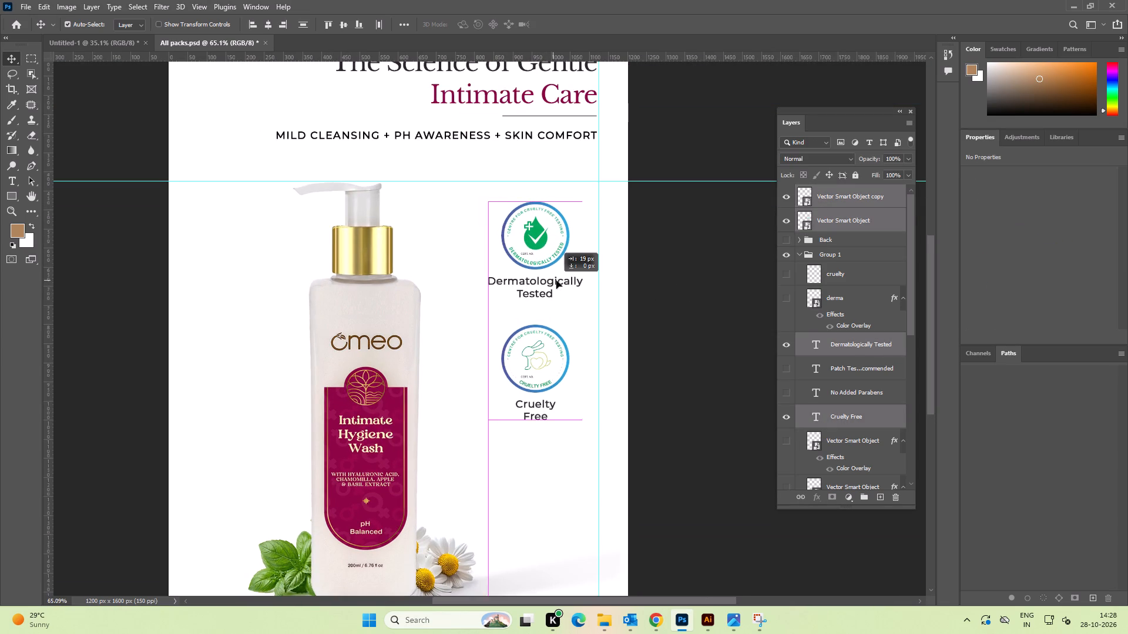
{"action": "left_click_drag", "start_coordinate": [556, 281], "coordinate": [569, 282]}
{"action": "key", "text": "space"}
{"action": "left_click_drag", "start_coordinate": [490, 300], "coordinate": [516, 299]}
{"action": "scroll", "coordinate": [513, 296], "scroll_direction": "down", "scroll_amount": 4, "text": "alt"}
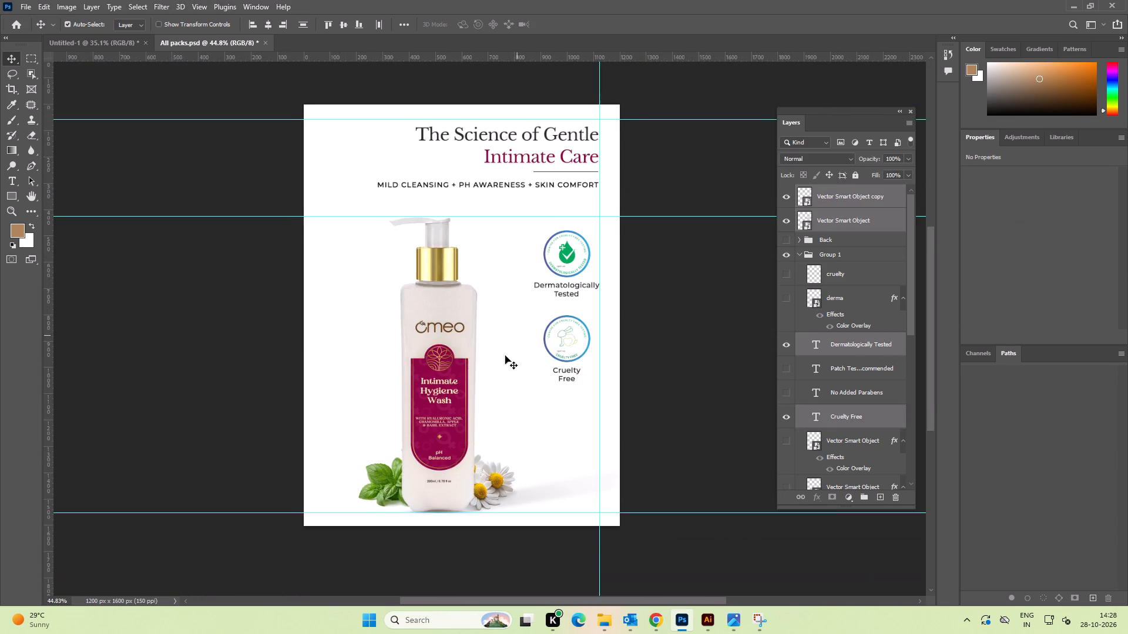
Scale both seals and their Dermatologically Tested and Cruelty Free labels together to about 107%.
{"action": "key", "text": "space"}
{"action": "left_click_drag", "start_coordinate": [506, 356], "coordinate": [521, 340]}
{"action": "scroll", "coordinate": [579, 343], "scroll_direction": "up", "scroll_amount": 4, "text": "alt"}
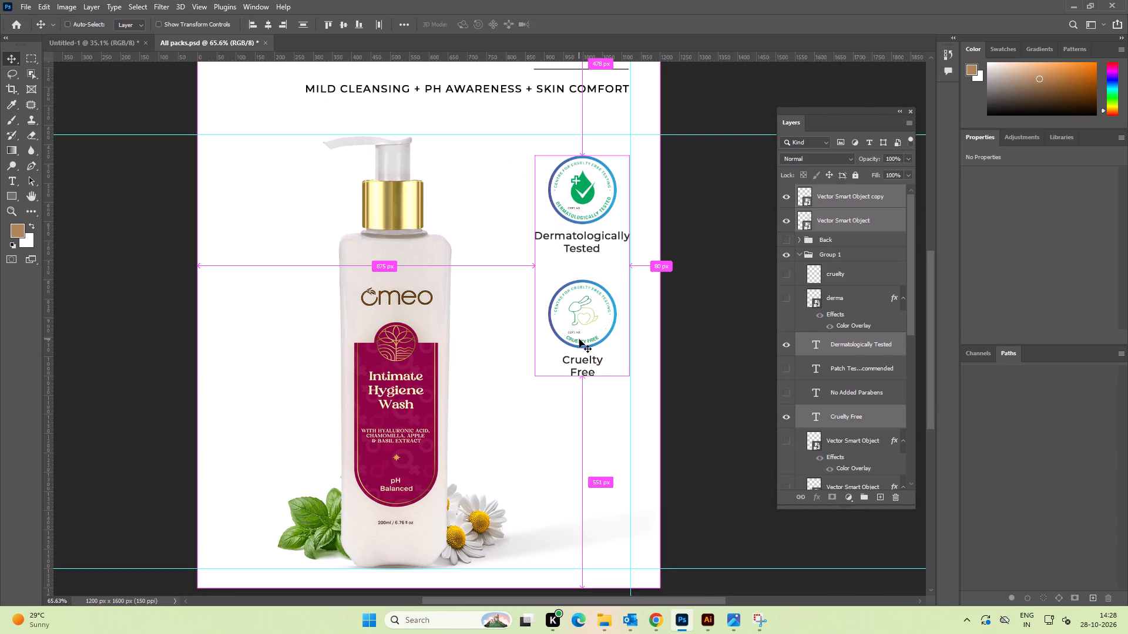
{"action": "key", "text": "ctrl+t"}
{"action": "left_click_drag", "start_coordinate": [579, 379], "coordinate": [578, 389], "text": "shift"}
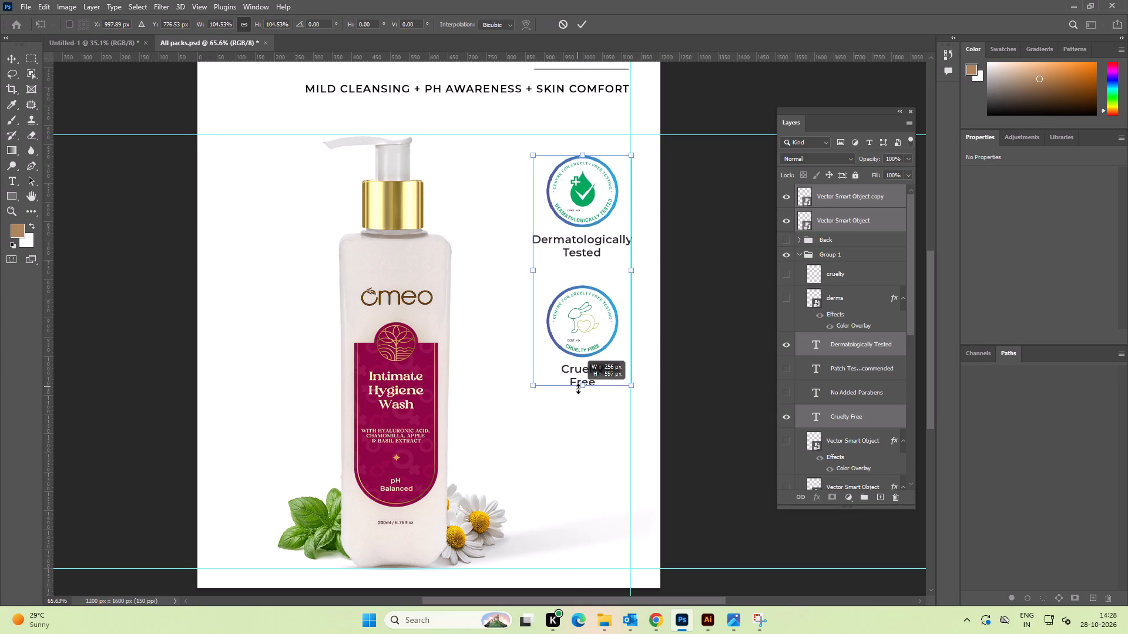
{"action": "left_click_drag", "start_coordinate": [578, 389], "coordinate": [578, 394], "text": "shift"}
{"action": "left_click", "coordinate": [582, 31]}
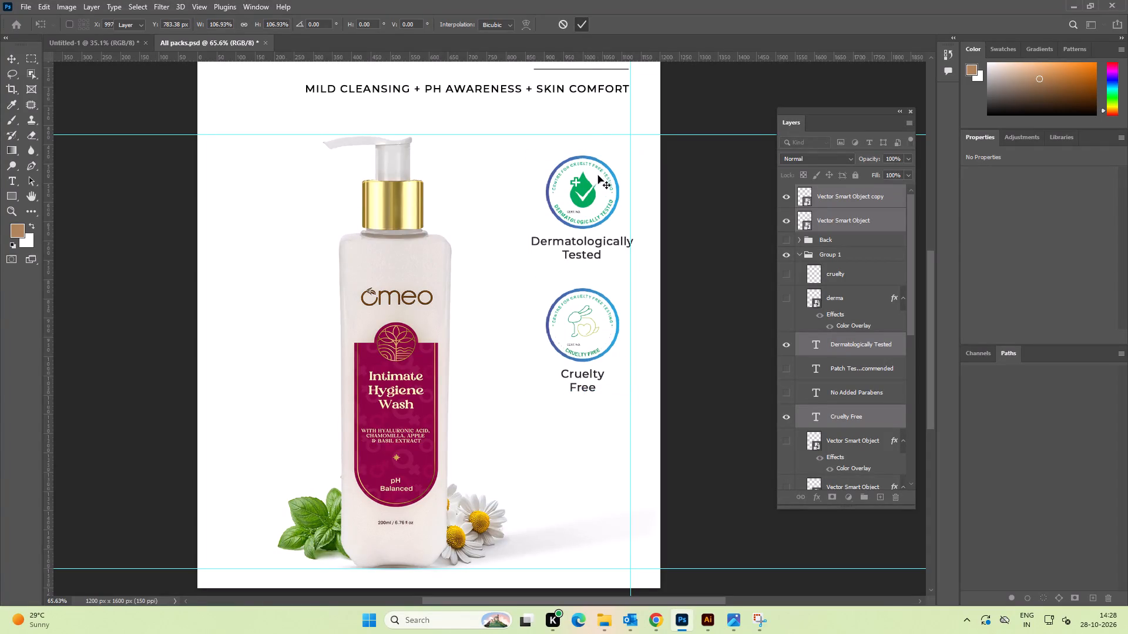
Examine the enlarged seals and labels for size and spacing against the heading, bottle and vertical guide.
{"action": "scroll", "coordinate": [600, 190], "scroll_direction": "down", "scroll_amount": 5, "text": "alt"}
{"action": "key", "text": "space"}
{"action": "key", "text": "space"}
{"action": "key", "text": "space"}
{"action": "key", "text": "space"}
{"action": "left_click_drag", "start_coordinate": [620, 218], "coordinate": [602, 342]}
{"action": "key", "text": "ctrl+0"}
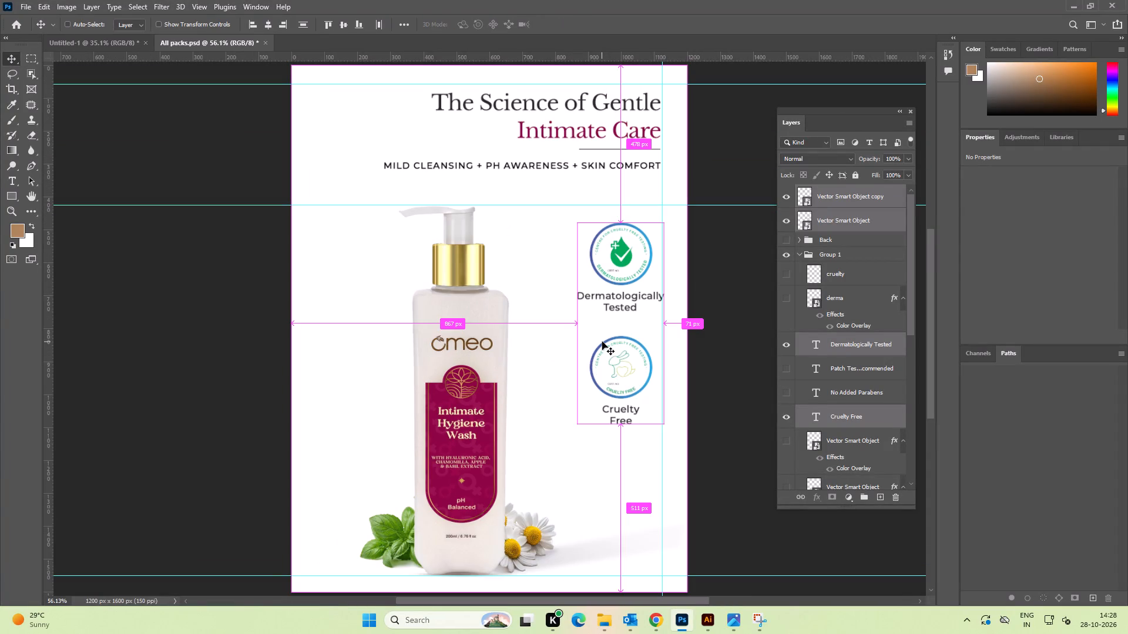
{"action": "double_click", "coordinate": [738, 261]}
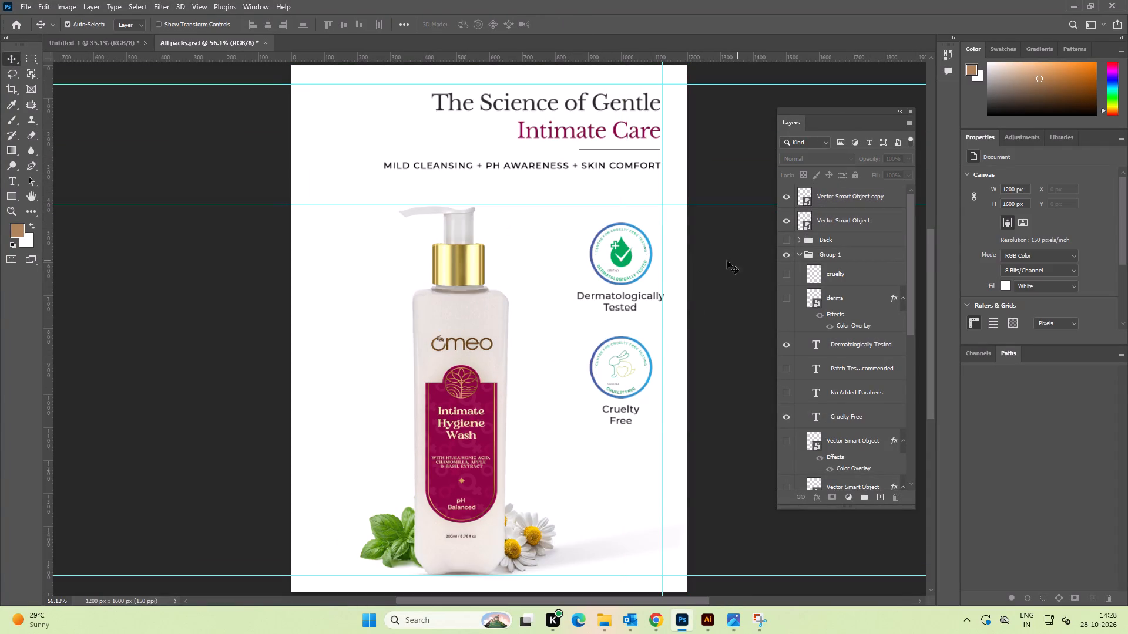
{"action": "scroll", "coordinate": [663, 270], "scroll_direction": "down", "scroll_amount": 3, "text": "alt"}
{"action": "key", "text": "space"}
{"action": "key", "text": "space"}
{"action": "key", "text": "space"}
{"action": "key", "text": "space"}
{"action": "key", "text": "space"}
{"action": "key", "text": "space"}
{"action": "key", "text": "space"}
{"action": "key", "text": "space"}
{"action": "key", "text": "space"}
{"action": "key", "text": "space"}
{"action": "left_click_drag", "start_coordinate": [713, 276], "coordinate": [636, 270]}
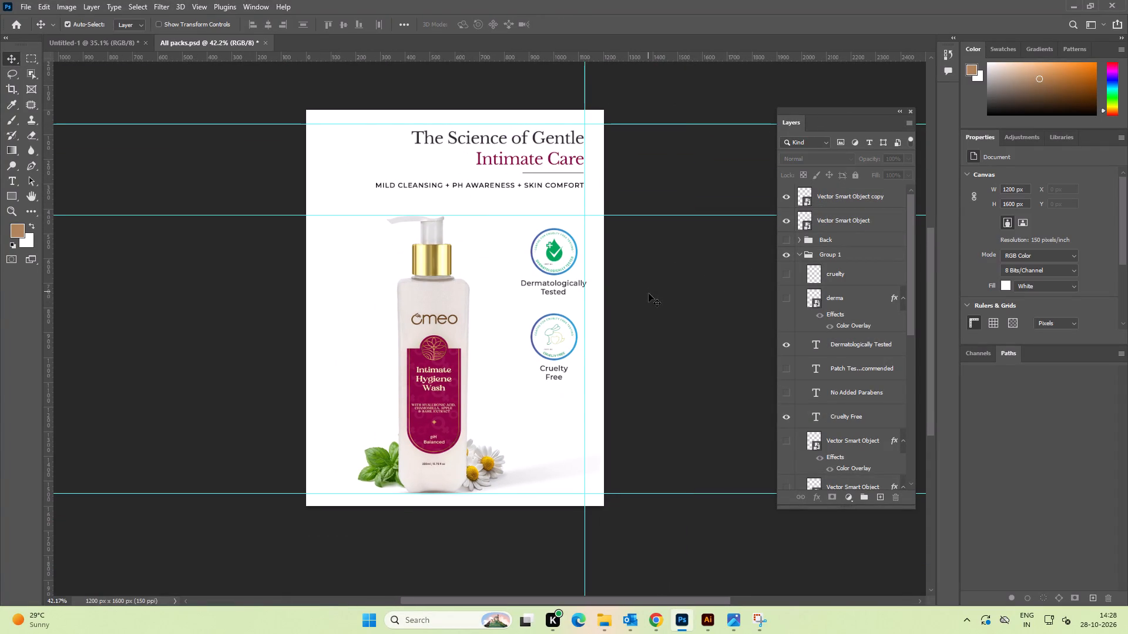
{"action": "key", "text": "space"}
{"action": "left_click_drag", "start_coordinate": [667, 293], "coordinate": [618, 295]}
{"action": "scroll", "coordinate": [516, 289], "scroll_direction": "up", "scroll_amount": 8, "text": "alt"}
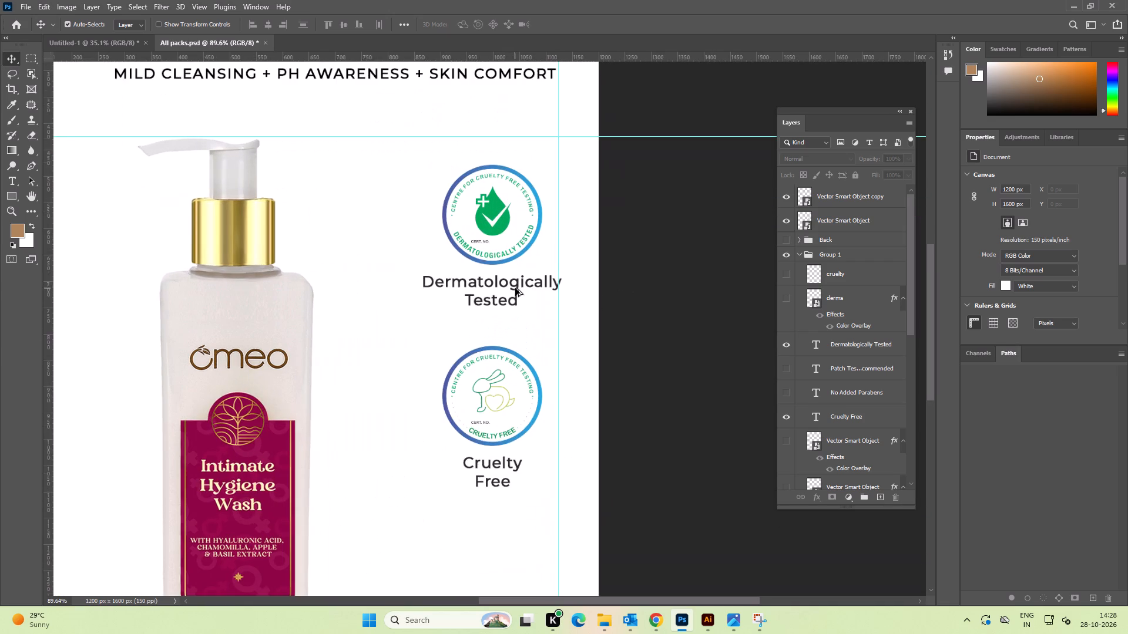
{"action": "key", "text": "space"}
{"action": "left_click_drag", "start_coordinate": [541, 321], "coordinate": [519, 281]}
{"action": "scroll", "coordinate": [519, 281], "scroll_direction": "down", "scroll_amount": 4, "text": "alt"}
Align both seals and their two labels on a common horizontal centre.
{"action": "left_click", "coordinate": [602, 347]}
{"action": "left_click_drag", "start_coordinate": [583, 409], "coordinate": [497, 194]}
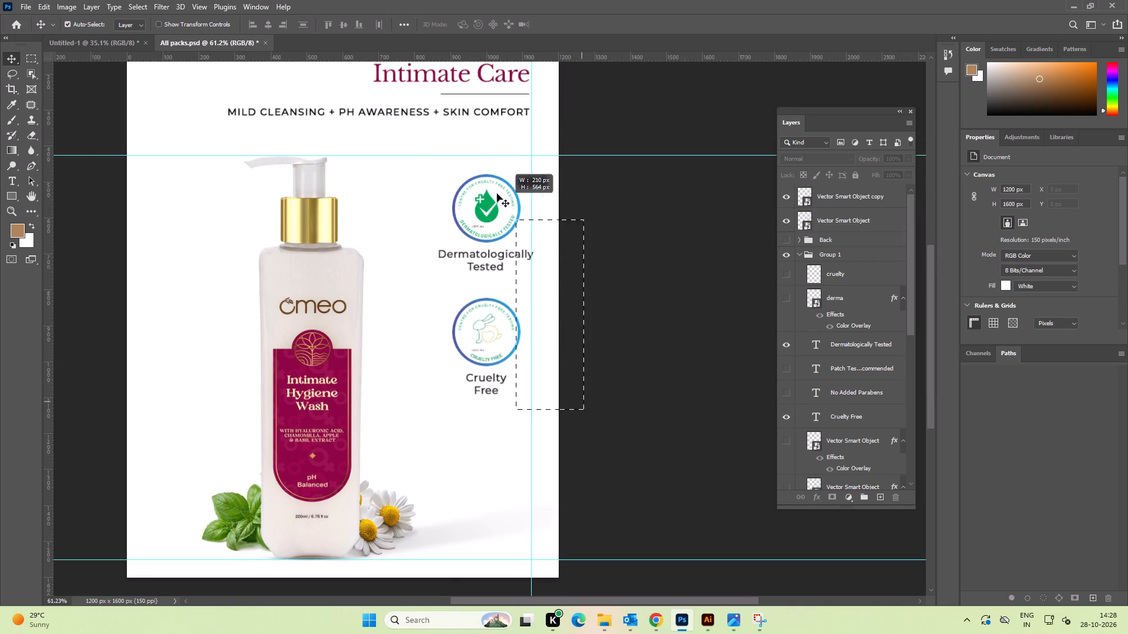
{"action": "left_click_drag", "start_coordinate": [497, 194], "coordinate": [479, 173]}
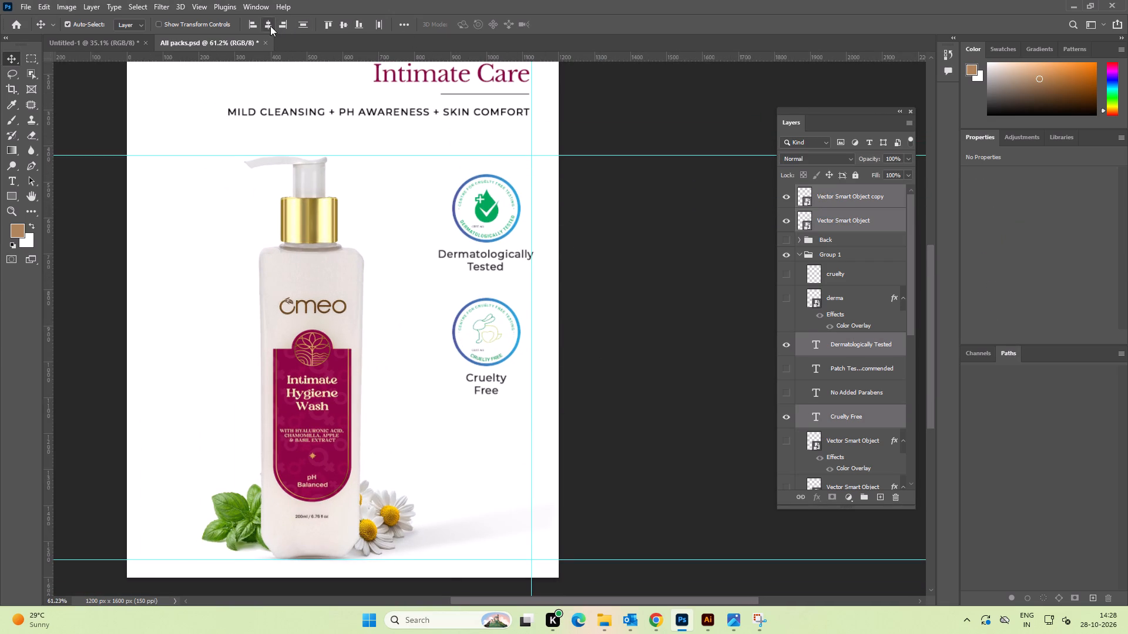
{"action": "left_click", "coordinate": [270, 26]}
{"action": "double_click", "coordinate": [617, 286]}
Collapse the Group 1 and 1 copy layer groups.
{"action": "scroll", "coordinate": [613, 285], "scroll_direction": "down", "scroll_amount": 4, "text": "alt"}
{"action": "key", "text": "space"}
{"action": "left_click_drag", "start_coordinate": [621, 331], "coordinate": [623, 325]}
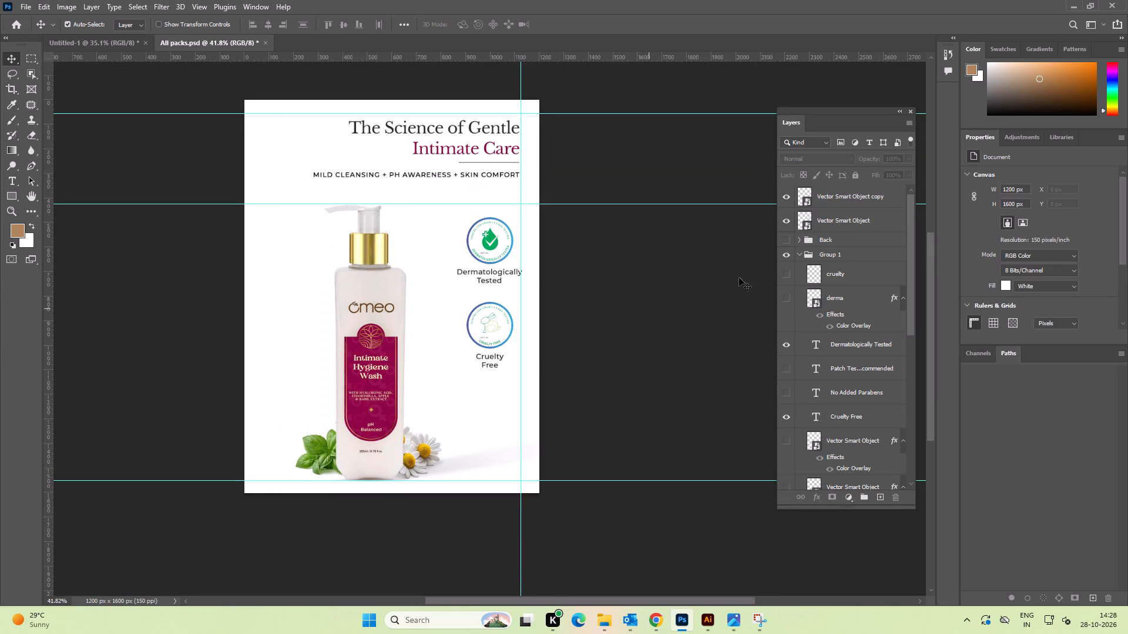
{"action": "left_click", "coordinate": [798, 254]}
{"action": "left_click", "coordinate": [730, 257]}
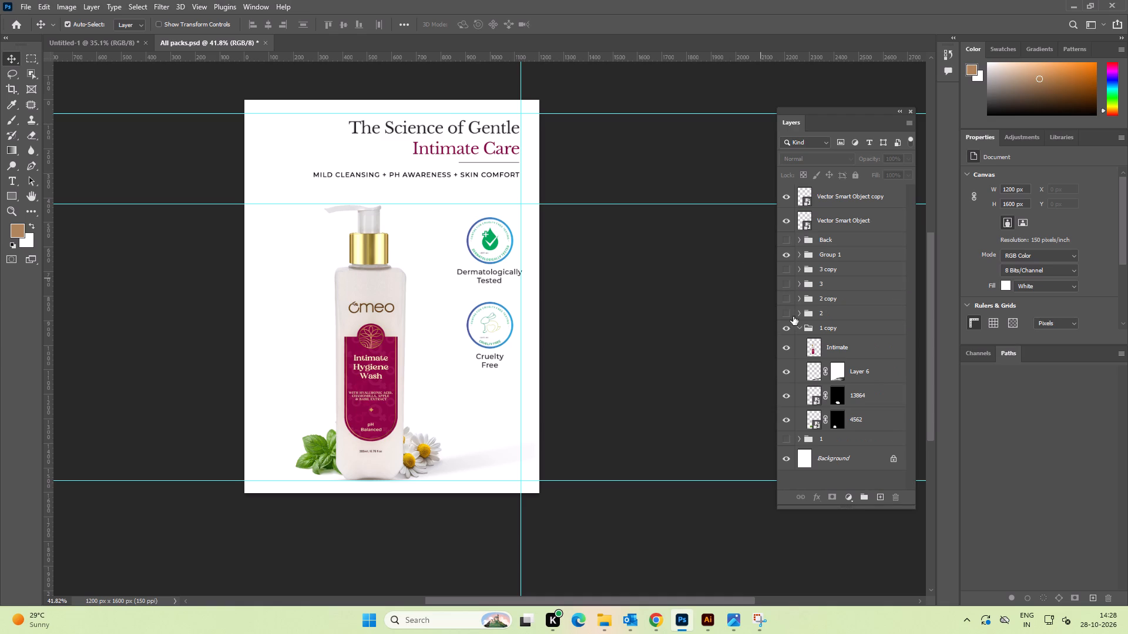
{"action": "left_click", "coordinate": [799, 328]}
{"action": "left_click", "coordinate": [739, 327]}
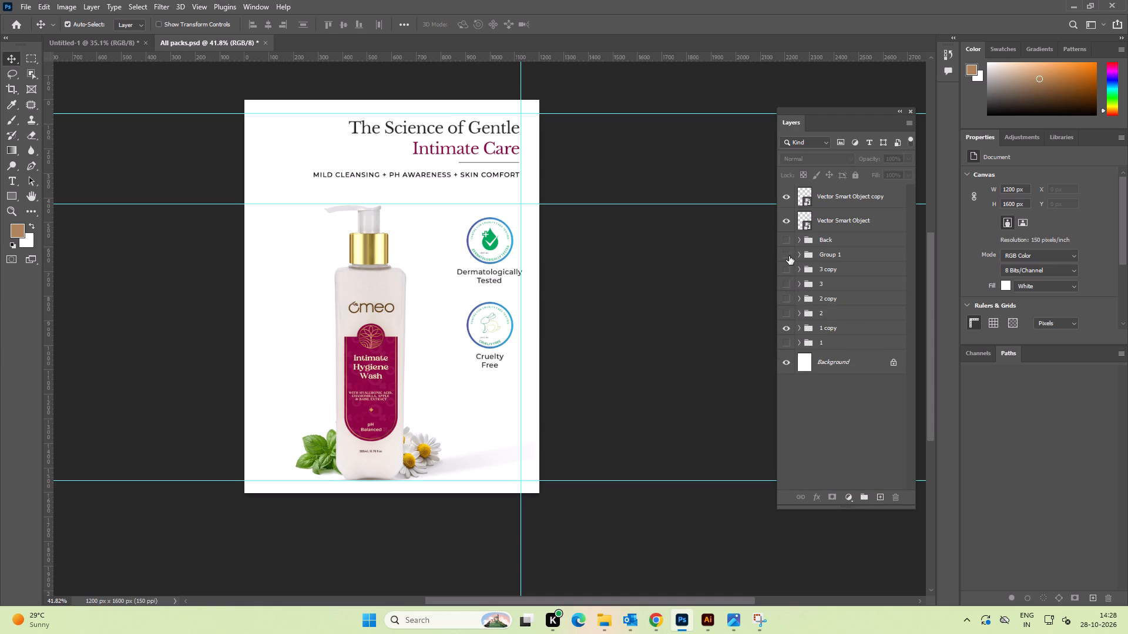
Check the contents of the 2 copy and Back groups with Group 1 temporarily hidden, restoring the single-bottle view.
{"action": "left_click", "coordinate": [789, 256]}
{"action": "left_click", "coordinate": [787, 299]}
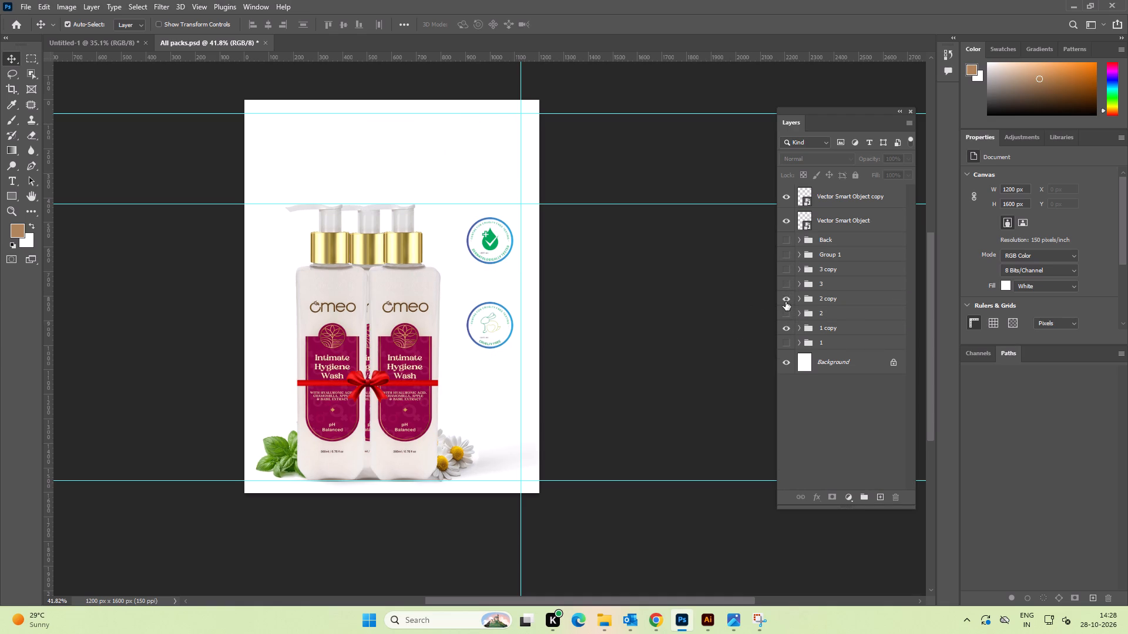
{"action": "left_click", "coordinate": [785, 302]}
{"action": "left_click", "coordinate": [790, 240]}
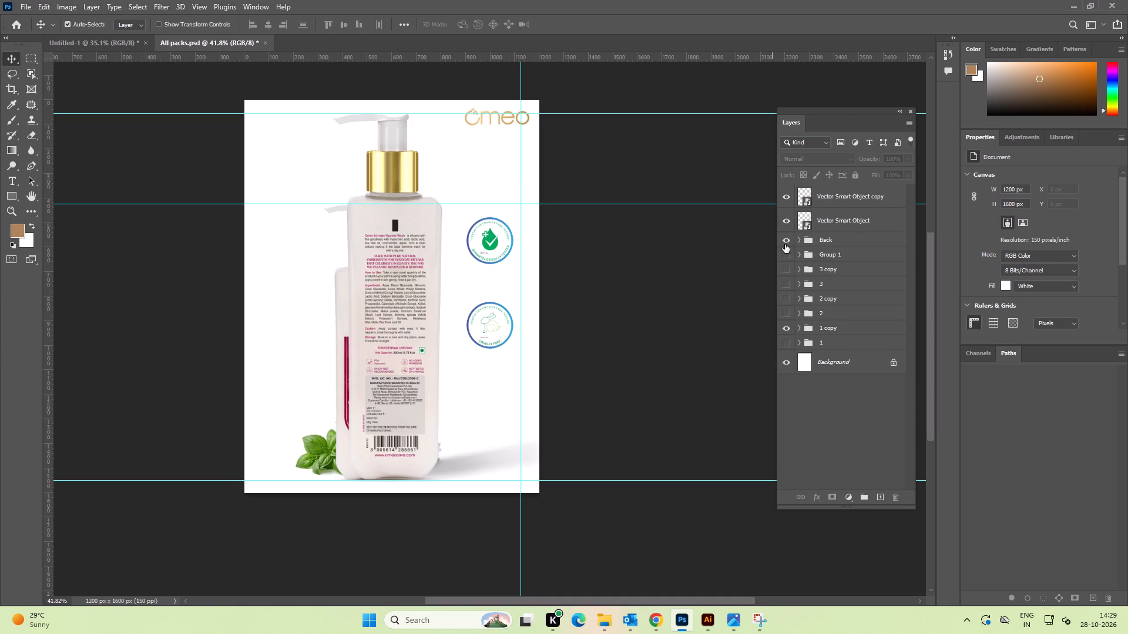
{"action": "left_click", "coordinate": [787, 242]}
{"action": "left_click", "coordinate": [786, 253]}
{"action": "left_click", "coordinate": [711, 267]}
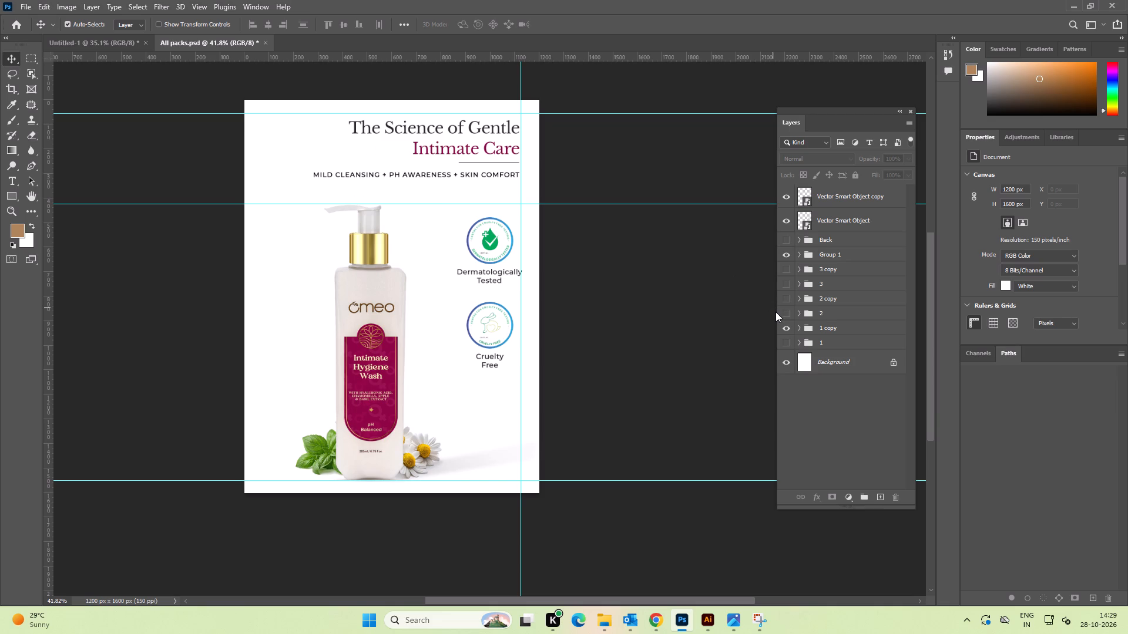
Compare the seal layout against the 2 copy and 3 copy bottle groups, and return to showing 1 copy.
{"action": "left_click", "coordinate": [787, 326]}
{"action": "left_click", "coordinate": [787, 298]}
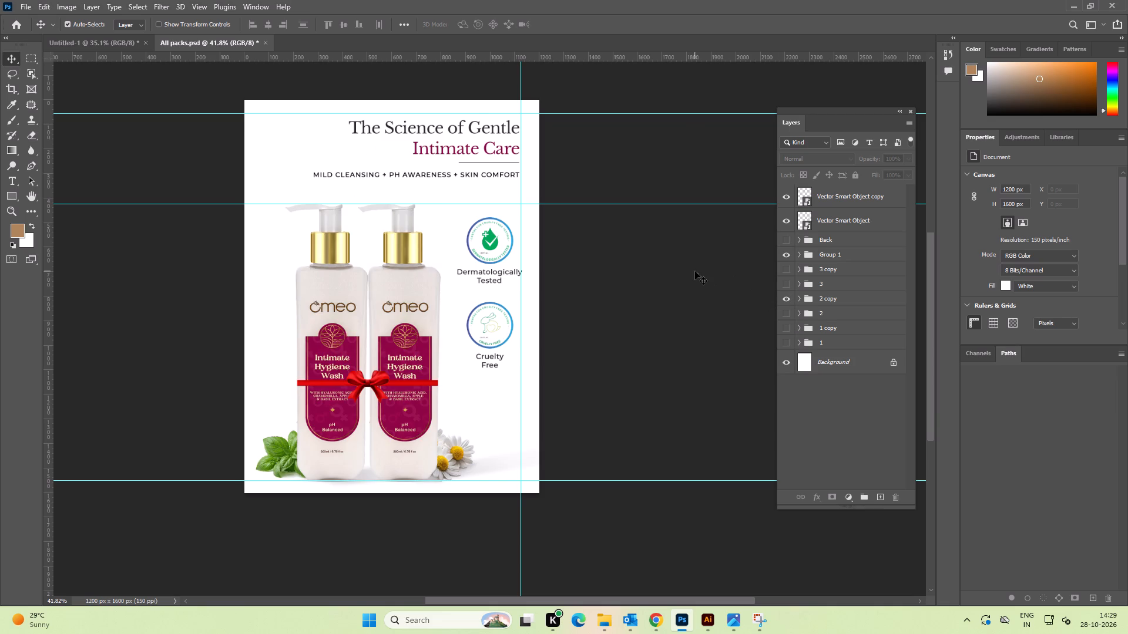
{"action": "left_click", "coordinate": [784, 297]}
{"action": "left_click", "coordinate": [785, 270]}
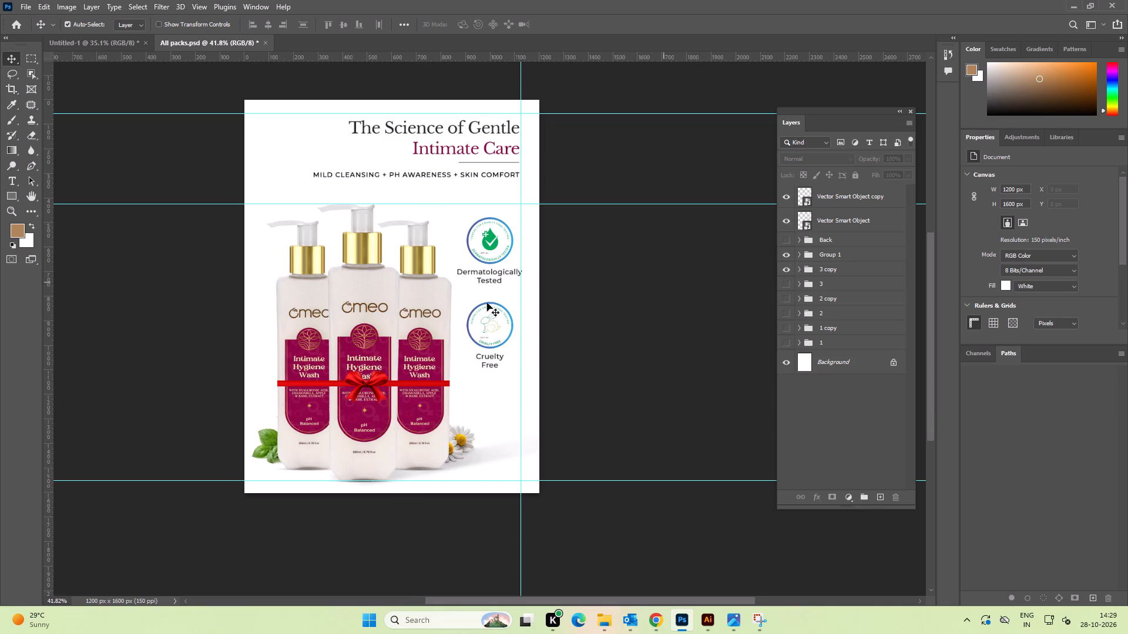
{"action": "scroll", "coordinate": [464, 306], "scroll_direction": "up", "scroll_amount": 3, "text": "alt"}
{"action": "scroll", "coordinate": [464, 306], "scroll_direction": "down", "scroll_amount": 2, "text": "alt"}
{"action": "key", "text": "space"}
{"action": "left_click", "coordinate": [609, 303]}
{"action": "left_click", "coordinate": [611, 307]}
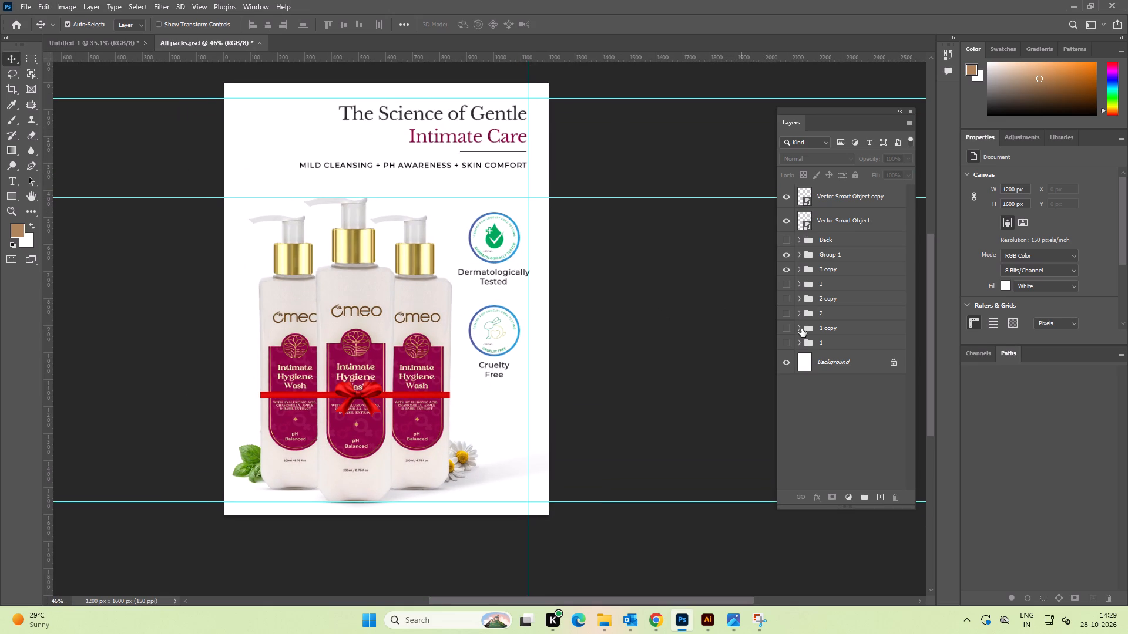
{"action": "left_click", "coordinate": [783, 266]}
{"action": "left_click", "coordinate": [785, 329]}
{"action": "left_click", "coordinate": [652, 285]}
Export the single-bottle image as JPG over file 7 in the Intimate Hygiene Wash folder, and save All packs.psd.
{"action": "key", "text": "space"}
{"action": "left_click_drag", "start_coordinate": [669, 286], "coordinate": [653, 294]}
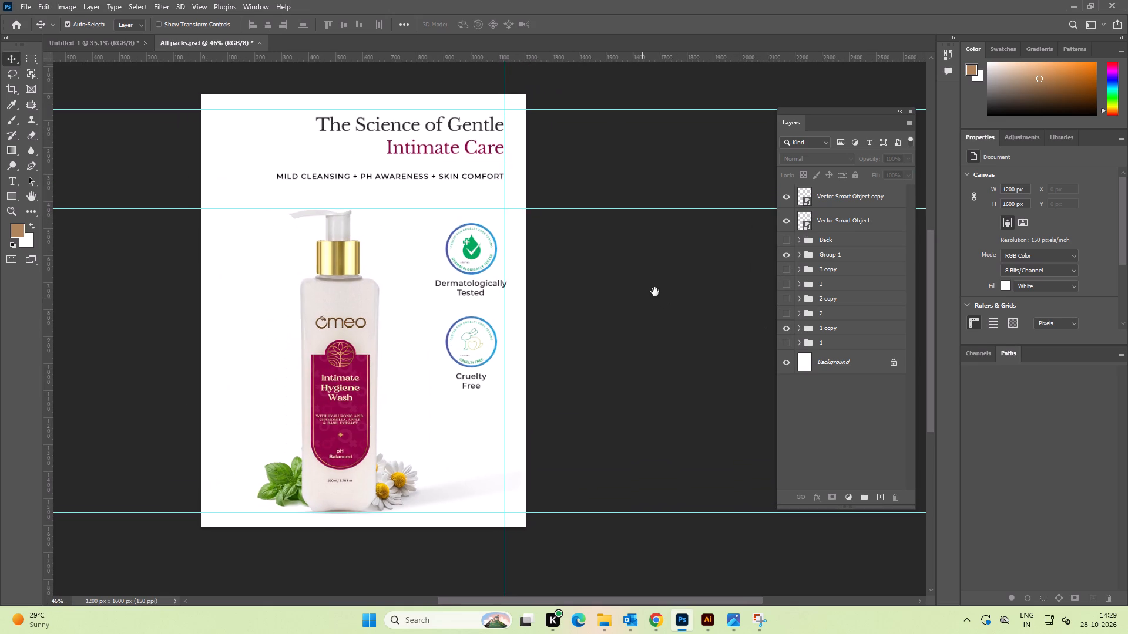
{"action": "left_click", "coordinate": [655, 292]}
{"action": "key", "text": "ctrl+alt+shift+w"}
{"action": "left_click", "coordinate": [737, 505]}
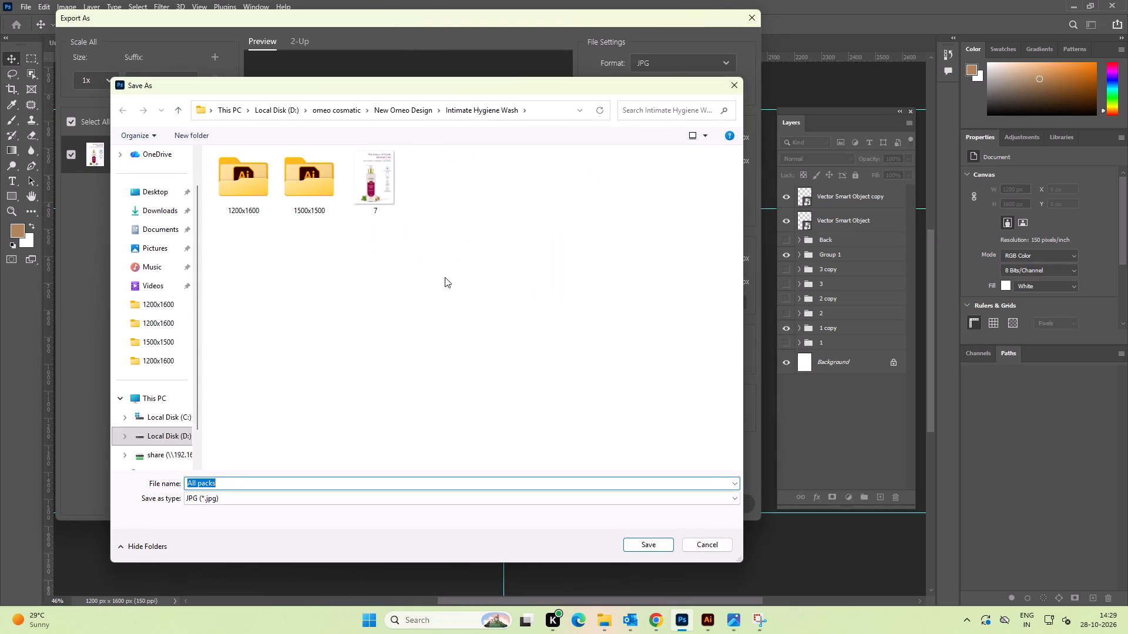
{"action": "double_click", "coordinate": [381, 200]}
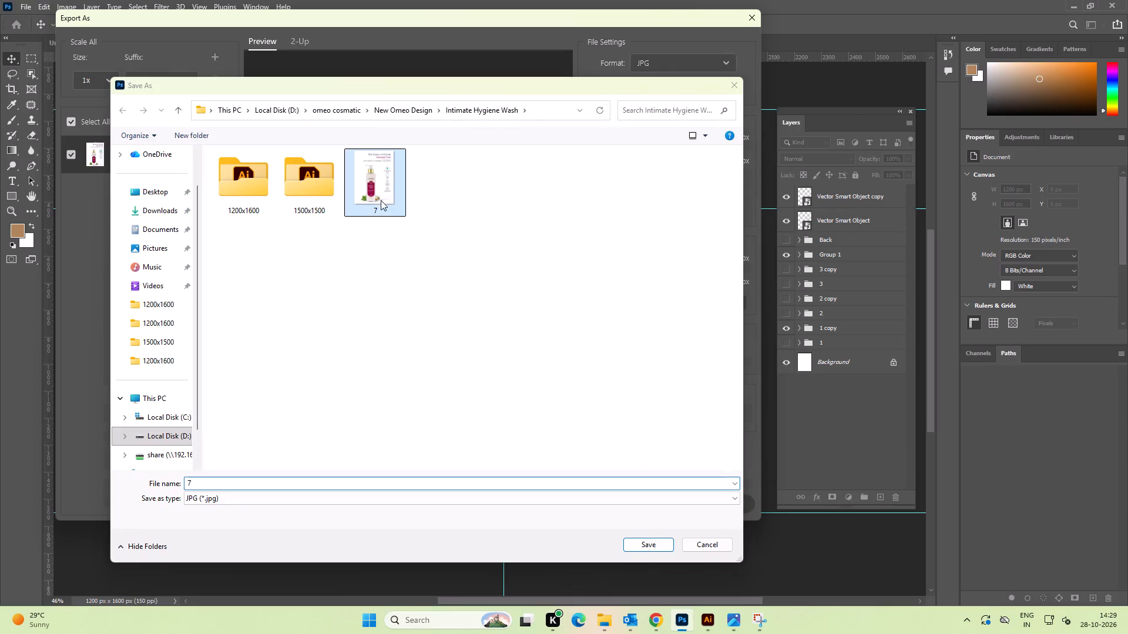
{"action": "left_click", "coordinate": [589, 303]}
{"action": "left_click", "coordinate": [582, 315]}
{"action": "key", "text": "ctrl+s"}
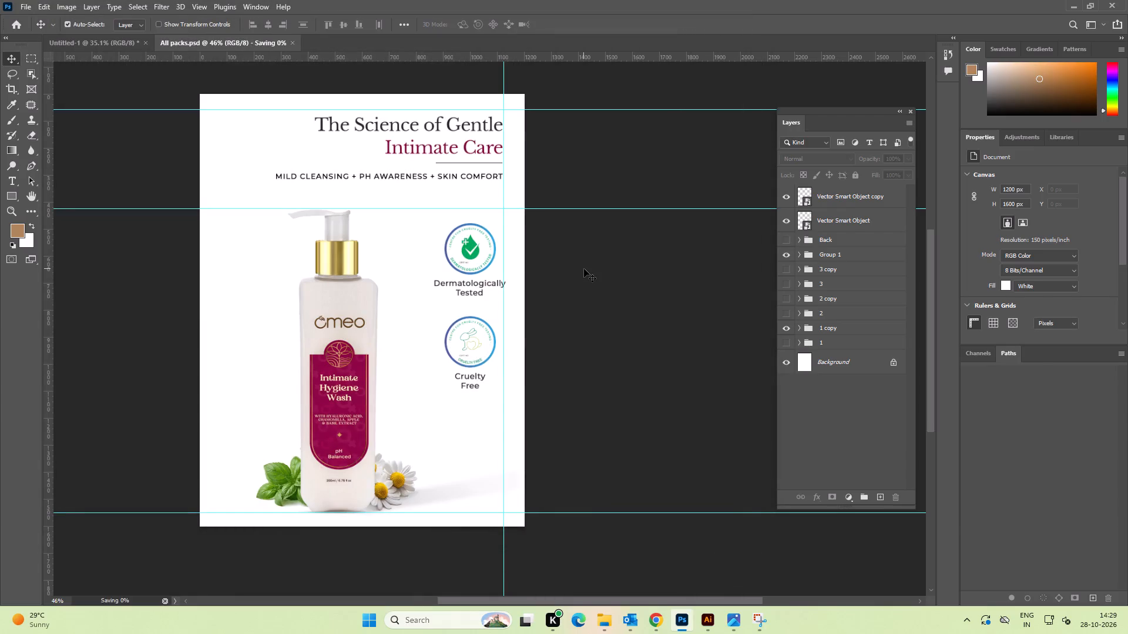
Close the old preview of 7.jpg, open the newly exported 7.jpg from File Explorer and inspect its seals and labels.
{"action": "key", "text": "alt+Tab"}
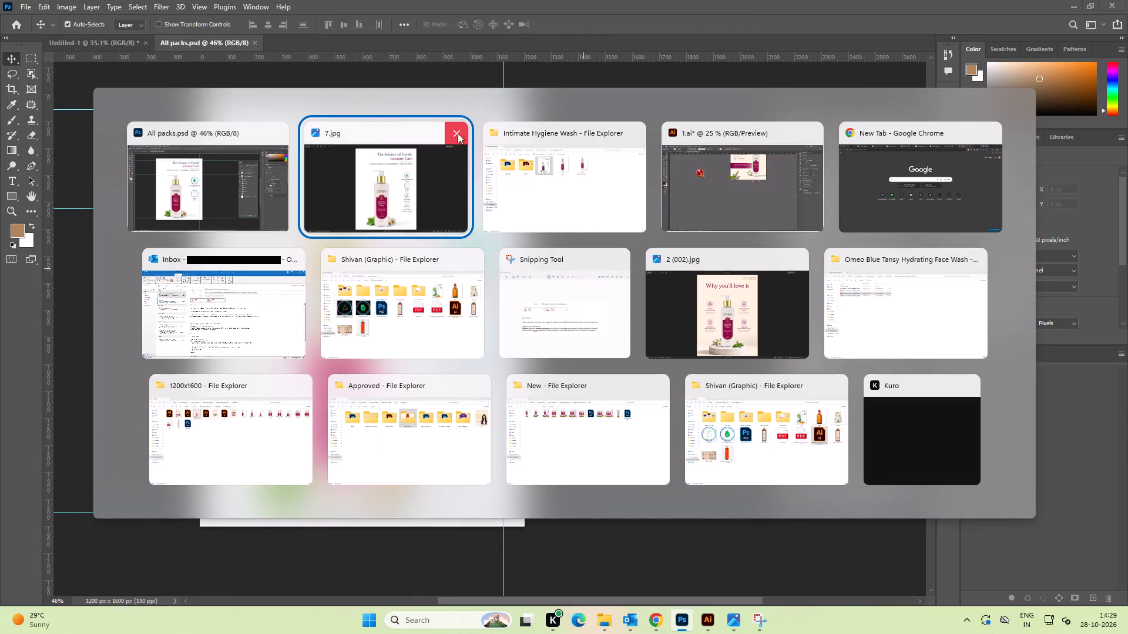
{"action": "left_click", "coordinate": [456, 133], "text": "alt"}
{"action": "left_click", "coordinate": [517, 214], "text": "alt"}
{"action": "double_click", "coordinate": [443, 150]}
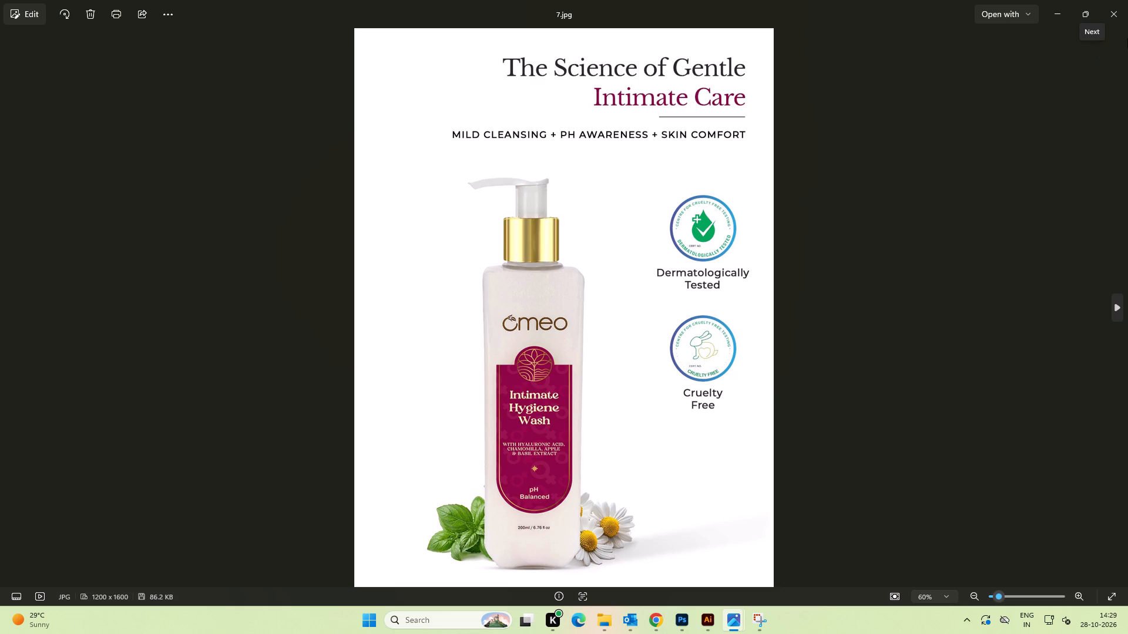
{"action": "scroll", "coordinate": [704, 237], "scroll_direction": "up", "scroll_amount": 8, "text": "alt"}
{"action": "left_click_drag", "start_coordinate": [909, 284], "coordinate": [629, 225]}
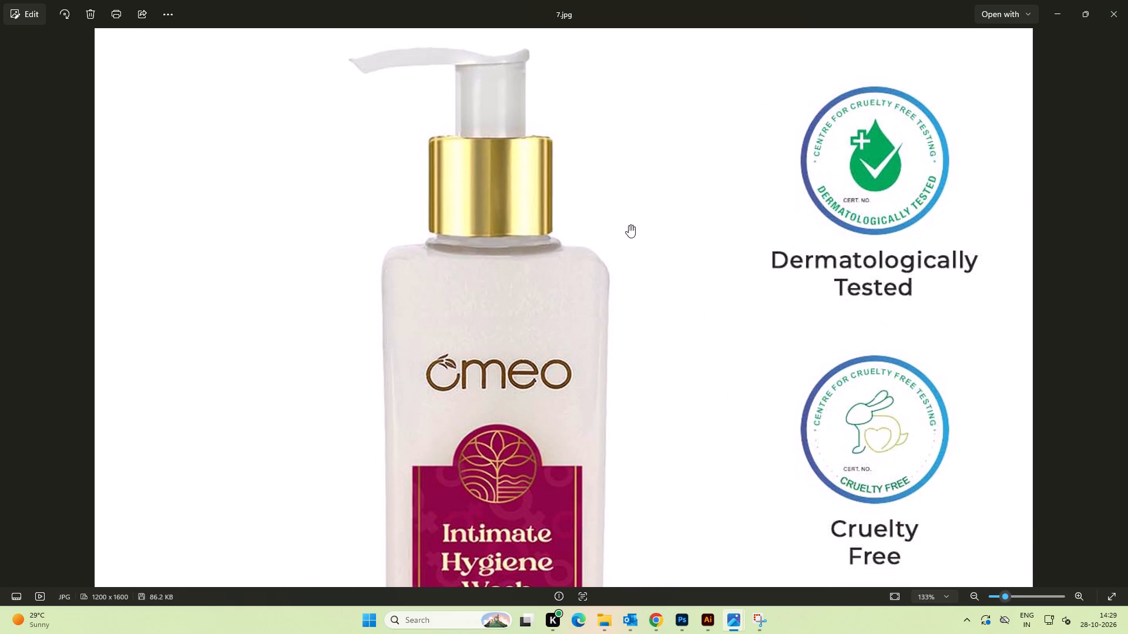
{"action": "scroll", "coordinate": [938, 260], "scroll_direction": "down", "scroll_amount": 4}
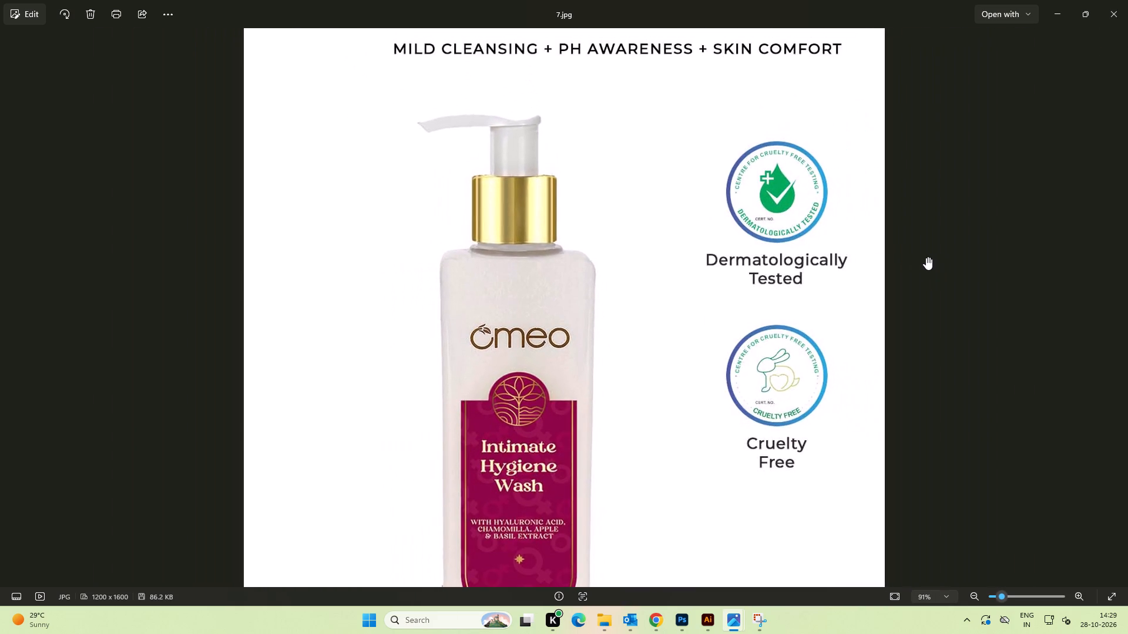
{"action": "scroll", "coordinate": [900, 247], "scroll_direction": "down", "scroll_amount": 5, "text": "ctrl"}
{"action": "left_click", "coordinate": [1126, 2]}
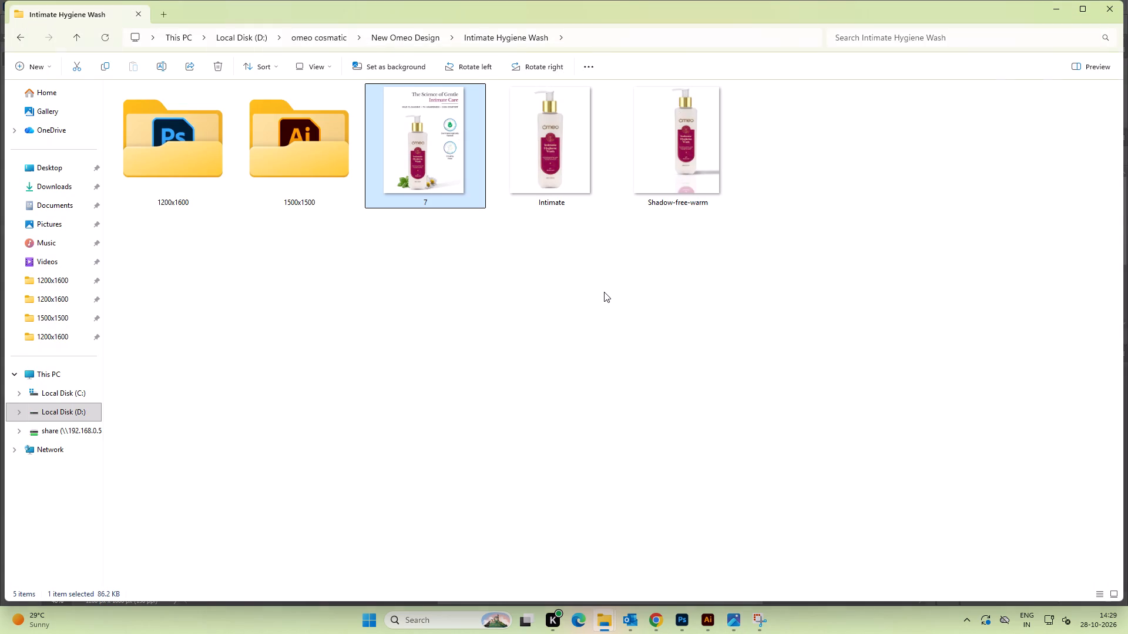
Move the exported 7.jpg into the 1200x1600 folder, replacing the existing file there.
{"action": "left_click_drag", "start_coordinate": [604, 292], "coordinate": [589, 284]}
{"action": "left_click", "coordinate": [431, 156]}
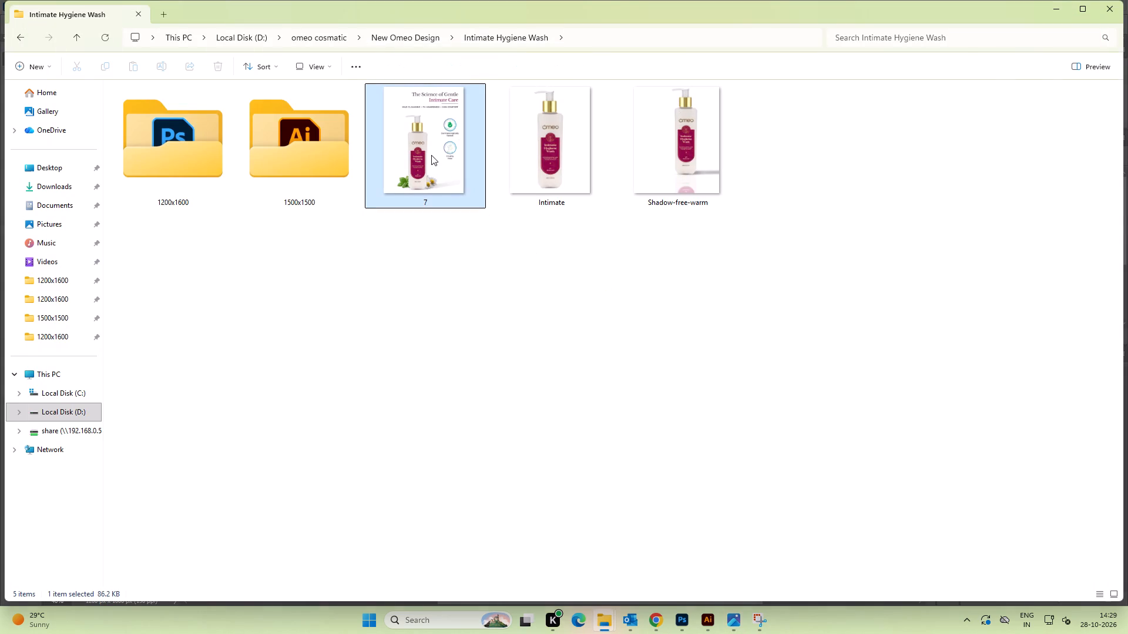
{"action": "key", "text": "ctrl+x"}
{"action": "double_click", "coordinate": [146, 158]}
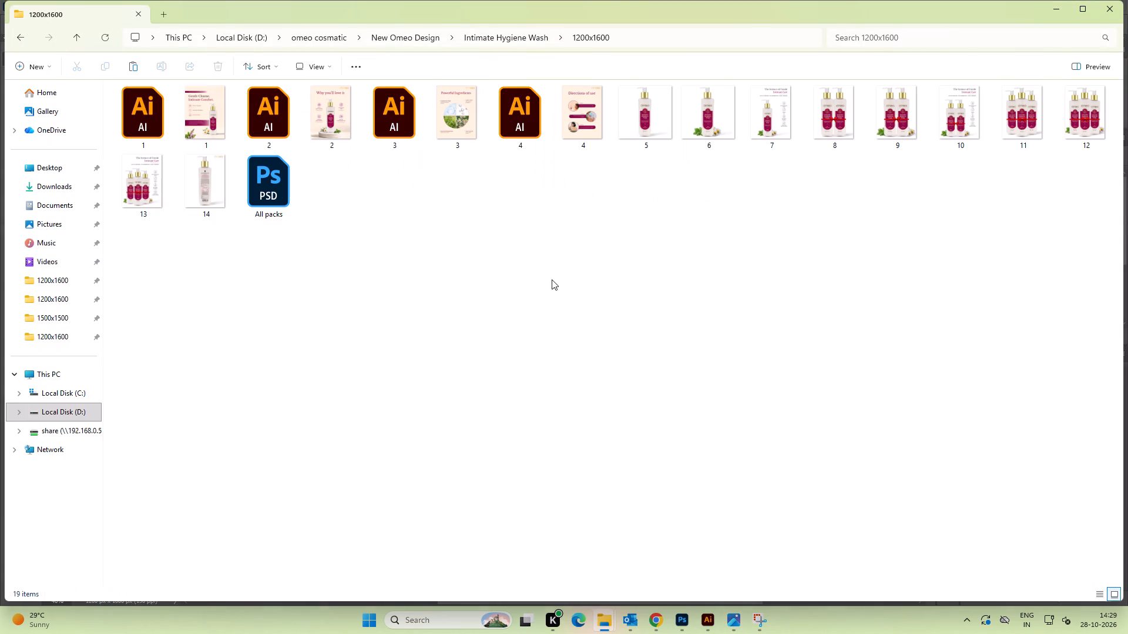
{"action": "key", "text": "ctrl+v"}
{"action": "left_click", "coordinate": [593, 218]}
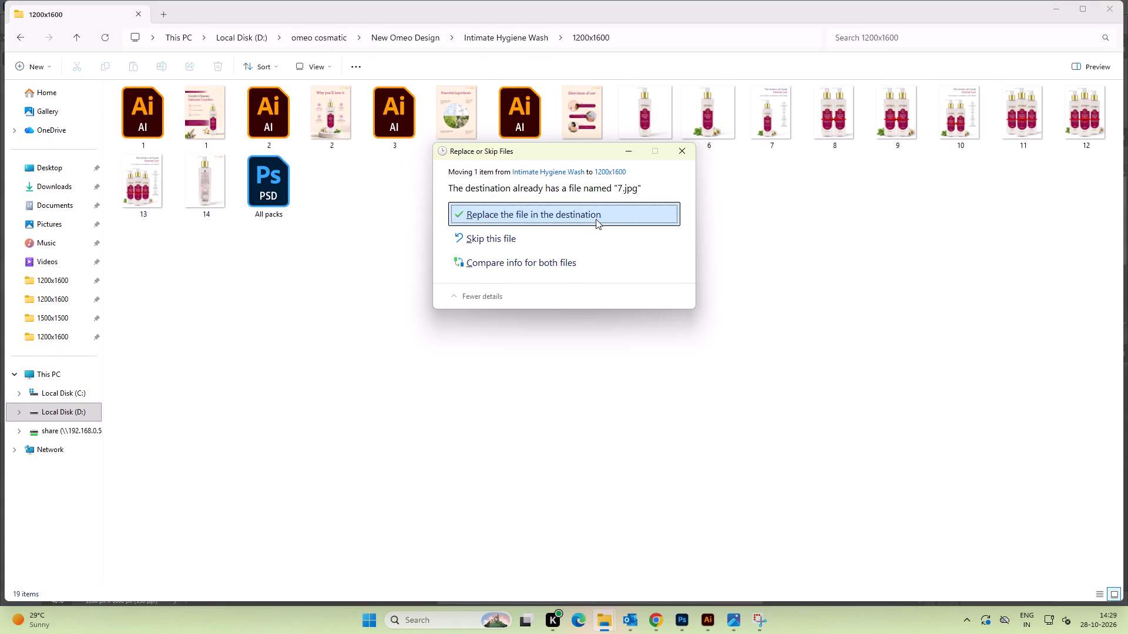
{"action": "left_click", "coordinate": [742, 240]}
{"action": "left_click", "coordinate": [759, 227]}
{"action": "key", "text": "space"}
{"action": "key", "text": "space"}
{"action": "key", "text": "space"}
{"action": "key", "text": "space"}
{"action": "key", "text": "space"}
{"action": "key", "text": "space"}
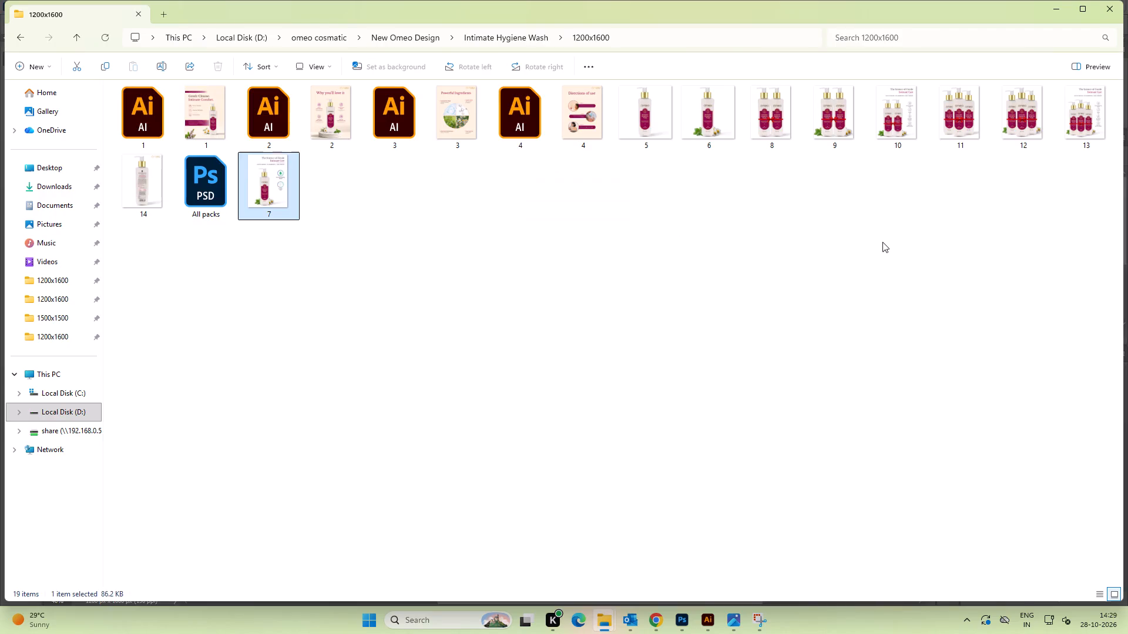
Refresh the 1200x1600 folder's file listing.
{"action": "left_click", "coordinate": [893, 244]}
{"action": "left_click", "coordinate": [720, 63]}
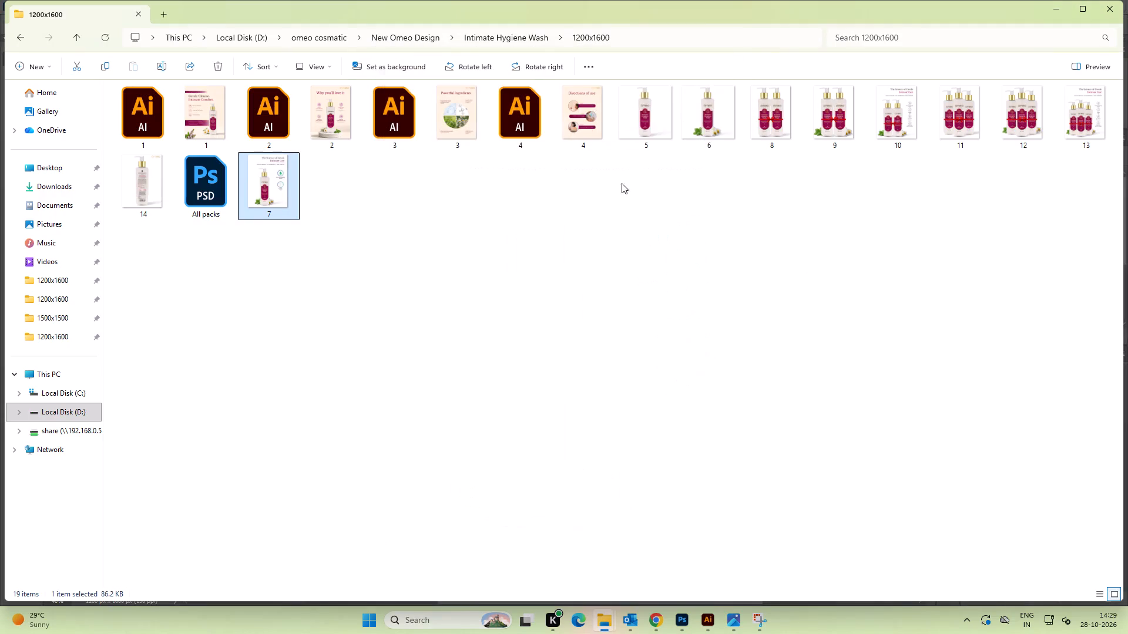
{"action": "left_click", "coordinate": [468, 258]}
{"action": "right_click", "coordinate": [468, 258]}
{"action": "left_click", "coordinate": [519, 416]}
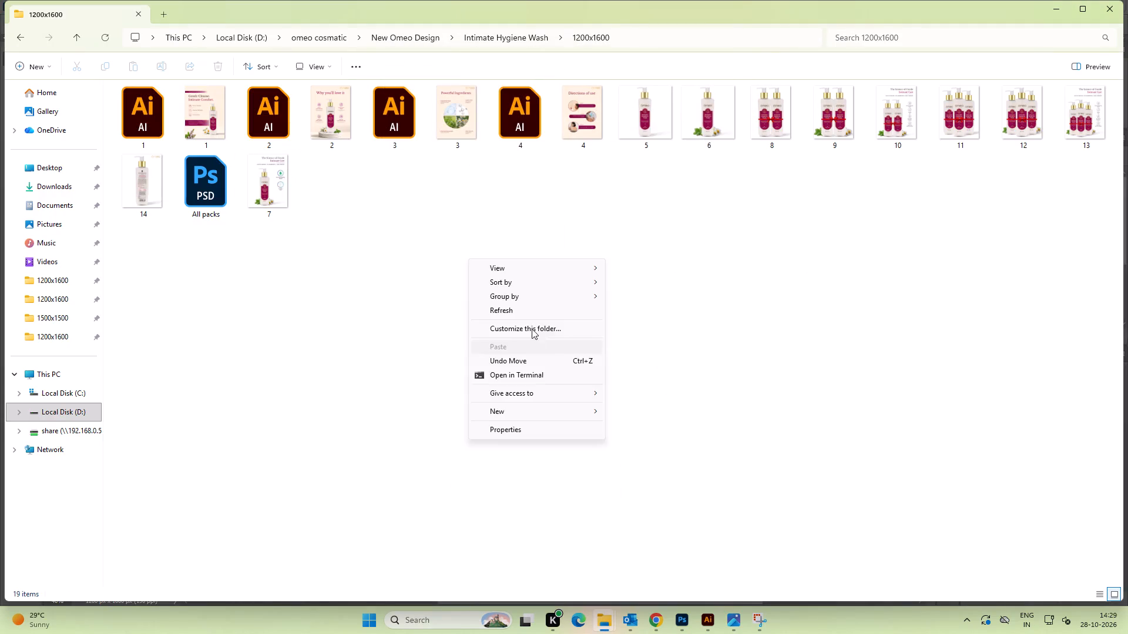
{"action": "left_click", "coordinate": [531, 306]}
{"action": "double_click", "coordinate": [666, 306]}
In All packs.psd in Photoshop, hide the group 1 copy and show the two-bottle group 2 copy.
{"action": "key", "text": "alt+Tab"}
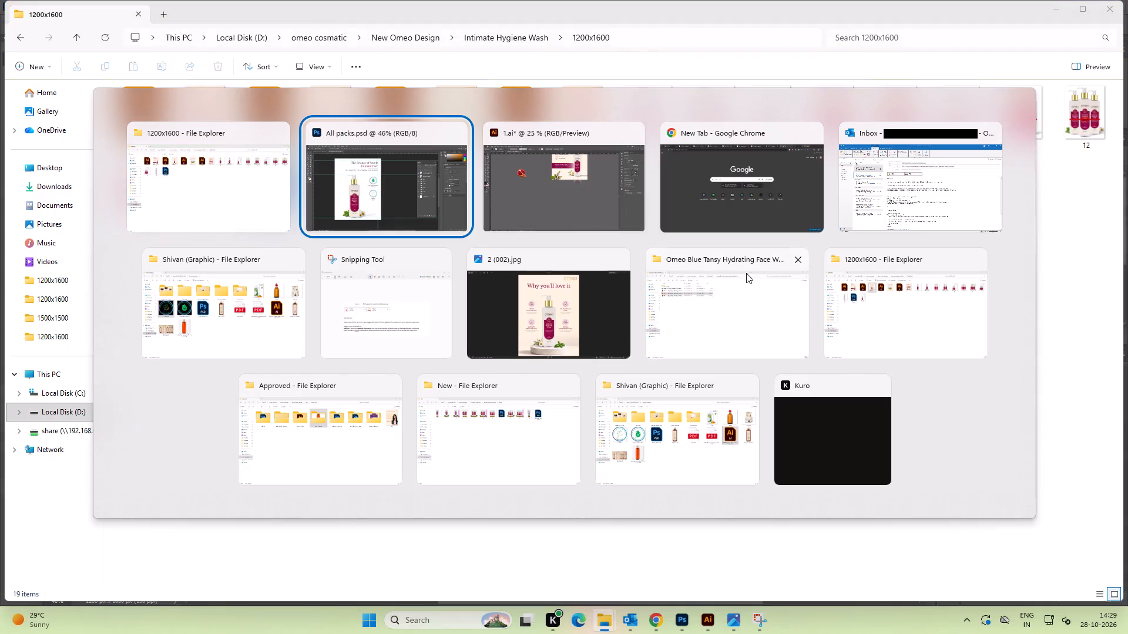
{"action": "scroll", "coordinate": [629, 338], "scroll_direction": "down", "scroll_amount": 4, "text": "alt"}
{"action": "key", "text": "space"}
{"action": "left_click_drag", "start_coordinate": [613, 363], "coordinate": [635, 350]}
{"action": "left_click_drag", "start_coordinate": [635, 350], "coordinate": [641, 349]}
{"action": "left_click", "coordinate": [788, 330]}
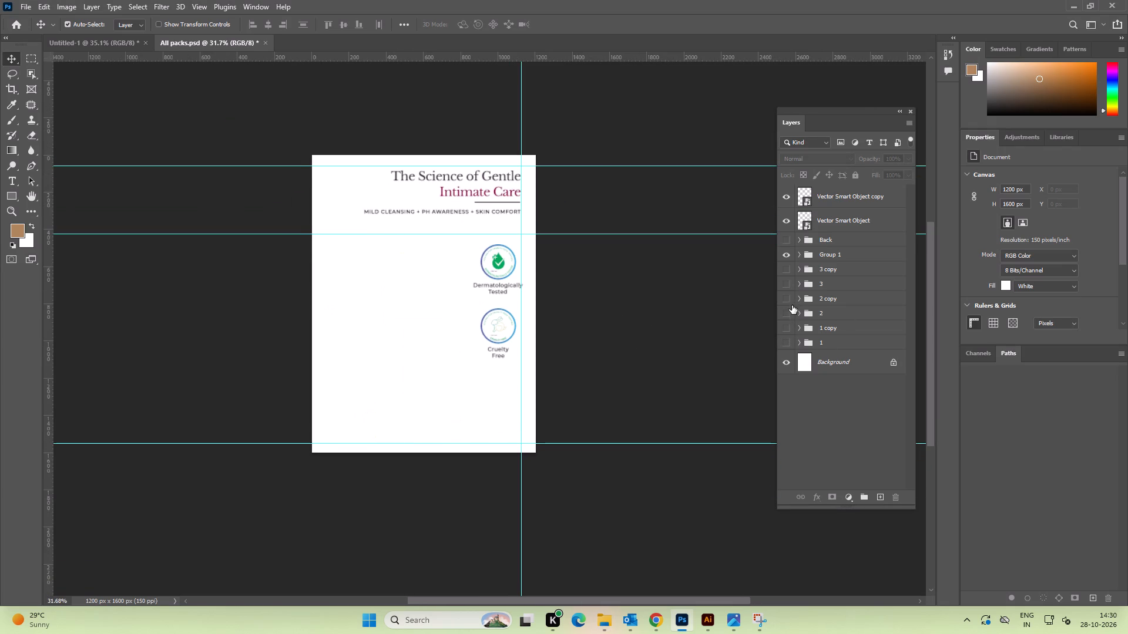
{"action": "left_click", "coordinate": [784, 299]}
{"action": "left_click", "coordinate": [680, 283]}
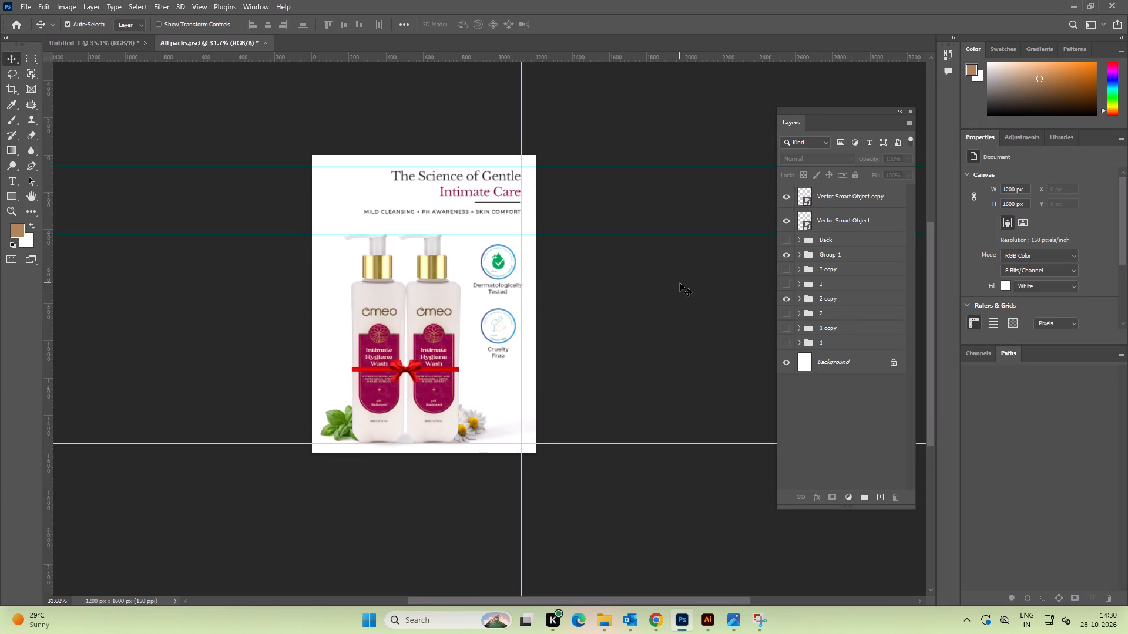
Nudge the two-bottle group 2 copy slightly left, away from the seals.
{"action": "scroll", "coordinate": [369, 353], "scroll_direction": "up", "scroll_amount": 4, "text": "alt"}
{"action": "key", "text": "space"}
{"action": "left_click_drag", "start_coordinate": [368, 363], "coordinate": [371, 355]}
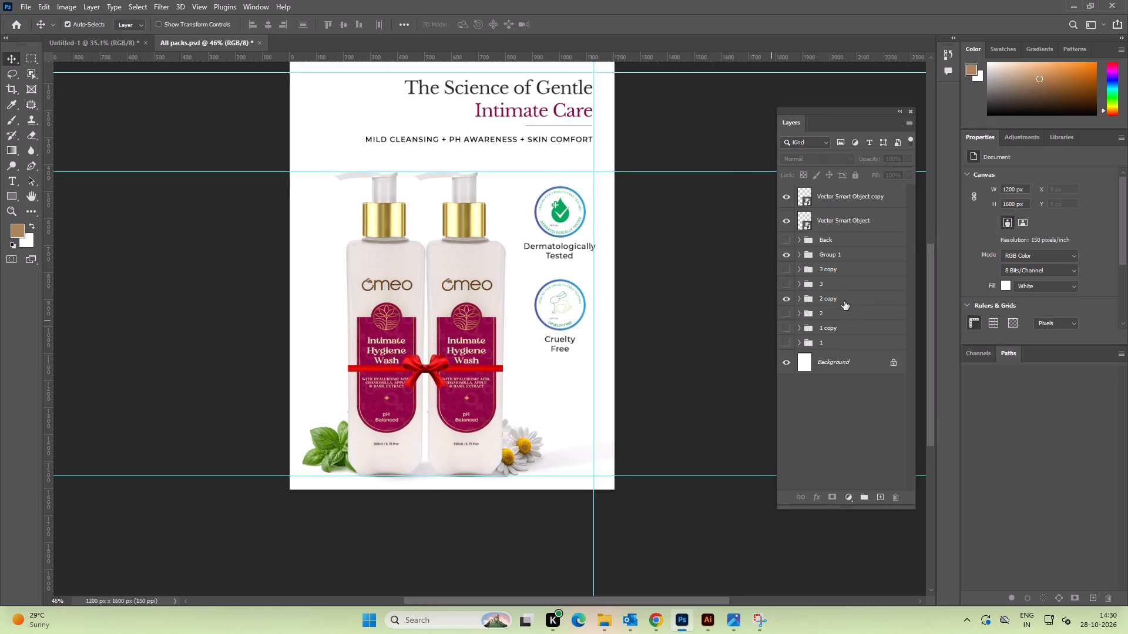
{"action": "left_click", "coordinate": [844, 301]}
{"action": "key", "text": "Left"}
{"action": "key", "text": "Left"}
{"action": "key", "text": "Left"}
{"action": "key", "text": "Left"}
{"action": "key", "text": "Left"}
{"action": "key", "text": "Left"}
{"action": "key", "text": "Left"}
{"action": "key", "text": "Left"}
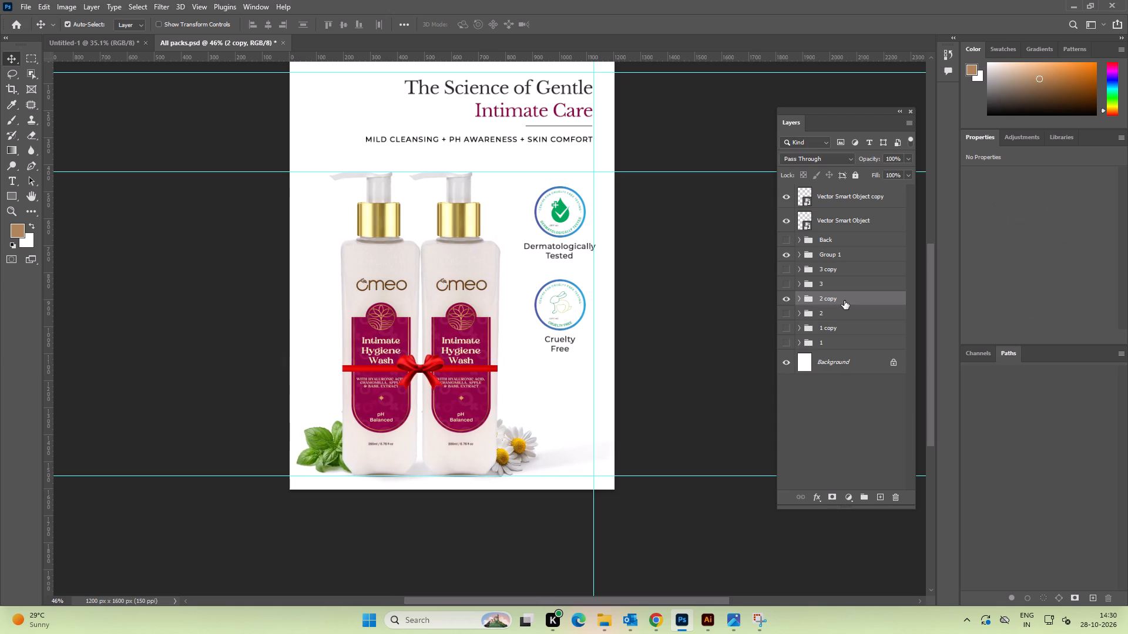
{"action": "key", "text": "Left"}
{"action": "key", "text": "Left"}
{"action": "key", "text": "Right"}
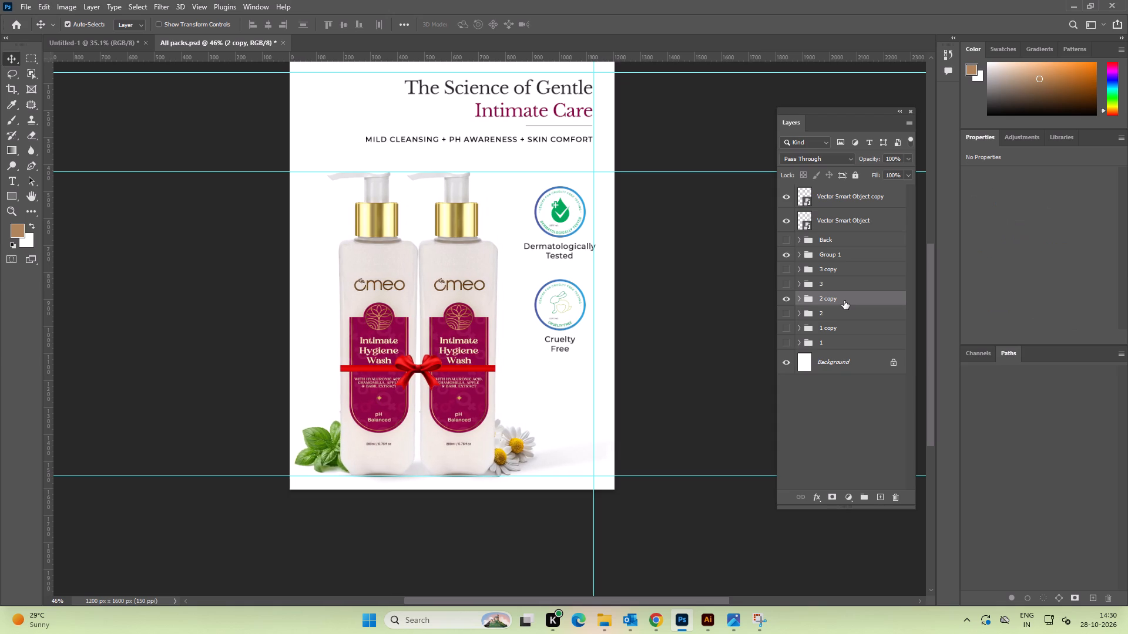
{"action": "left_click", "coordinate": [693, 264]}
{"action": "key", "text": "space"}
{"action": "left_click_drag", "start_coordinate": [702, 252], "coordinate": [685, 272]}
{"action": "left_click", "coordinate": [685, 272]}
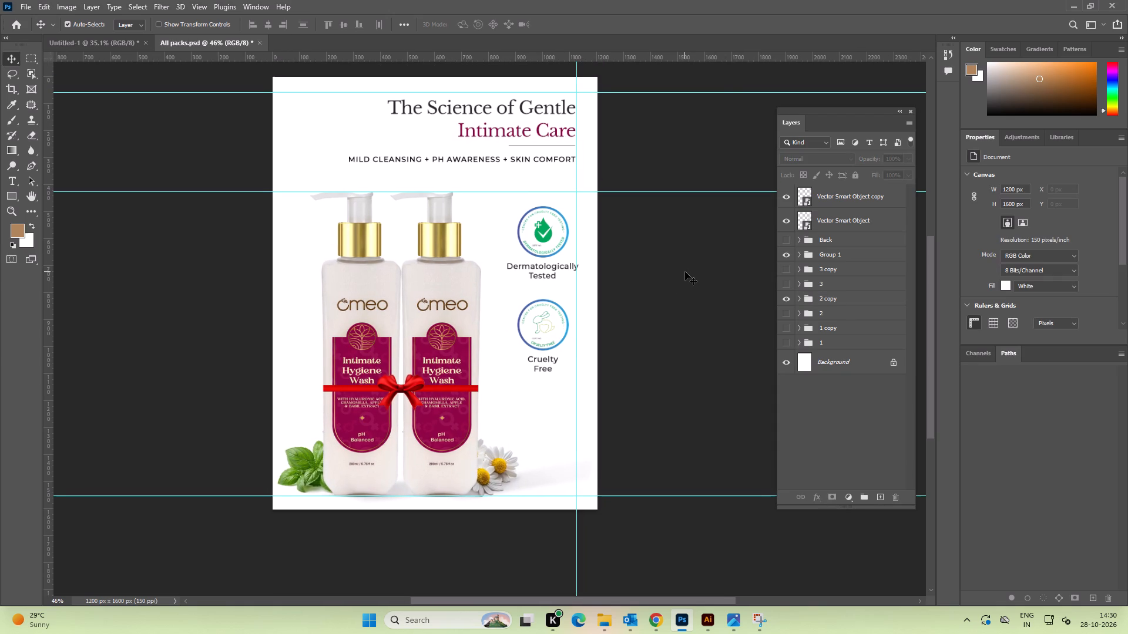
Export the two-bottle image as JPG over file 10 in the 1200x1600 folder, and save All packs.psd.
{"action": "key", "text": "ctrl+alt+shift+w"}
{"action": "left_click", "coordinate": [733, 509]}
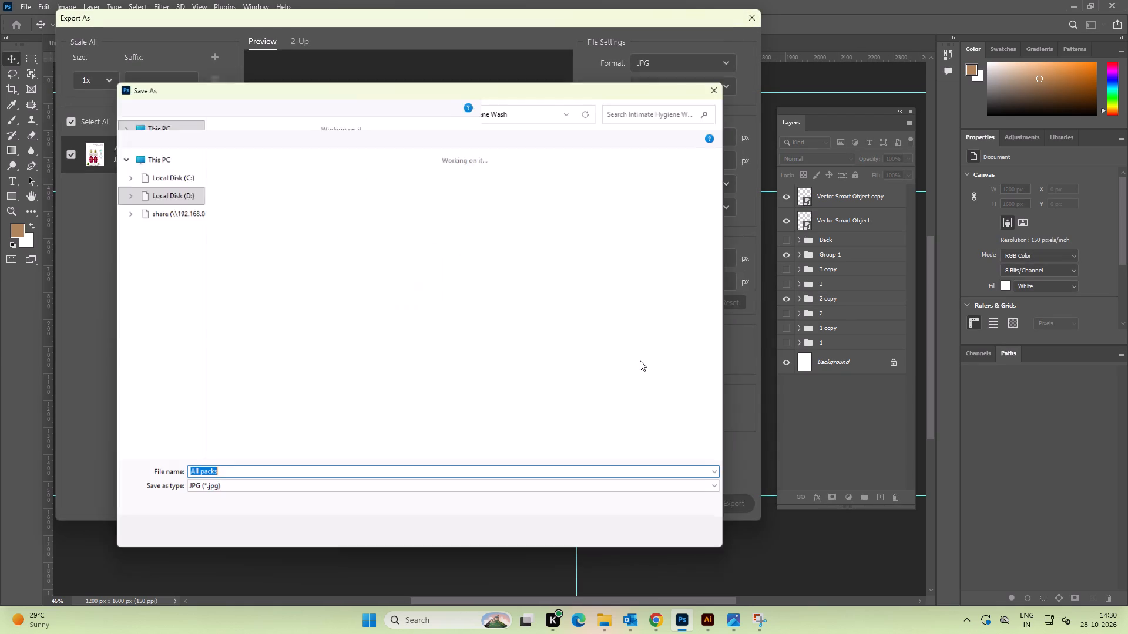
{"action": "left_click_drag", "start_coordinate": [602, 87], "coordinate": [296, 439]}
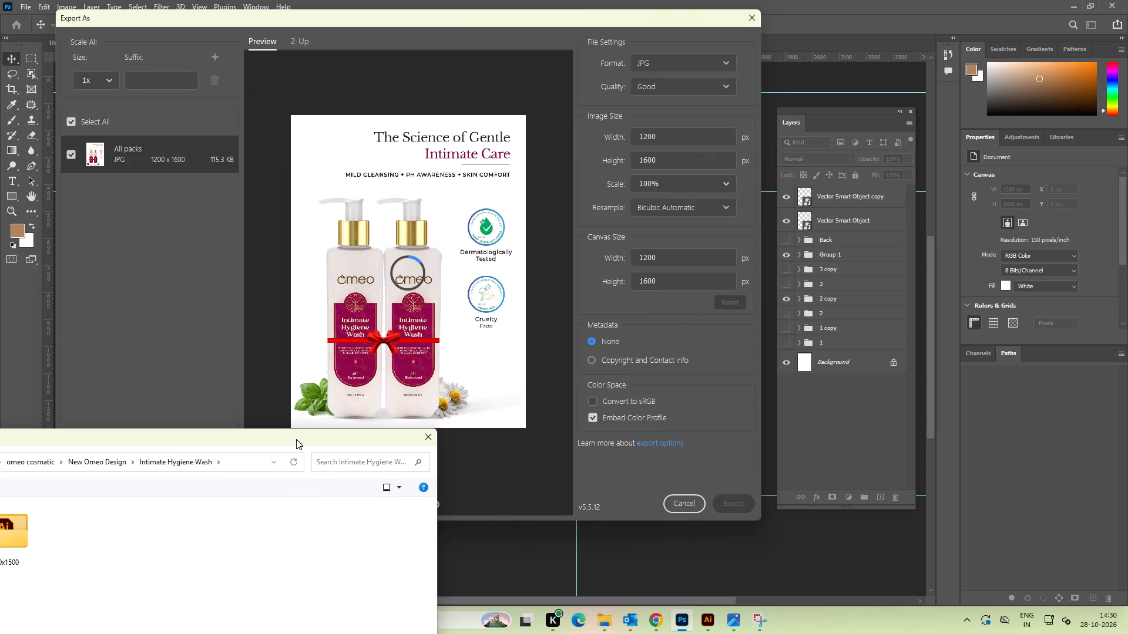
{"action": "left_click_drag", "start_coordinate": [296, 439], "coordinate": [649, 97]}
{"action": "double_click", "coordinate": [287, 191]}
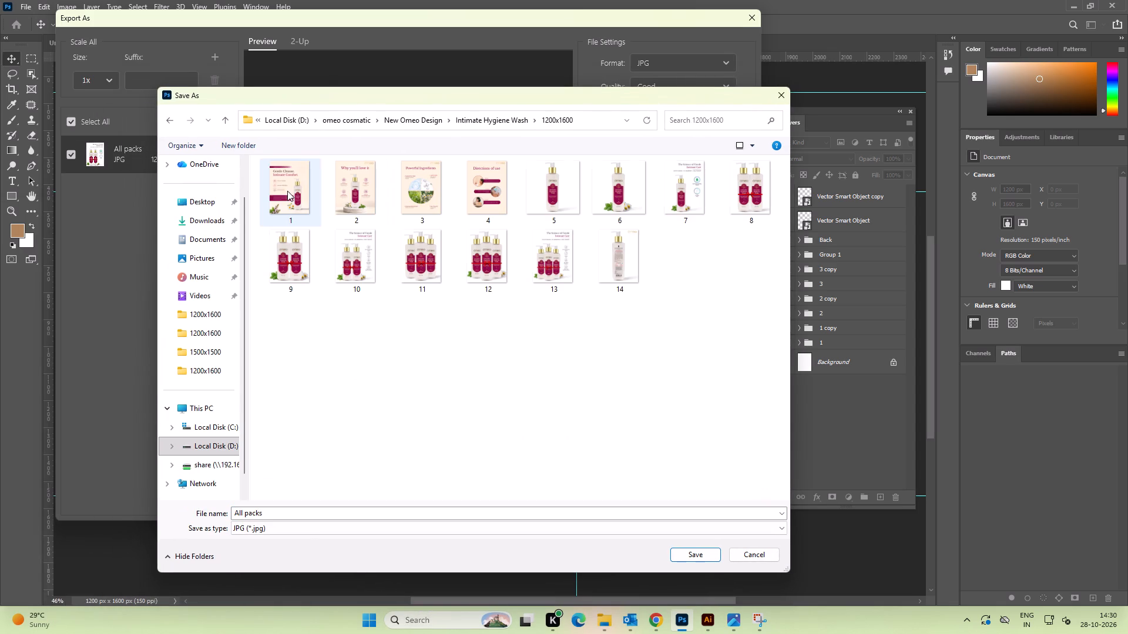
{"action": "double_click", "coordinate": [364, 258]}
{"action": "left_click", "coordinate": [582, 312]}
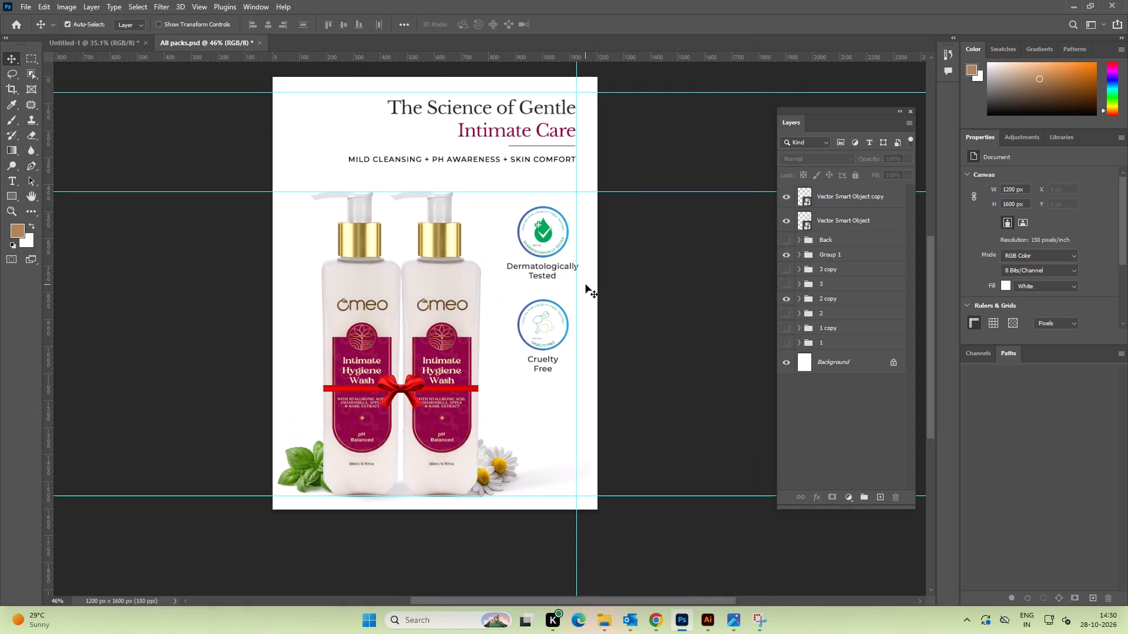
{"action": "key", "text": "ctrl+s"}
{"action": "left_click", "coordinate": [694, 321]}
Show the three-bottle group 3 copy in place of 2 copy and nudge it slightly left, away from the seals.
{"action": "left_click", "coordinate": [784, 299]}
{"action": "left_click", "coordinate": [785, 269]}
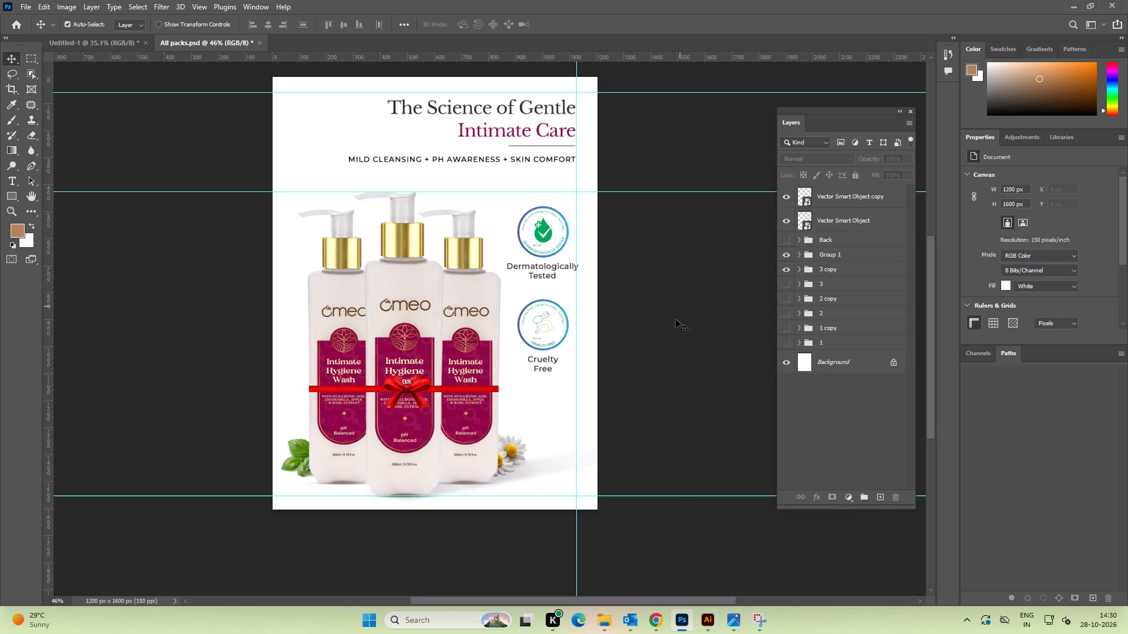
{"action": "key", "text": "space"}
{"action": "left_click_drag", "start_coordinate": [675, 319], "coordinate": [681, 315]}
{"action": "left_click", "coordinate": [841, 273]}
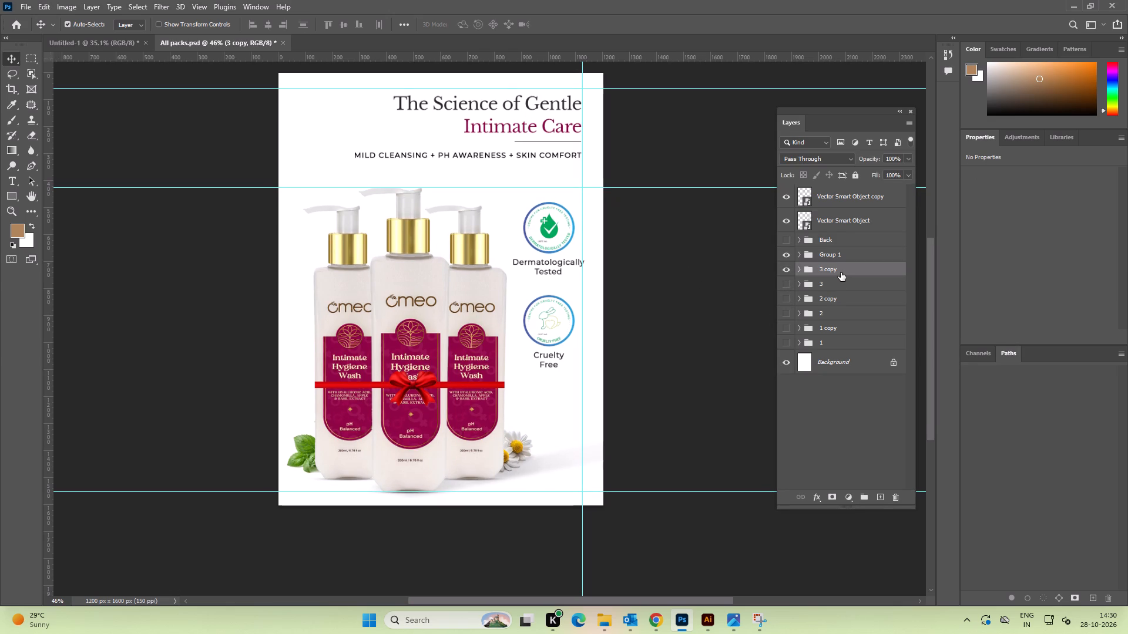
{"action": "key", "text": "Left"}
{"action": "key", "text": "Left"}
{"action": "key", "text": "Left"}
{"action": "key", "text": "Left"}
{"action": "double_click", "coordinate": [657, 275]}
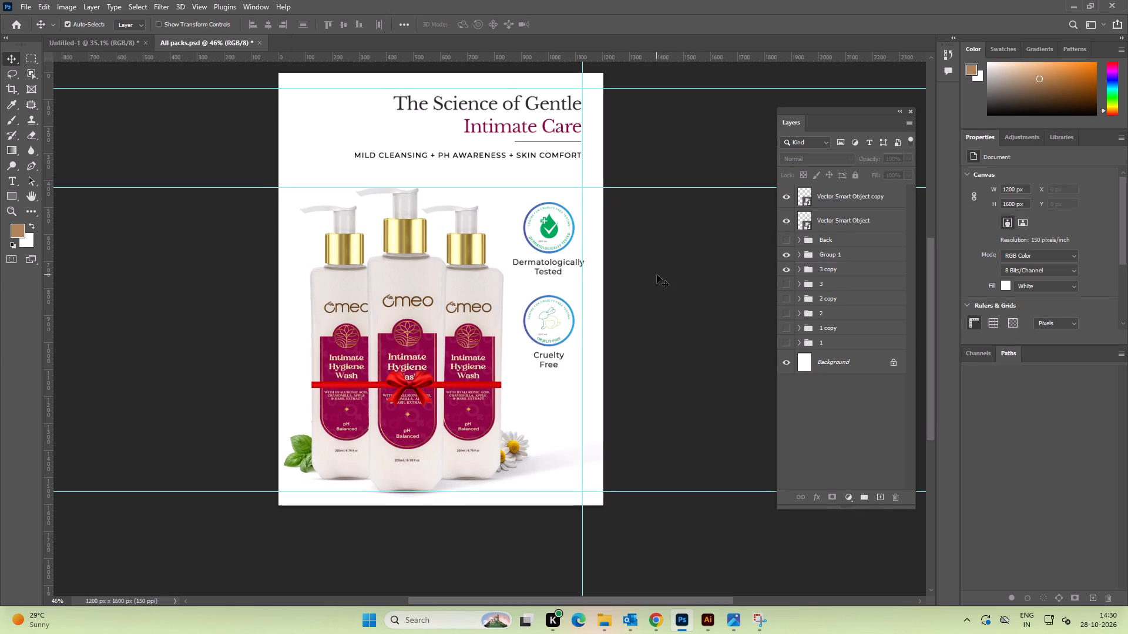
Export the three-bottle image as JPG over file 13 in the 1200x1600 folder, and save All packs.psd.
{"action": "key", "text": "ctrl+alt+shift+w"}
{"action": "left_click", "coordinate": [737, 494]}
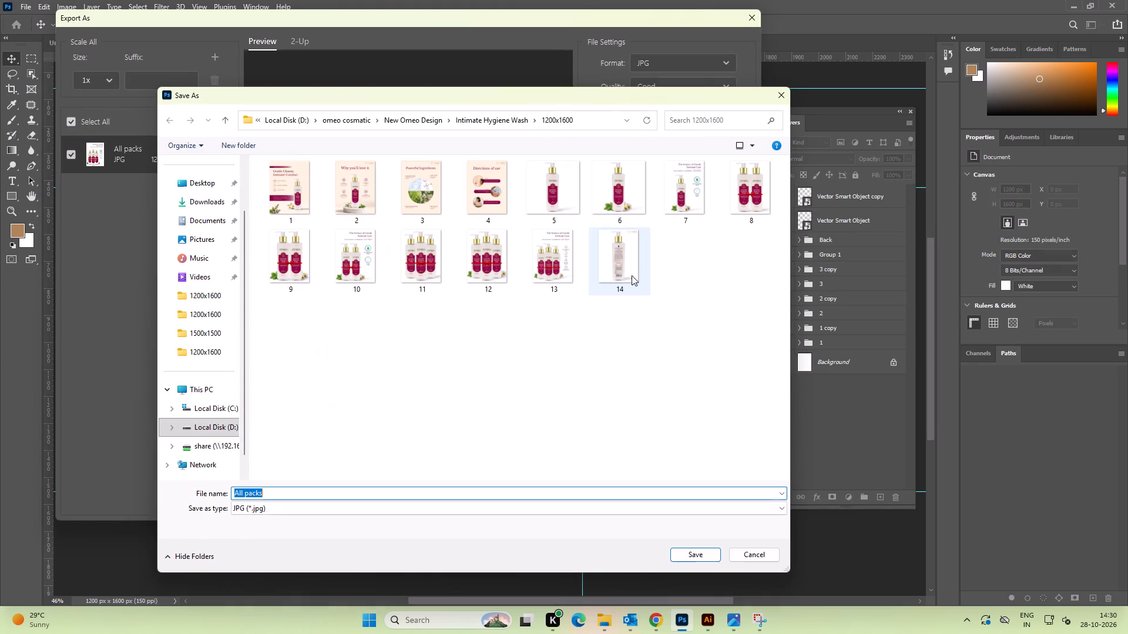
{"action": "double_click", "coordinate": [545, 269]}
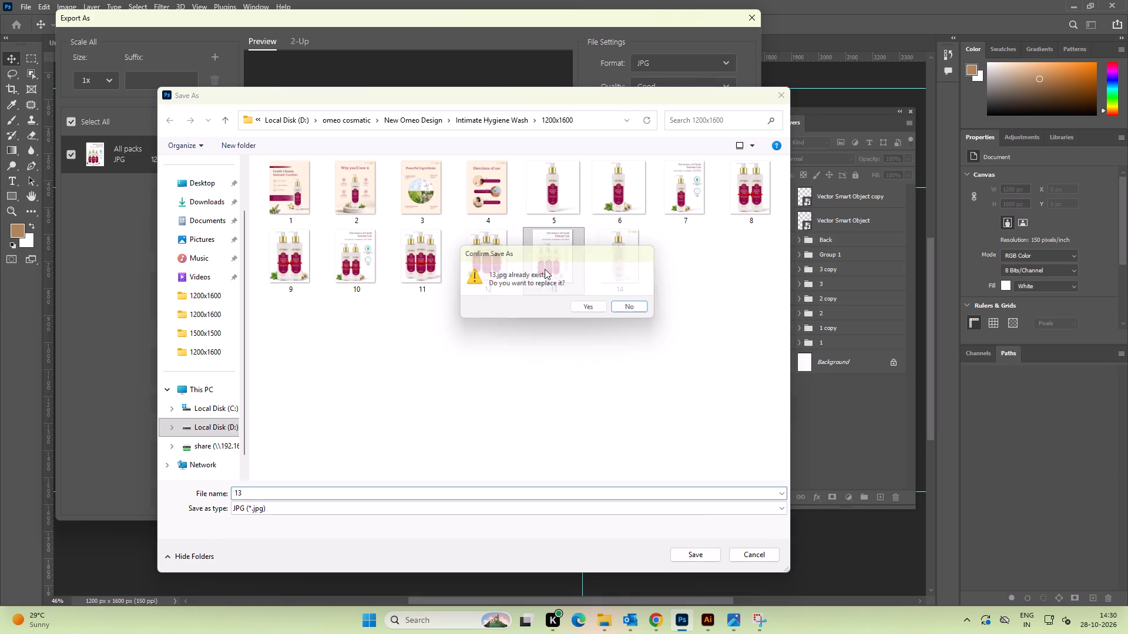
{"action": "left_click", "coordinate": [597, 308]}
{"action": "key", "text": "ctrl+s"}
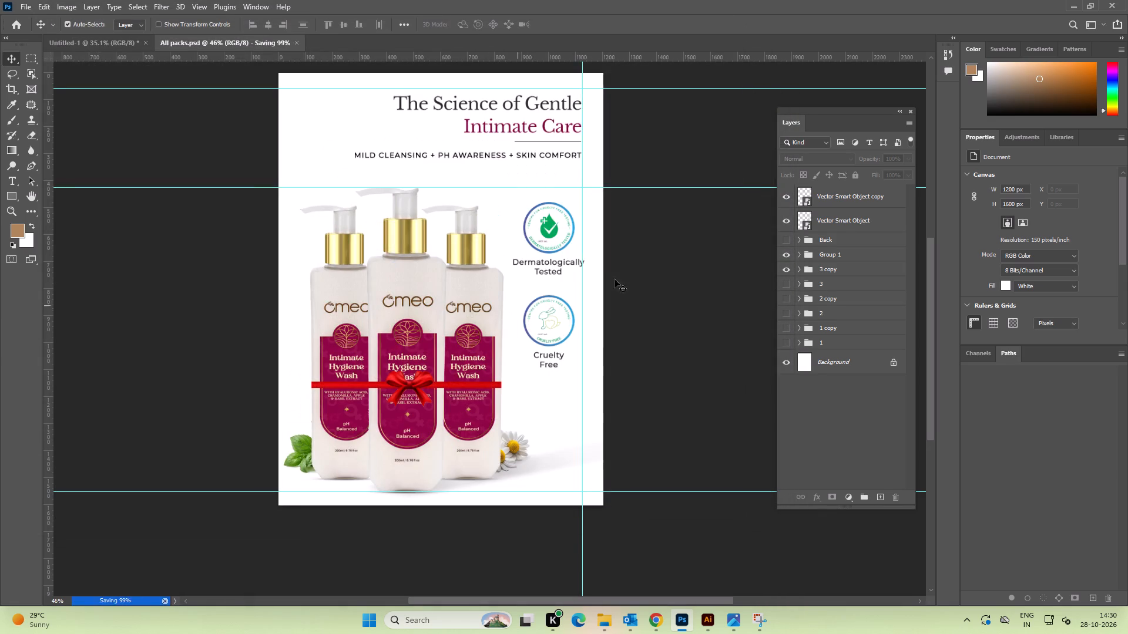
{"action": "left_click", "coordinate": [251, 149]}
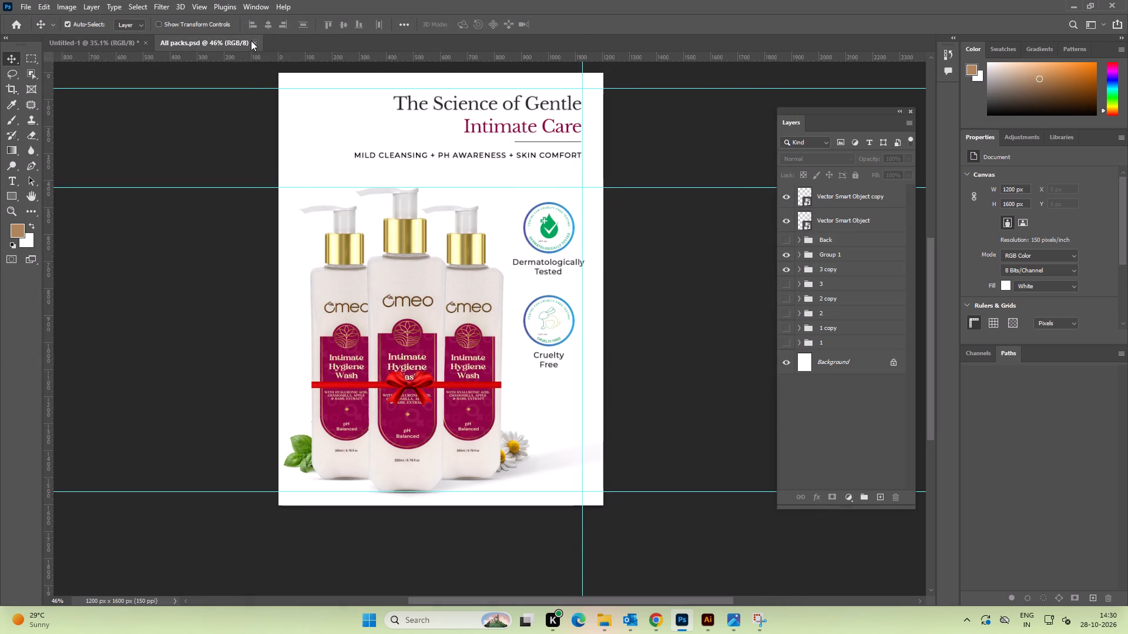
Save All packs.psd and close it.
{"action": "key", "text": "ctrl+s"}
{"action": "left_click", "coordinate": [255, 41]}
Switch to File Explorer and copy image 7 from the Intimate Hygiene Wash 1200x1600 folder.
{"action": "key", "text": "alt+Tab"}
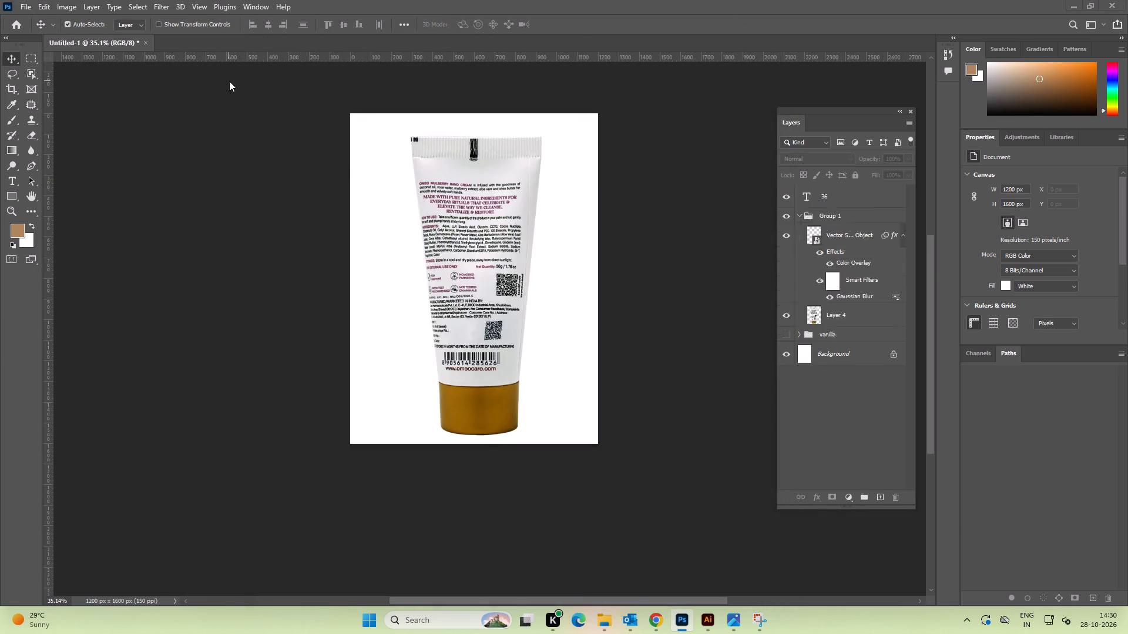
{"action": "left_click", "coordinate": [398, 197], "text": "alt"}
{"action": "double_click", "coordinate": [553, 258]}
{"action": "left_click", "coordinate": [771, 126]}
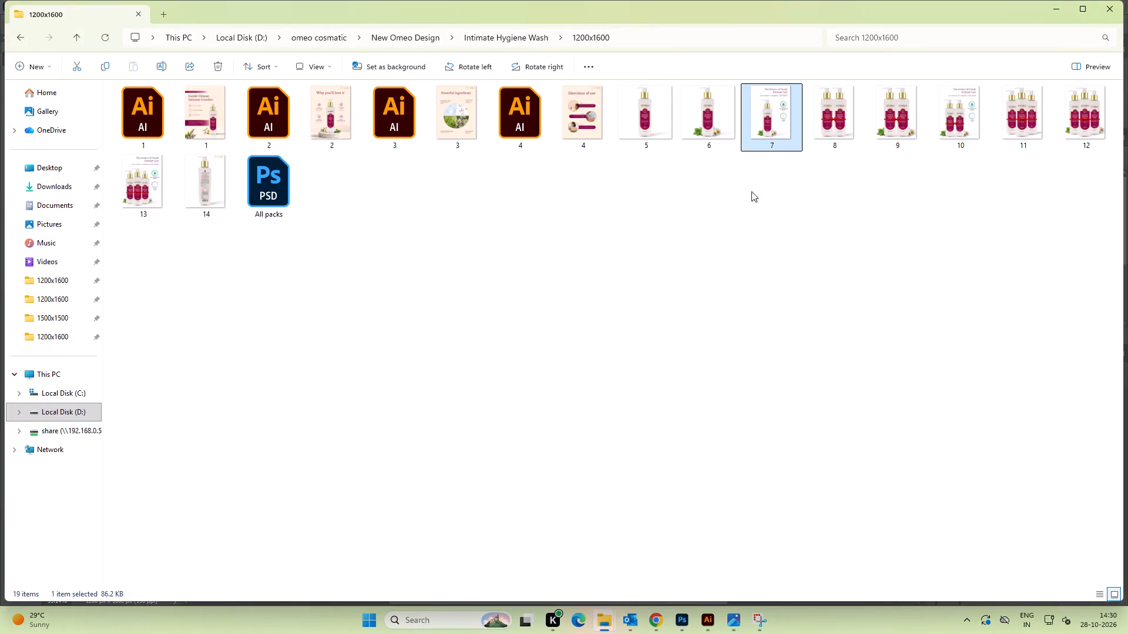
{"action": "key", "text": "ctrl+c"}
{"action": "key", "text": "alt+Tab"}
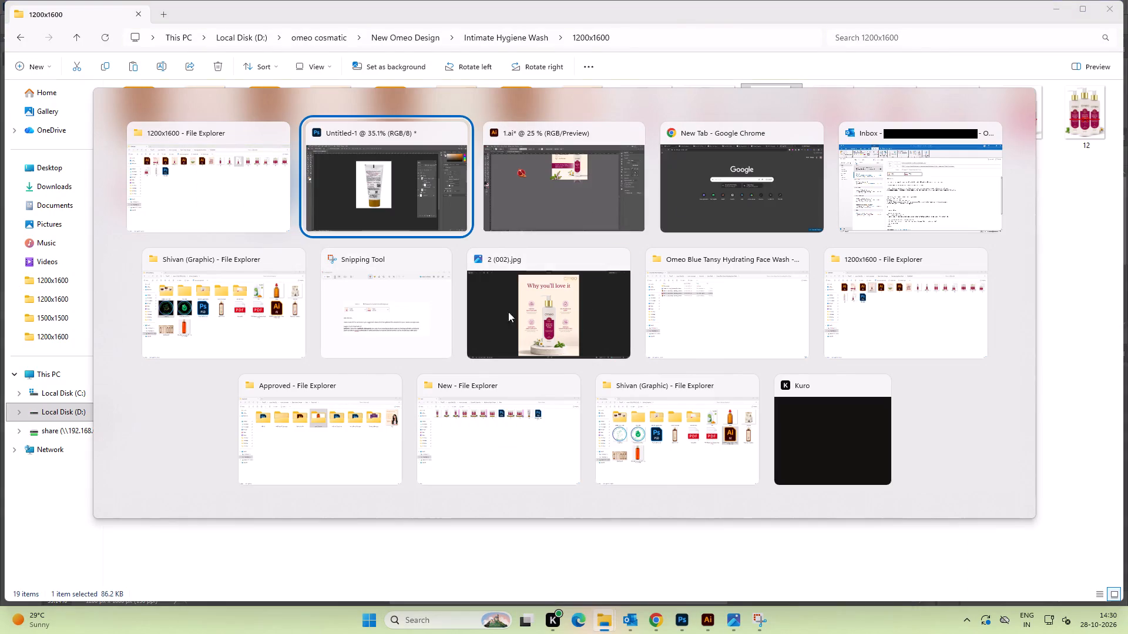
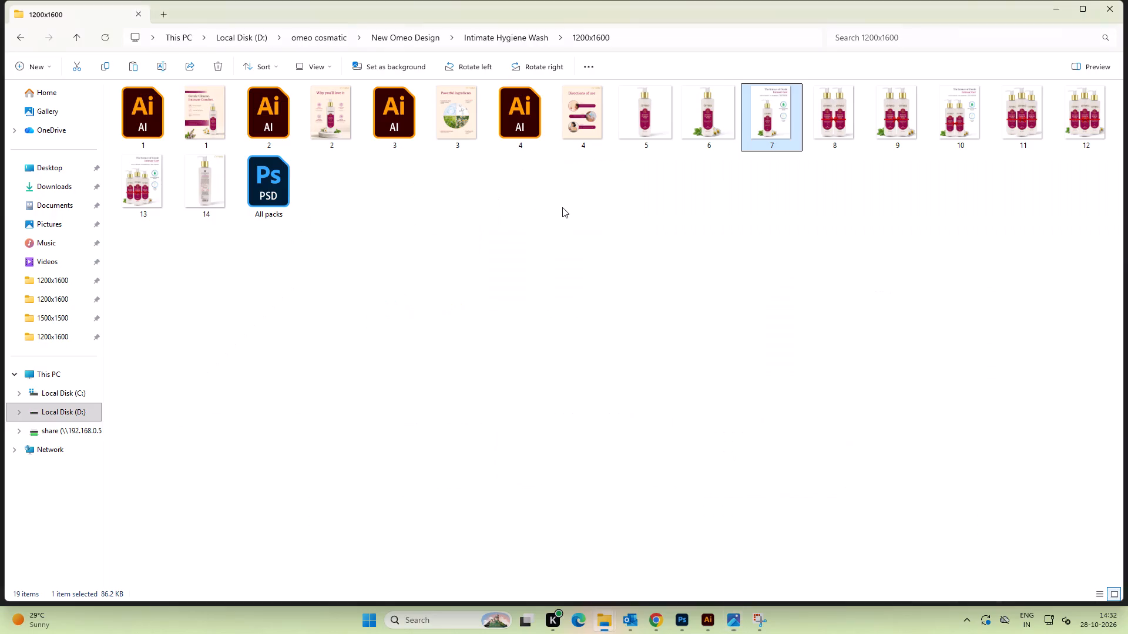
Open image 7 from the 1200x1600 folder to check its layout, and return to the folder.
{"action": "double_click", "coordinate": [760, 128]}
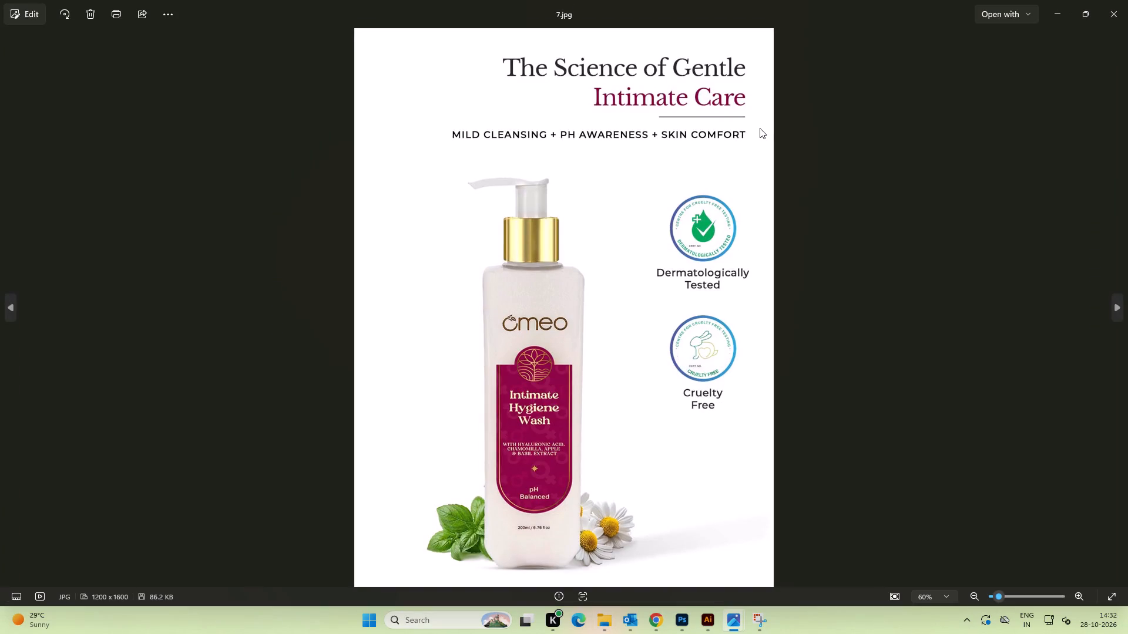
{"action": "key", "text": "alt+Tab"}
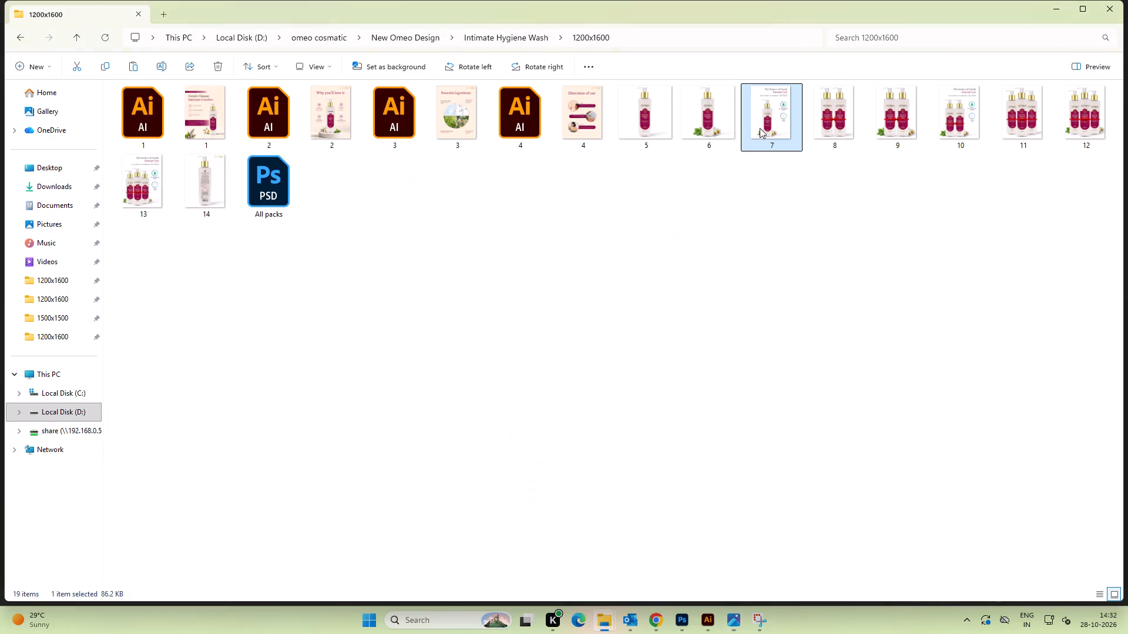
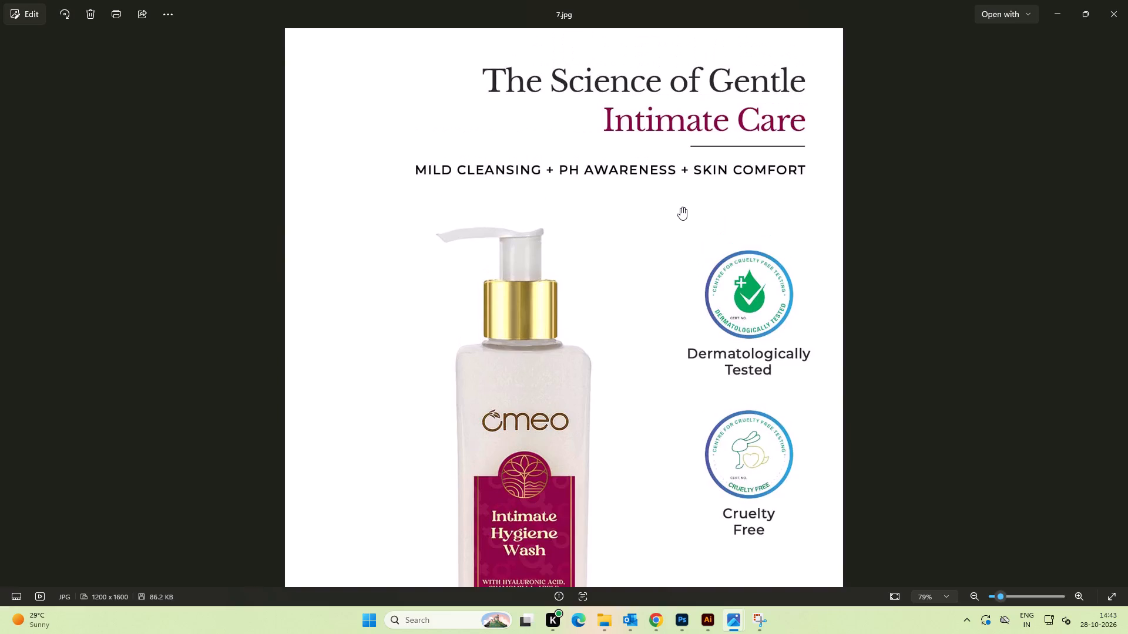
Check the benefit icons and text in the "Why you'll love it" image 2.jpg against the seal image 7.jpg.
{"action": "key", "text": "alt+Tab"}
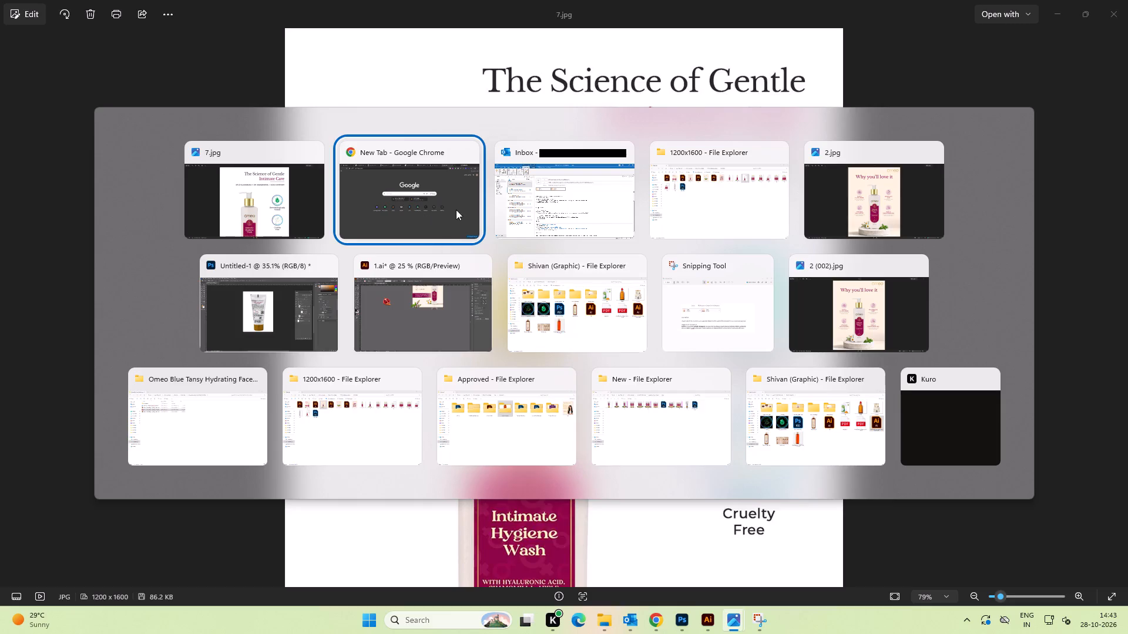
{"action": "left_click", "coordinate": [887, 207], "text": "alt"}
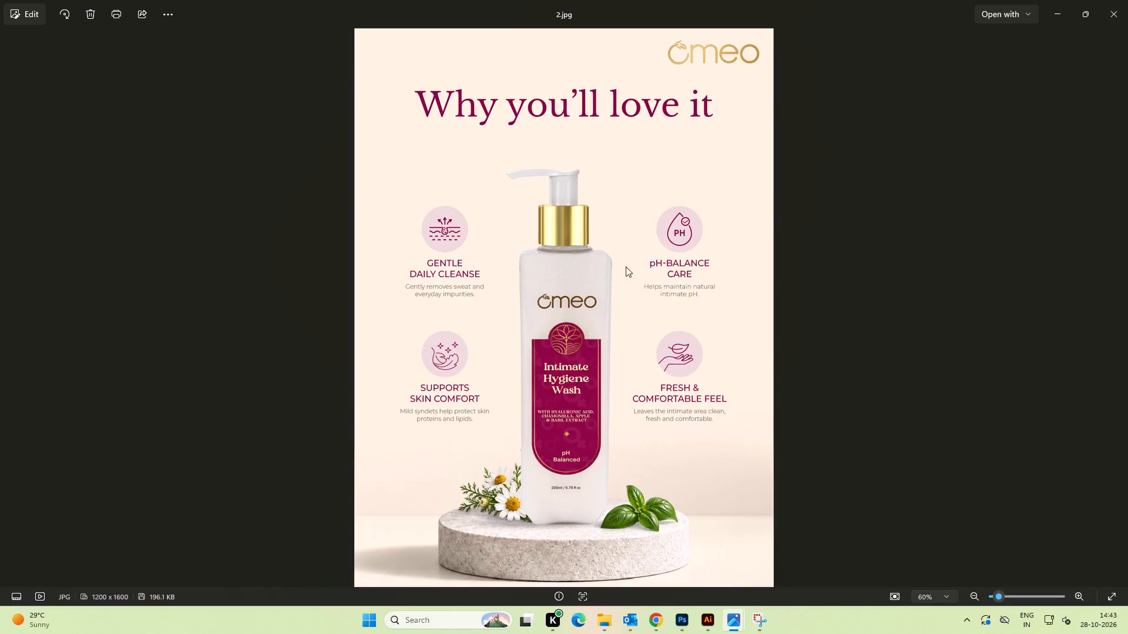
{"action": "scroll", "coordinate": [691, 289], "scroll_direction": "up", "scroll_amount": 7, "text": "alt"}
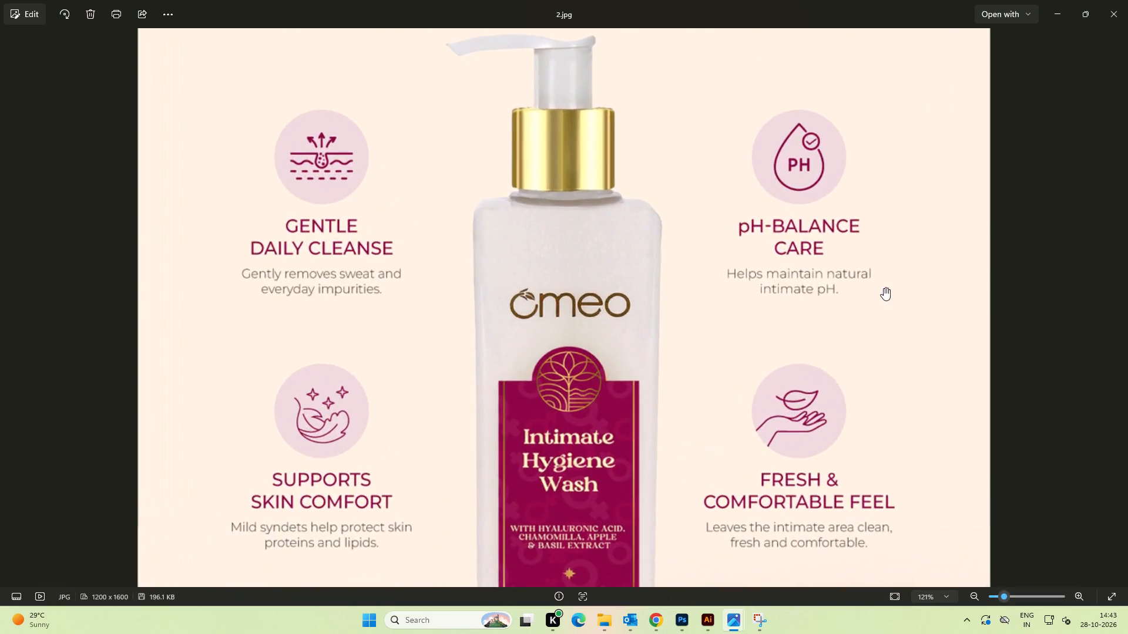
{"action": "key", "text": "alt+Tab"}
{"action": "left_click", "coordinate": [425, 220], "text": "alt"}
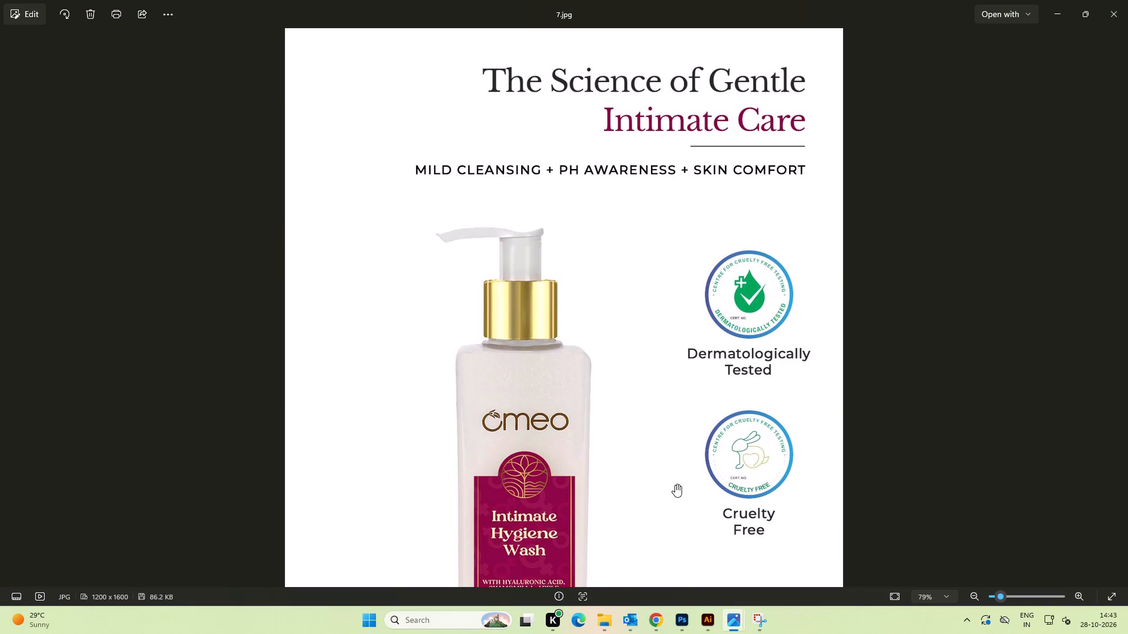
Reopen All packs.psd in Photoshop from the Intimate Hygiene Wash 1200x1600 folder.
{"action": "left_click", "coordinate": [675, 633]}
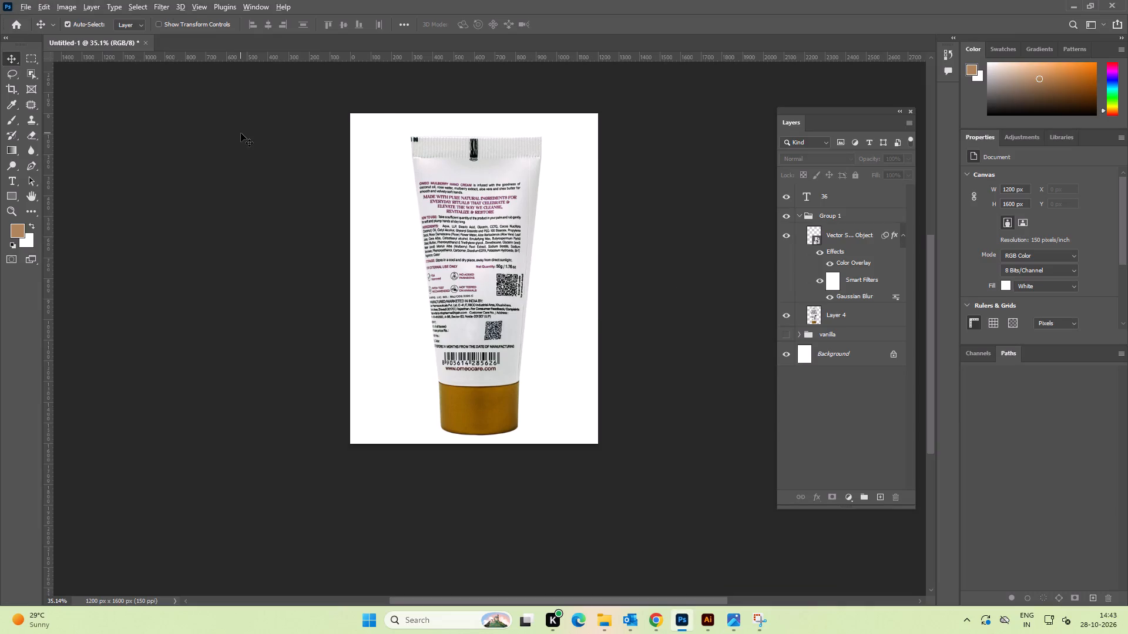
{"action": "key", "text": "alt+Tab"}
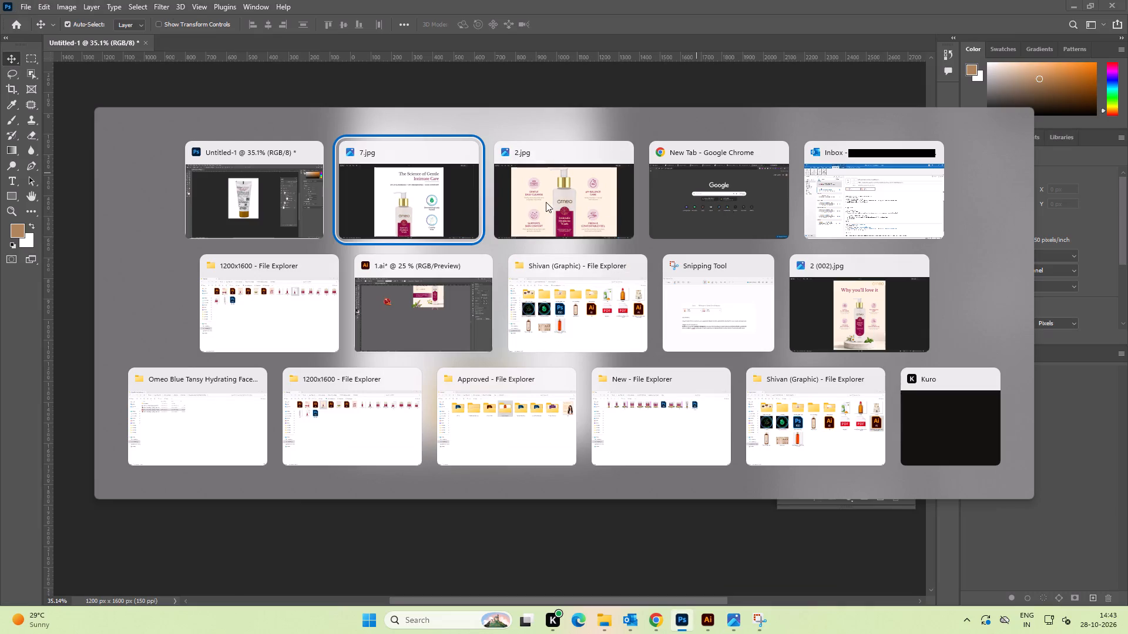
{"action": "left_click", "coordinate": [299, 310], "text": "alt"}
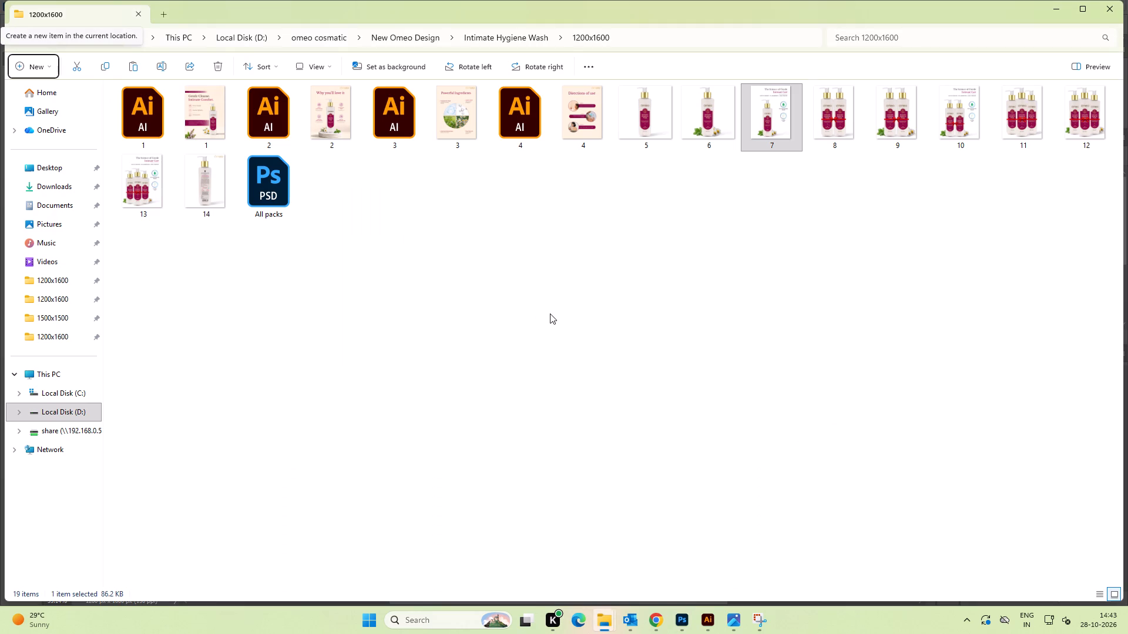
{"action": "double_click", "coordinate": [290, 191]}
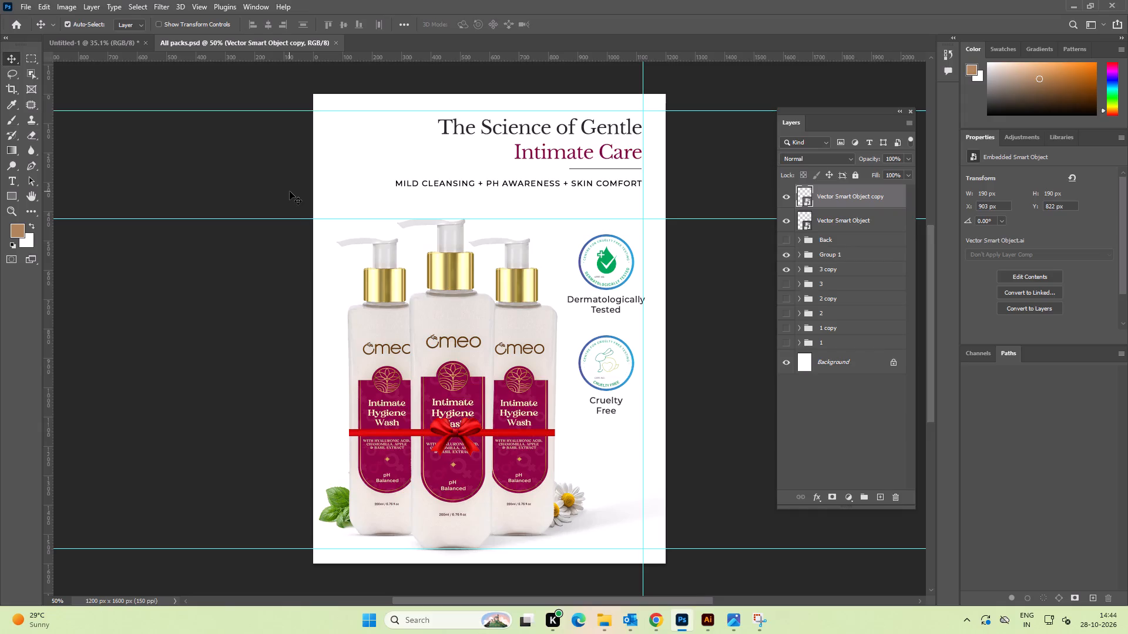
Review the whole exported 7.jpg image in Photos, and return to All packs.psd in Photoshop.
{"action": "key", "text": "alt+Tab"}
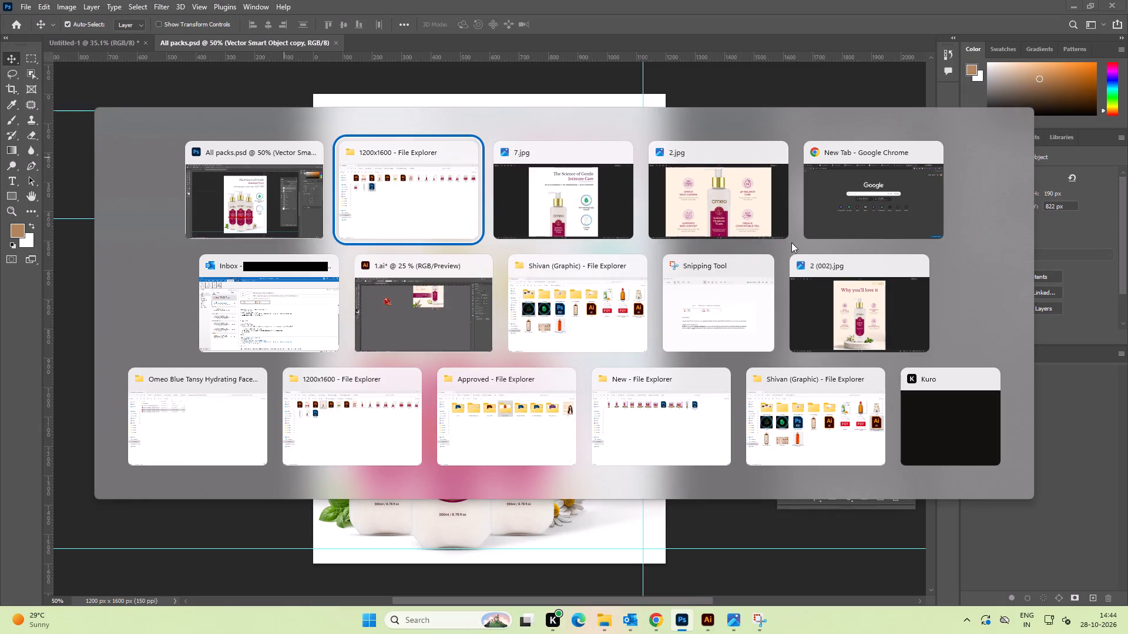
{"action": "left_click", "coordinate": [603, 208], "text": "alt"}
{"action": "key", "text": "ctrl+0"}
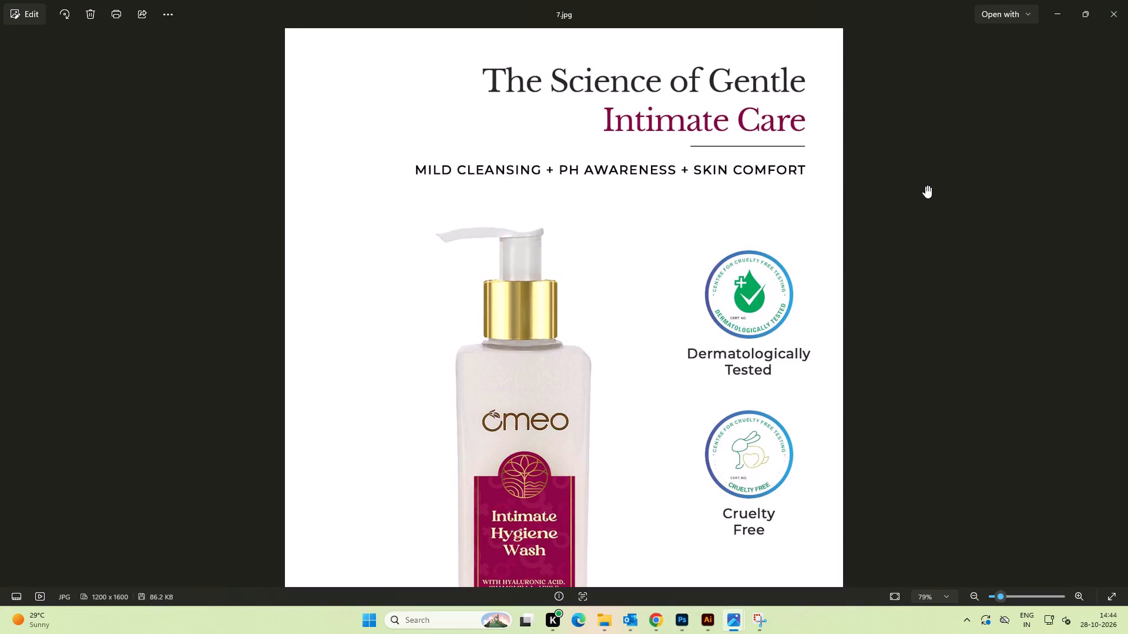
{"action": "scroll", "coordinate": [921, 227], "scroll_direction": "down", "scroll_amount": 10, "text": "ctrl"}
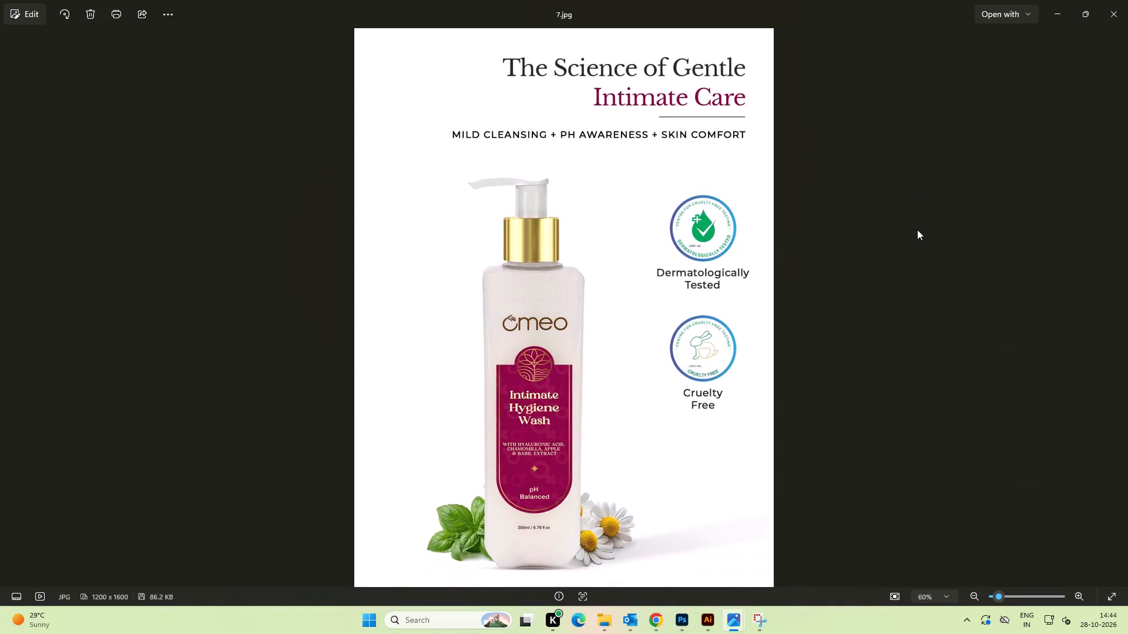
{"action": "key", "text": "alt+Tab"}
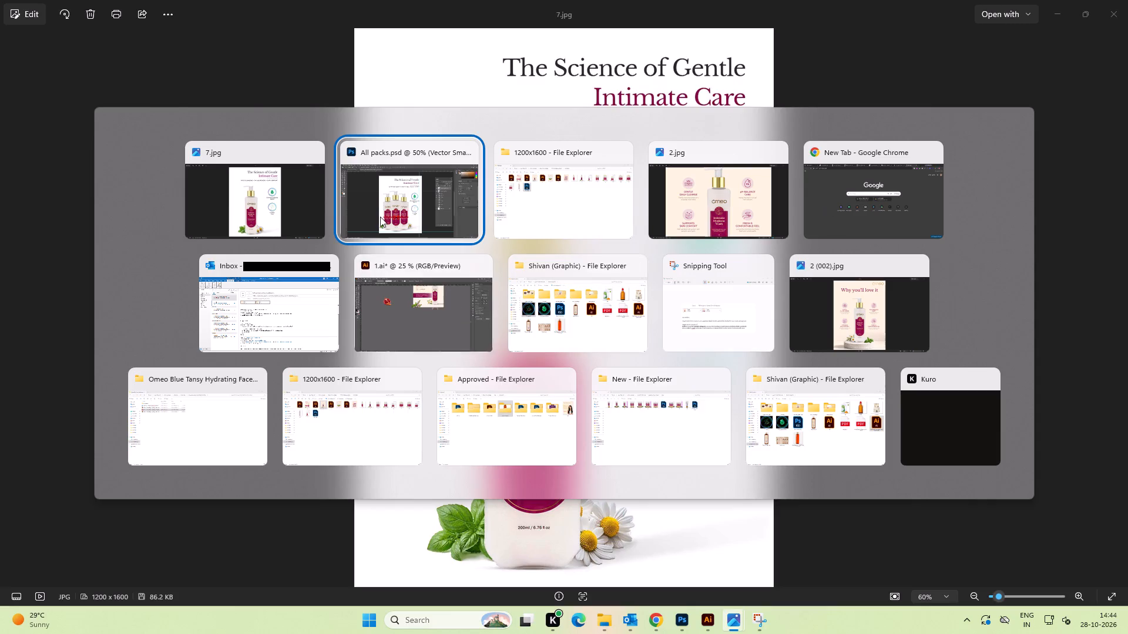
{"action": "left_click", "coordinate": [548, 190], "text": "alt"}
{"action": "double_click", "coordinate": [282, 197]}
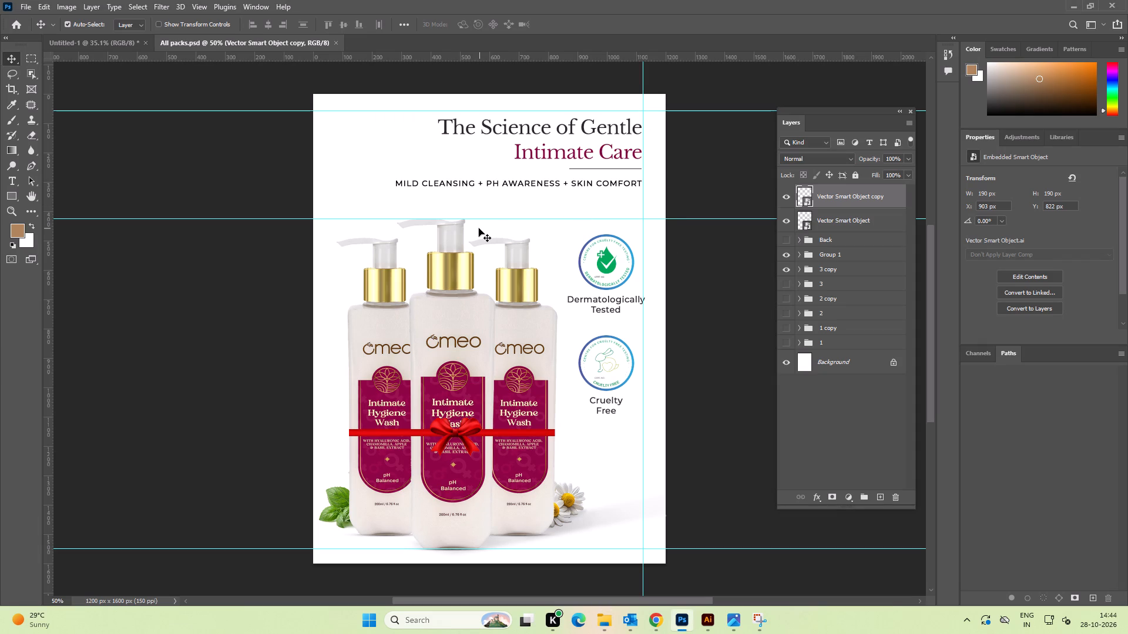
Make the P of PH in the tagline below the heading lowercase, turning off All Caps for that letter so it reads pH.
{"action": "scroll", "coordinate": [499, 194], "scroll_direction": "up", "scroll_amount": 5, "text": "alt"}
{"action": "key", "text": "space"}
{"action": "left_click_drag", "start_coordinate": [481, 215], "coordinate": [512, 204]}
{"action": "scroll", "coordinate": [511, 198], "scroll_direction": "up", "scroll_amount": 3, "text": "alt"}
{"action": "key", "text": "space"}
{"action": "key", "text": "space"}
{"action": "key", "text": "space"}
{"action": "left_click_drag", "start_coordinate": [592, 203], "coordinate": [555, 208]}
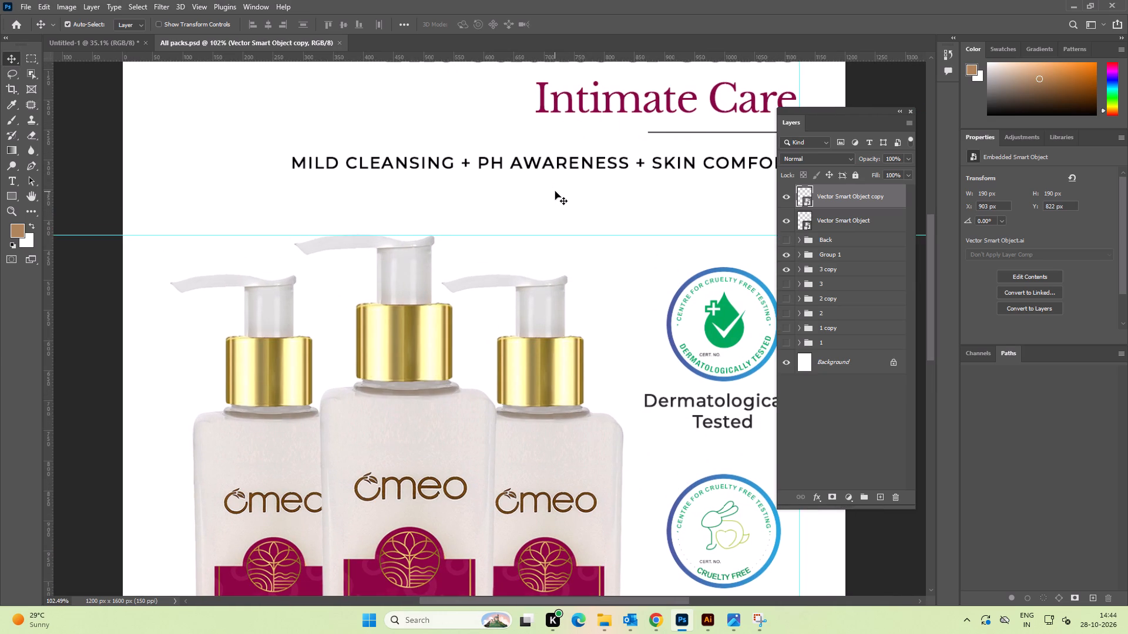
{"action": "key", "text": "t"}
{"action": "left_click", "coordinate": [496, 166]}
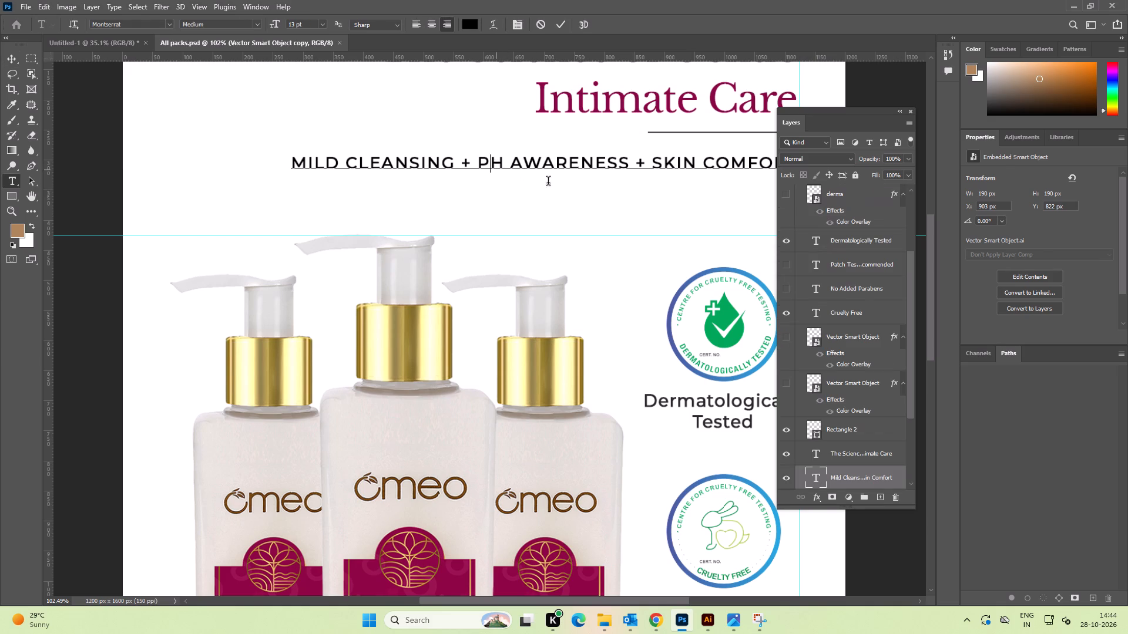
{"action": "key", "text": "shift+Left"}
{"action": "key", "text": "p"}
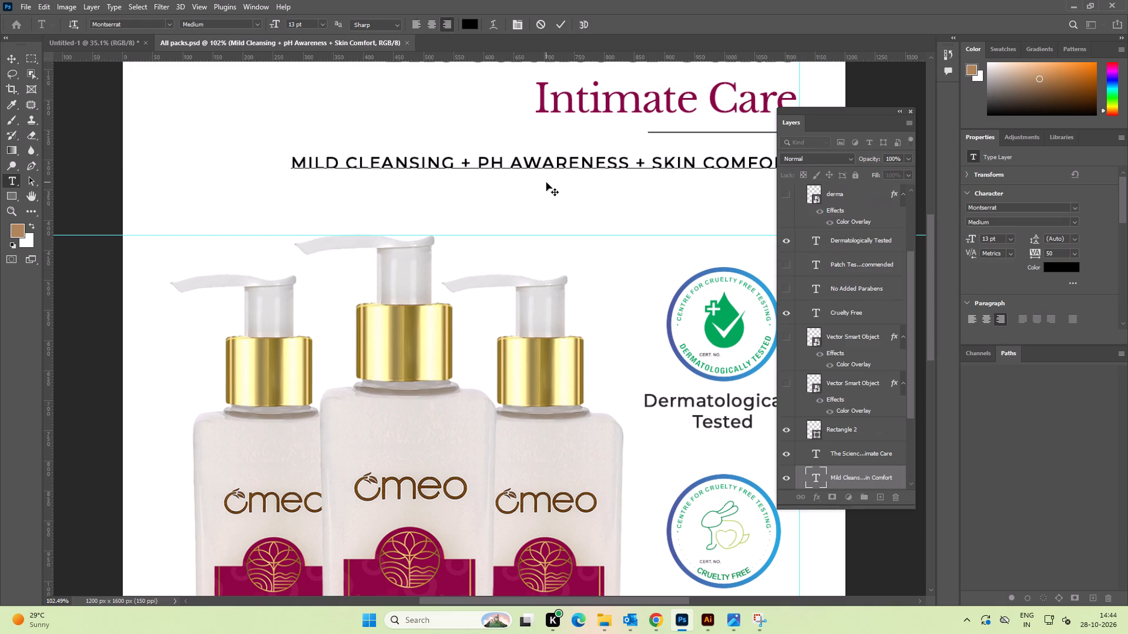
{"action": "key", "text": "shift+Left"}
{"action": "left_click", "coordinate": [1068, 282]}
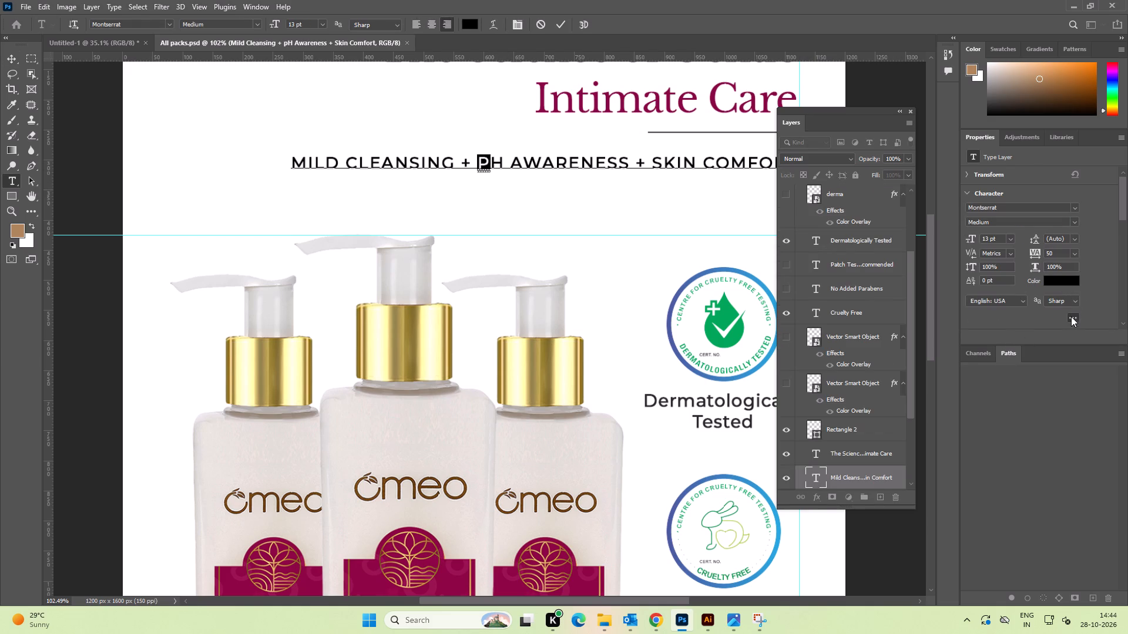
{"action": "scroll", "coordinate": [1029, 268], "scroll_direction": "down", "scroll_amount": 11}
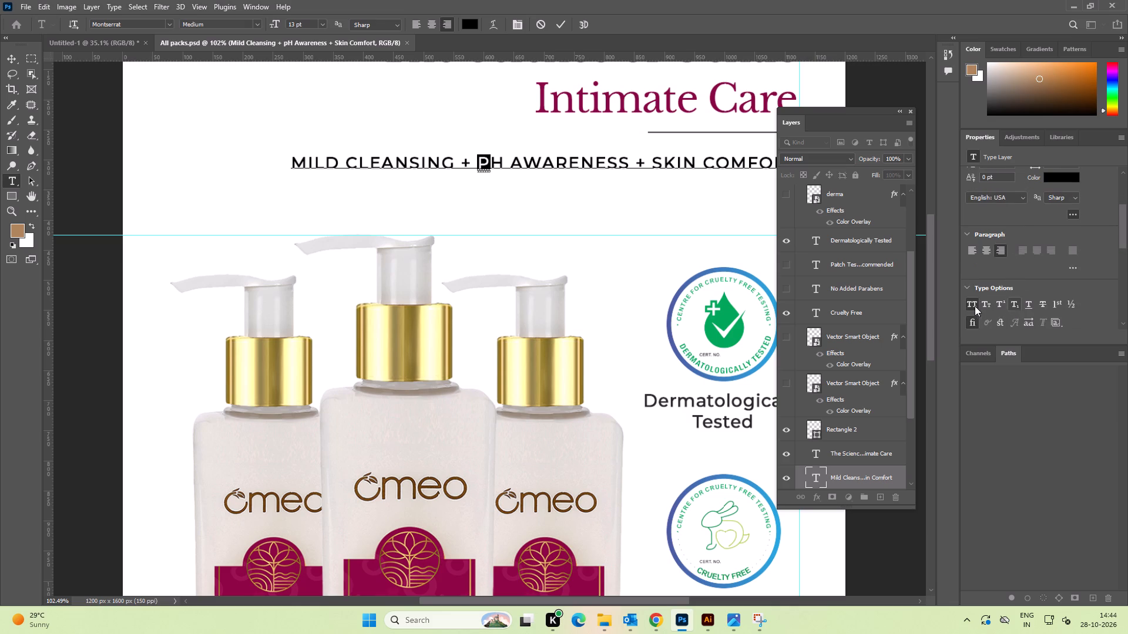
{"action": "left_click", "coordinate": [972, 305]}
Replace the word Awareness in the tagline with "Balance care" and commit the text edit.
{"action": "left_click", "coordinate": [512, 167]}
{"action": "left_click", "coordinate": [571, 169]}
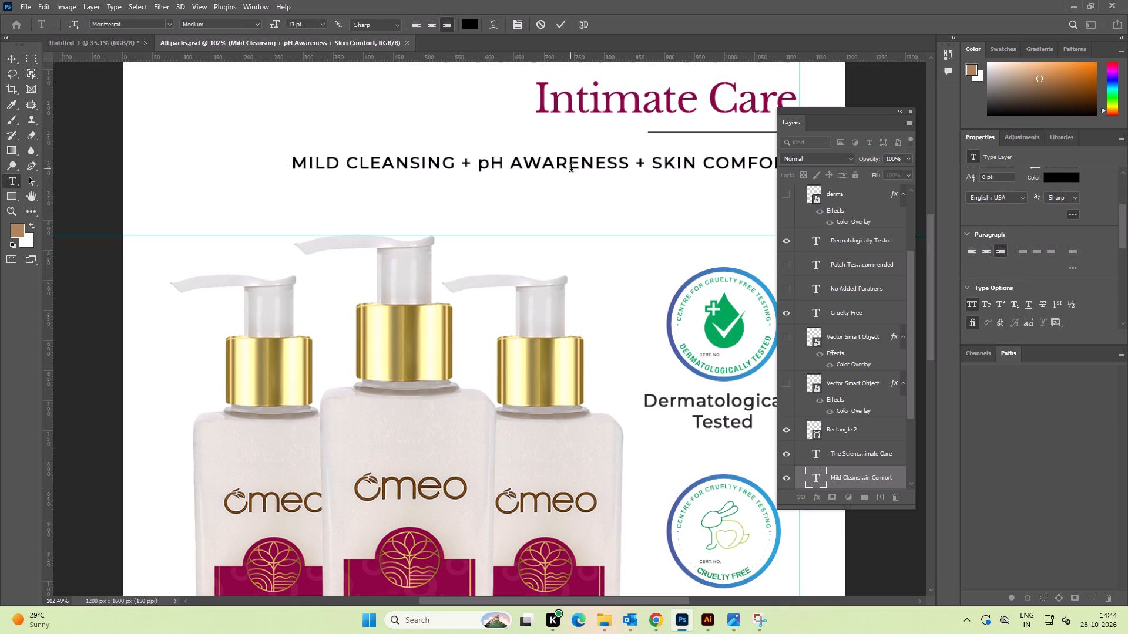
{"action": "key", "text": "Right"}
{"action": "key", "text": "Right"}
{"action": "key", "text": "ctrl+Right"}
{"action": "key", "text": "Left"}
{"action": "key", "text": "ctrl+shift+Left"}
{"action": "key", "text": "ctrl+shift+Left"}
{"action": "key", "text": "ctrl+shift+Right"}
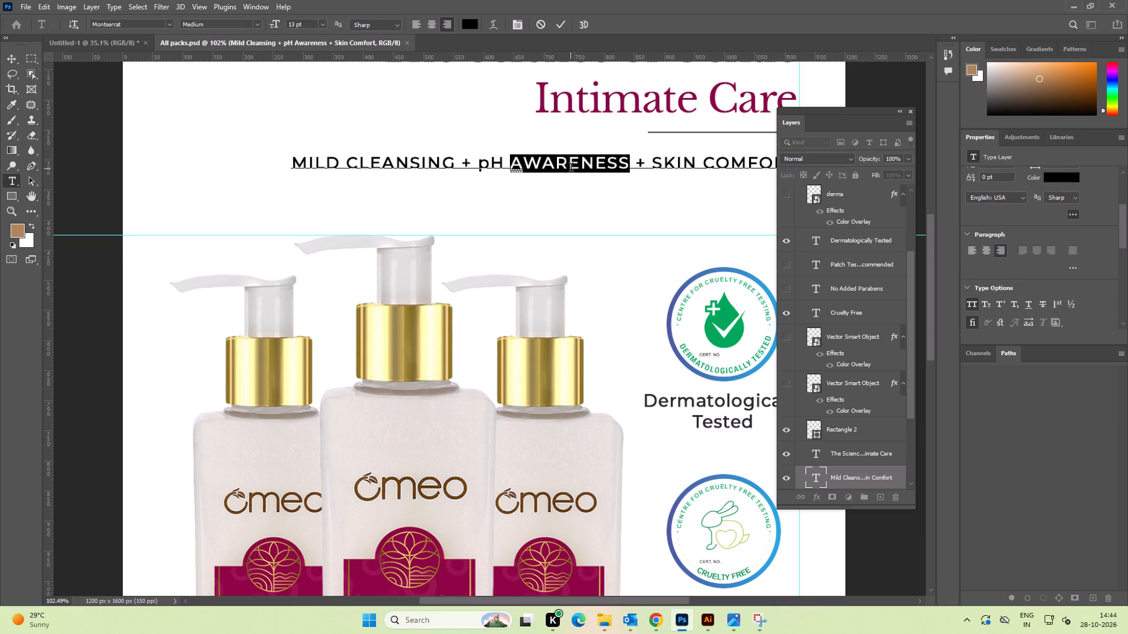
{"action": "type", "text": "Ba"}
{"action": "type", "text": "lance care"}
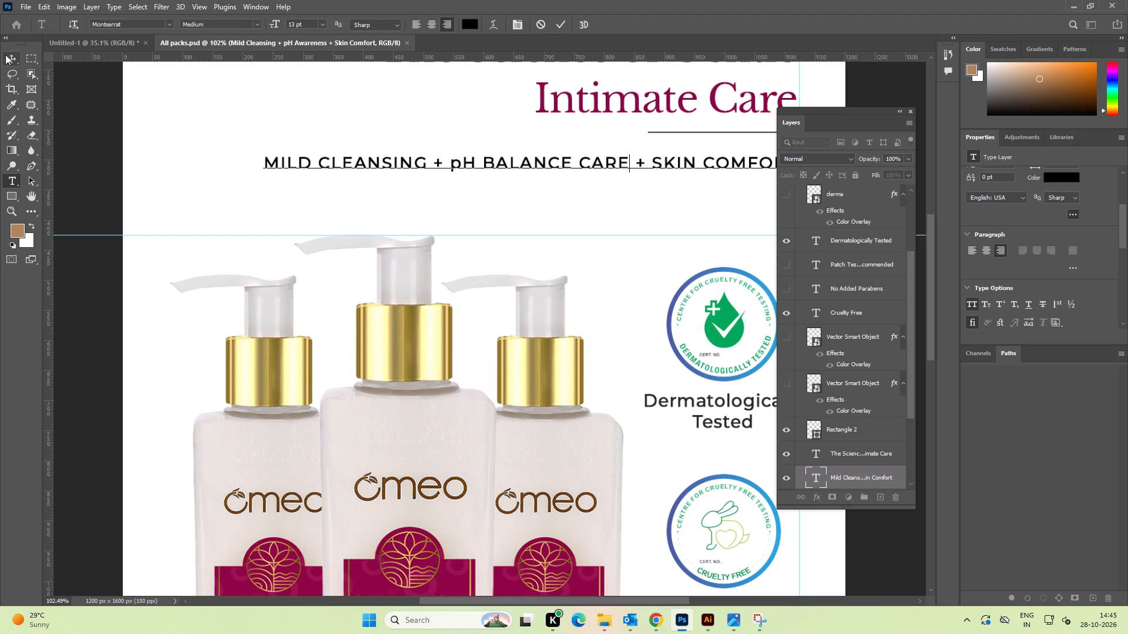
{"action": "left_click", "coordinate": [5, 55]}
{"action": "scroll", "coordinate": [264, 153], "scroll_direction": "down", "scroll_amount": 8}
{"action": "key", "text": "space"}
{"action": "left_click_drag", "start_coordinate": [302, 174], "coordinate": [309, 174]}
{"action": "left_click", "coordinate": [629, 157]}
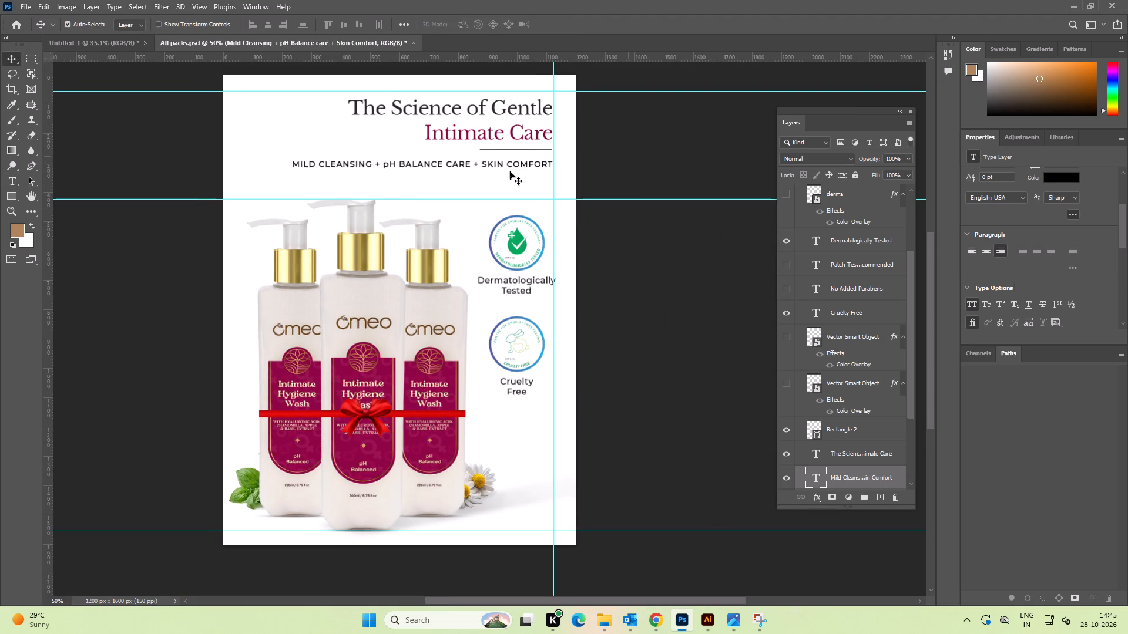
Examine the edited tagline up close, checking how it fits between the heading and the bottles.
{"action": "scroll", "coordinate": [435, 176], "scroll_direction": "up", "scroll_amount": 2, "text": "alt"}
{"action": "key", "text": "space"}
{"action": "key", "text": "space"}
{"action": "key", "text": "space"}
{"action": "left_click_drag", "start_coordinate": [399, 166], "coordinate": [429, 200]}
{"action": "scroll", "coordinate": [465, 227], "scroll_direction": "up", "scroll_amount": 2, "text": "alt"}
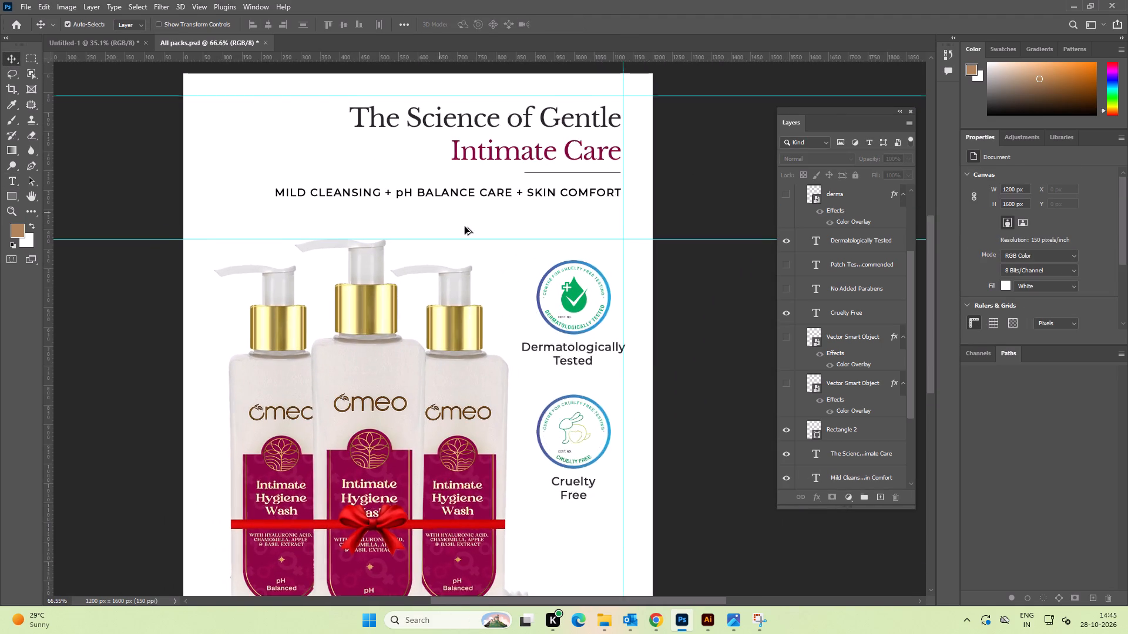
{"action": "key", "text": "space"}
{"action": "left_click_drag", "start_coordinate": [469, 227], "coordinate": [481, 227]}
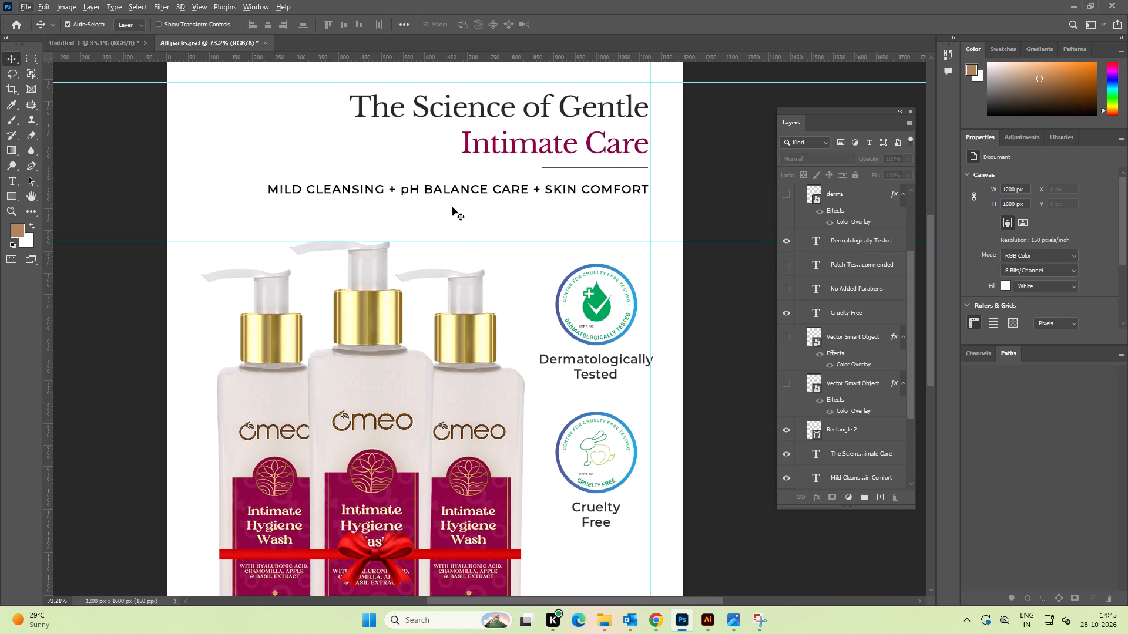
Save All packs.psd with the revised tagline.
{"action": "key", "text": "ctrl+0"}
{"action": "key", "text": "ctrl+s"}
{"action": "key", "text": "ctrl+s"}
{"action": "key", "text": "ctrl+s"}
{"action": "key", "text": "ctrl+s"}
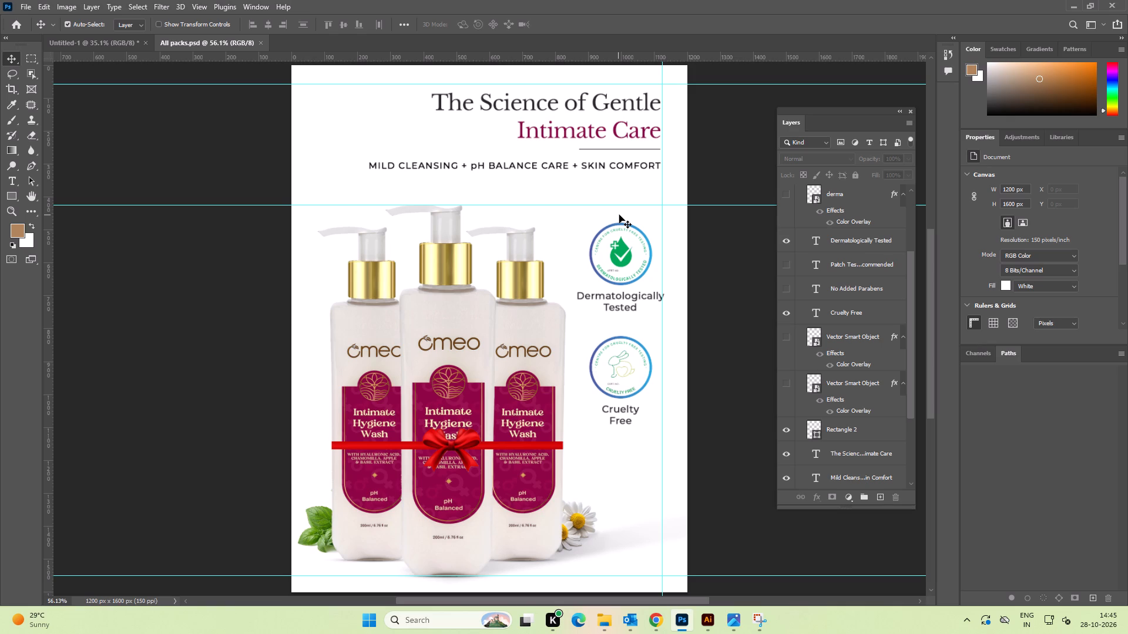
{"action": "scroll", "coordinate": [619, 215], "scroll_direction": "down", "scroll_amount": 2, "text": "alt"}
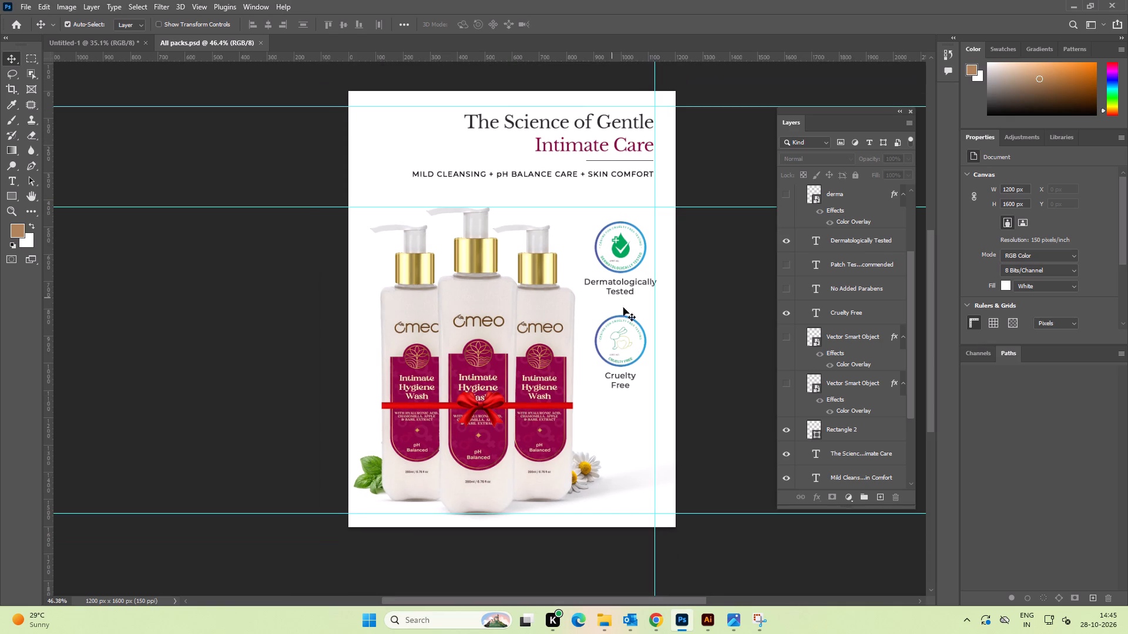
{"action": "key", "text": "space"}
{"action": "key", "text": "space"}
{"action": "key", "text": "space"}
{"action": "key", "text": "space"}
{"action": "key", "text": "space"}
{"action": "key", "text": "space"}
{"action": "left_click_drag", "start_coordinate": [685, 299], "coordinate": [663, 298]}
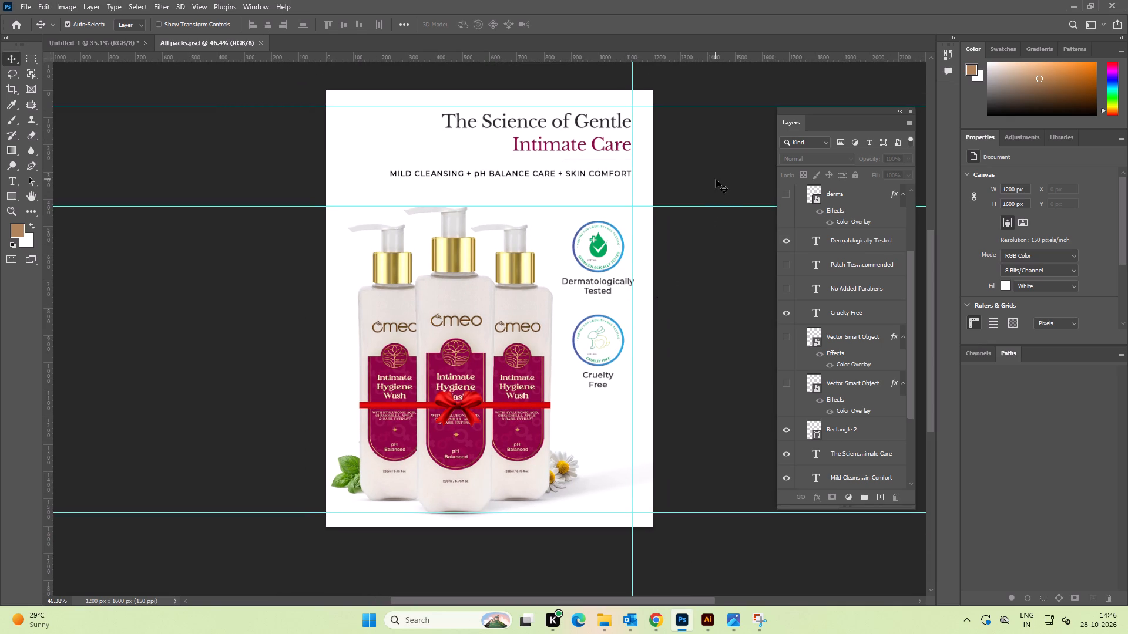
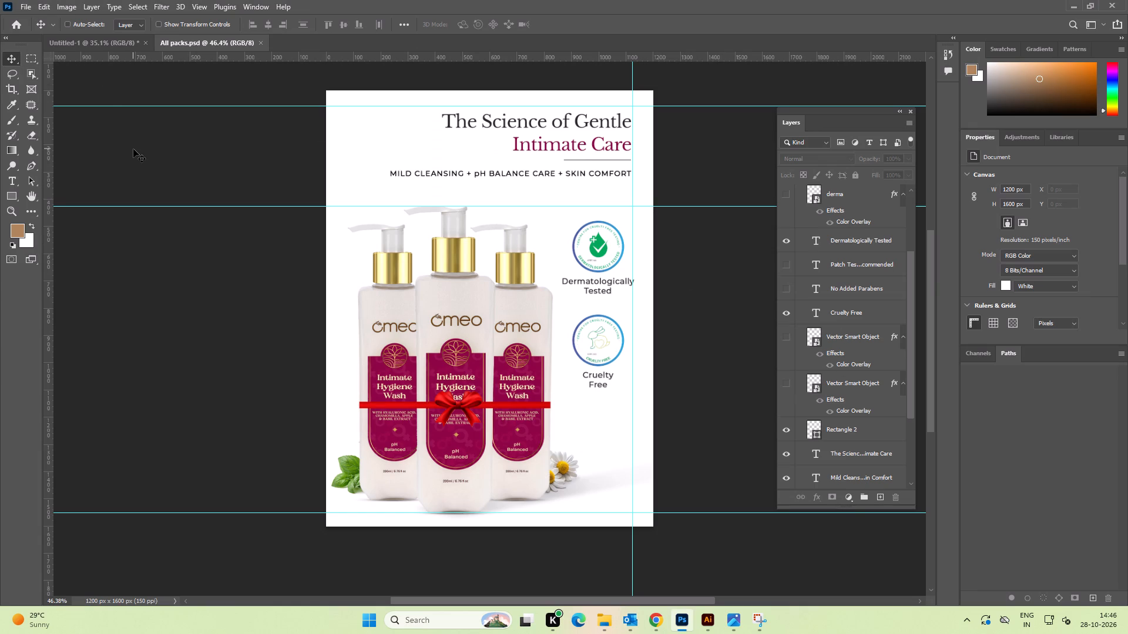
Open the Save for Web export for the 1200 x 1600 px All packs.psd image with the revised tagline.
{"action": "key", "text": "ctrl+alt+shift+s"}
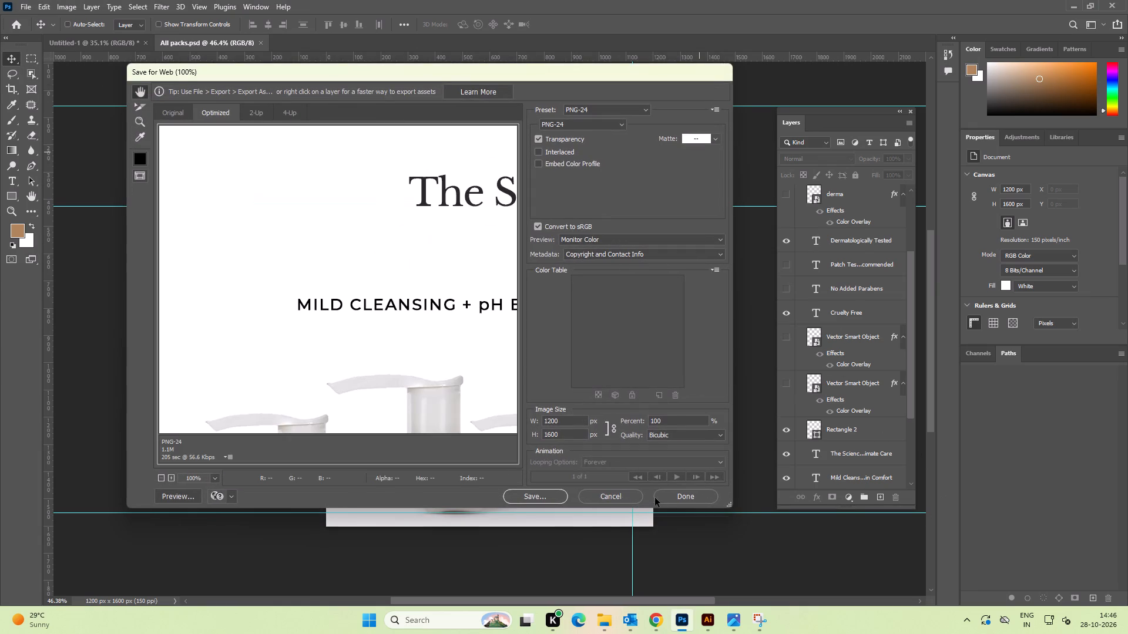
Export the three-bottle version as a JPG with Export As, replacing 13.jpg in the Intimate Hygiene Wash 1200x1600 folder.
{"action": "left_click", "coordinate": [617, 500]}
{"action": "key", "text": "ctrl+alt+shift+w"}
{"action": "left_click", "coordinate": [731, 506]}
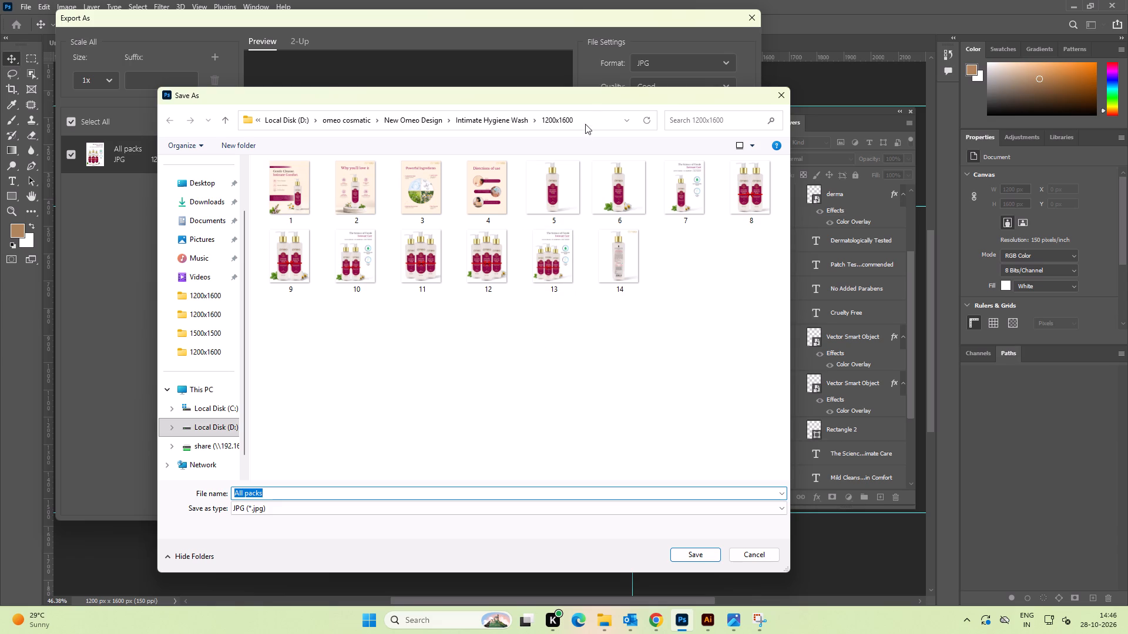
{"action": "left_click_drag", "start_coordinate": [604, 96], "coordinate": [595, 133]}
{"action": "double_click", "coordinate": [550, 291]}
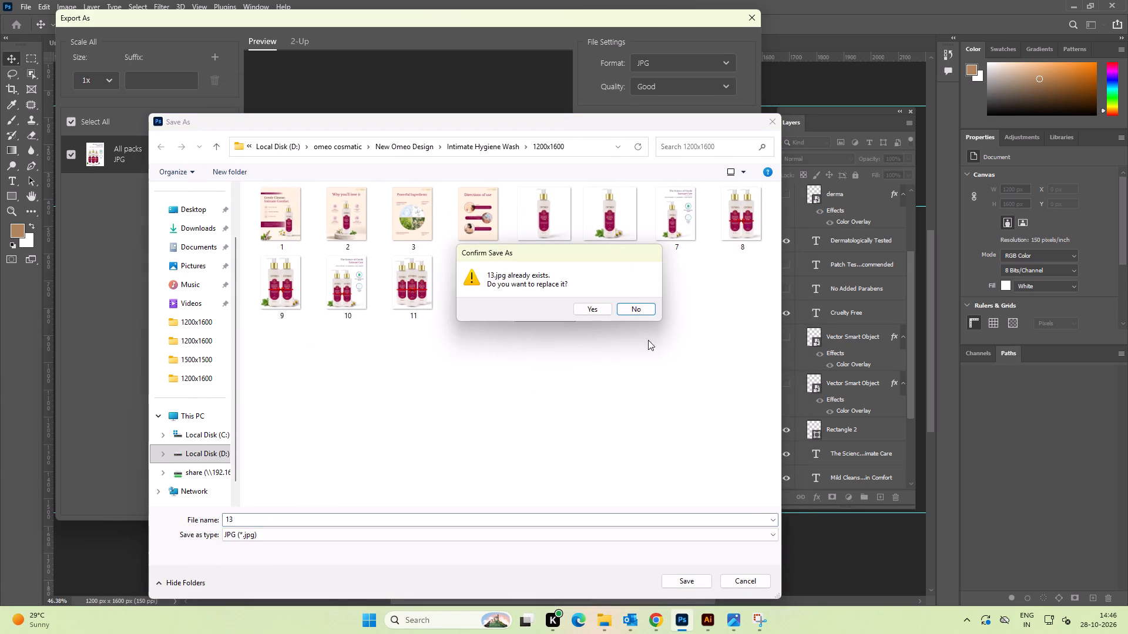
{"action": "left_click", "coordinate": [595, 313]}
{"action": "key", "text": "space"}
{"action": "key", "text": "space"}
{"action": "left_click_drag", "start_coordinate": [684, 321], "coordinate": [684, 303]}
{"action": "left_click", "coordinate": [700, 272]}
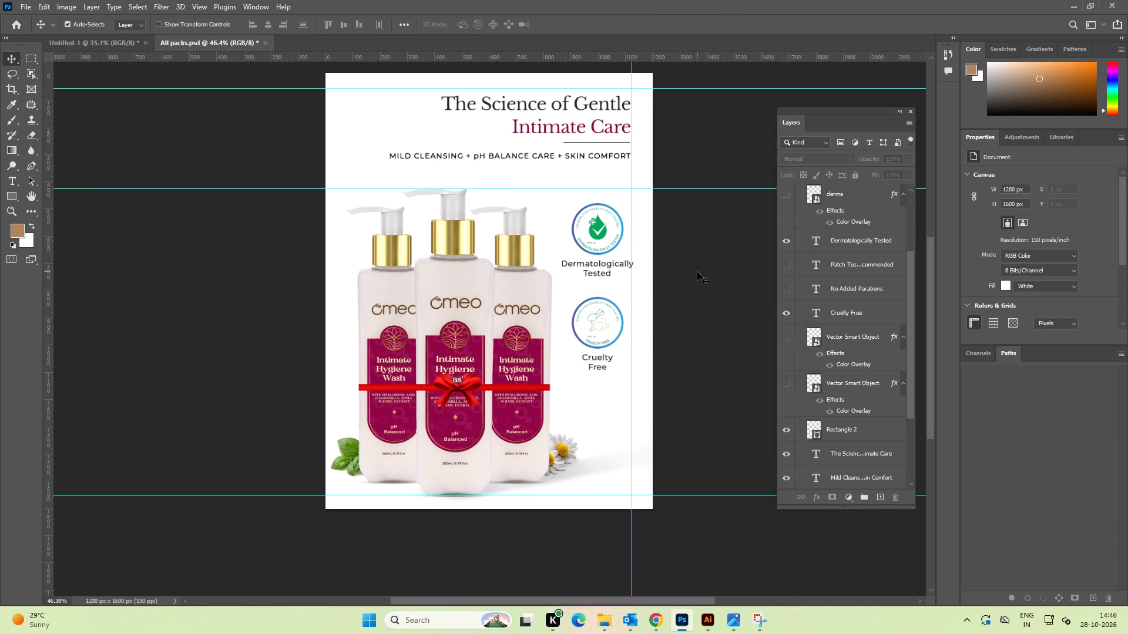
Show the 2 copy group in place of 3 copy and export the two-bottle version as a JPG, replacing 10.jpg.
{"action": "scroll", "coordinate": [832, 213], "scroll_direction": "up", "scroll_amount": 9}
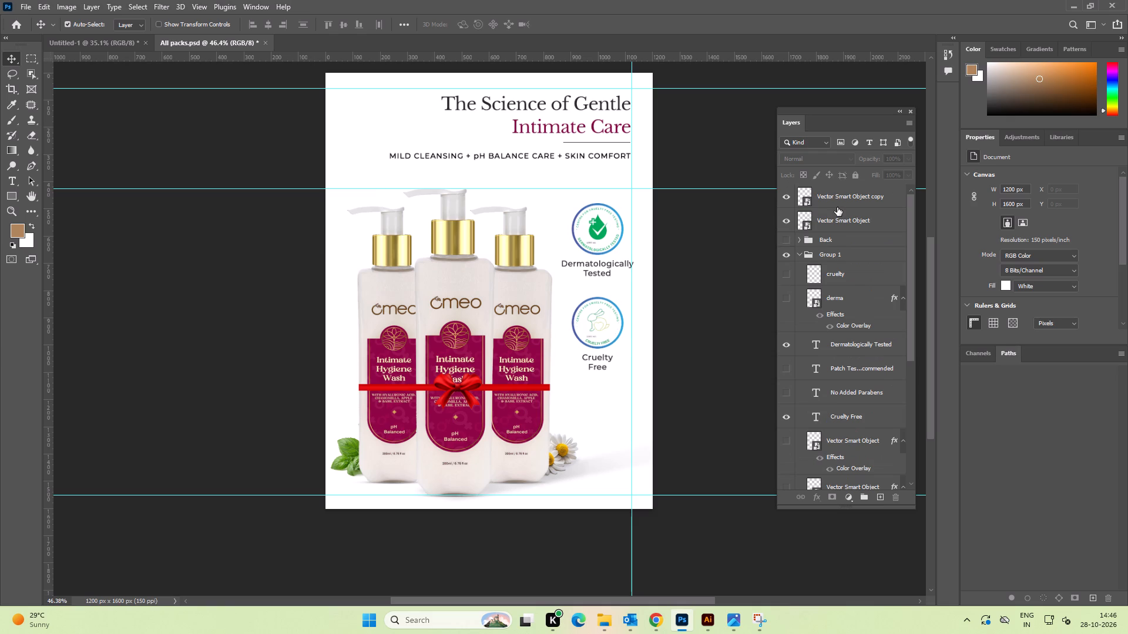
{"action": "left_click", "coordinate": [798, 252]}
{"action": "left_click", "coordinate": [727, 259]}
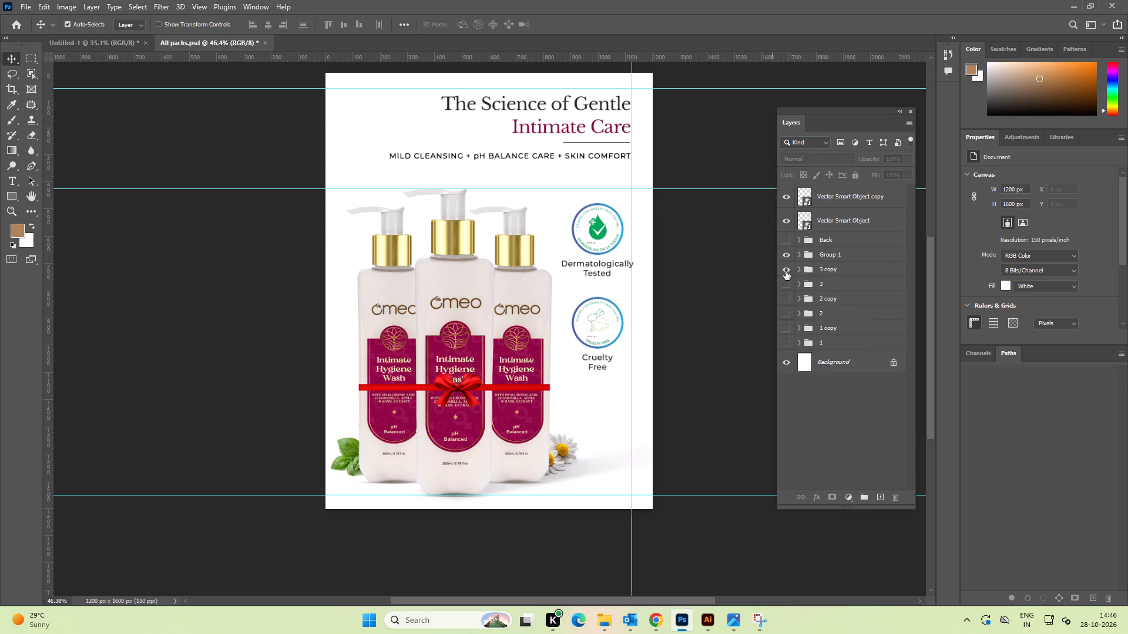
{"action": "left_click", "coordinate": [785, 271]}
{"action": "left_click", "coordinate": [786, 298]}
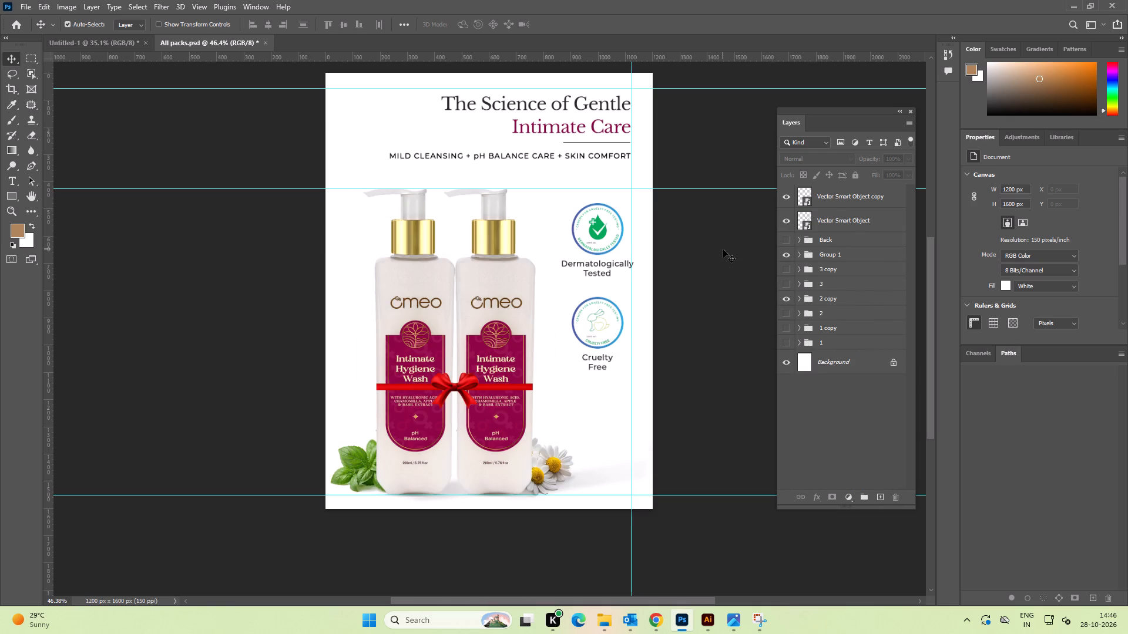
{"action": "key", "text": "ctrl+alt+shift+w"}
{"action": "left_click", "coordinate": [738, 498]}
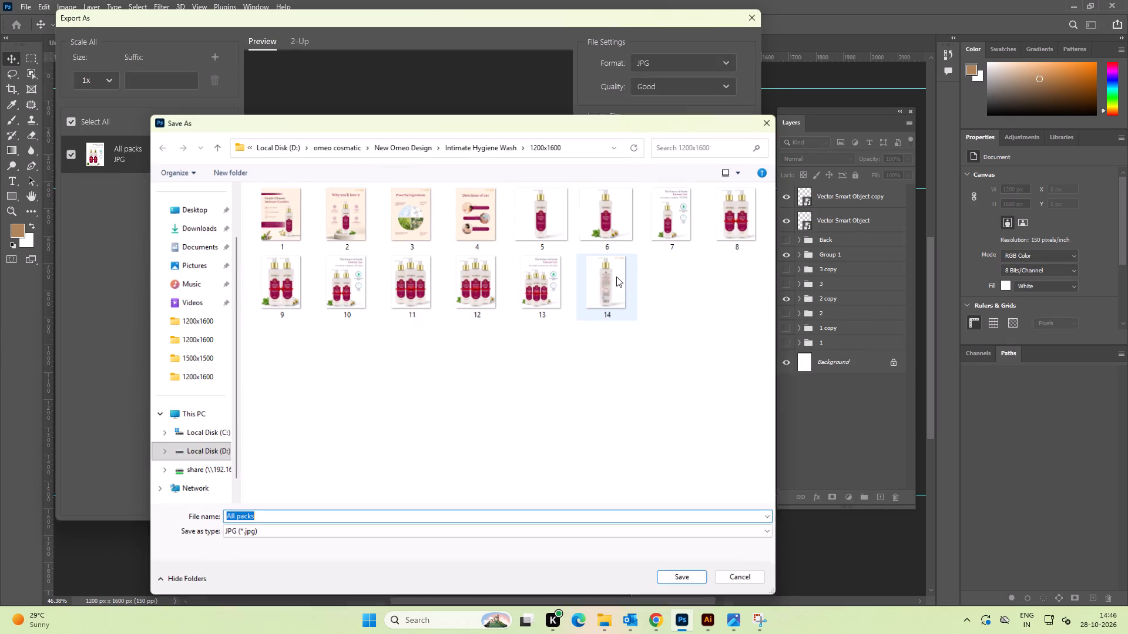
{"action": "left_click", "coordinate": [350, 289]}
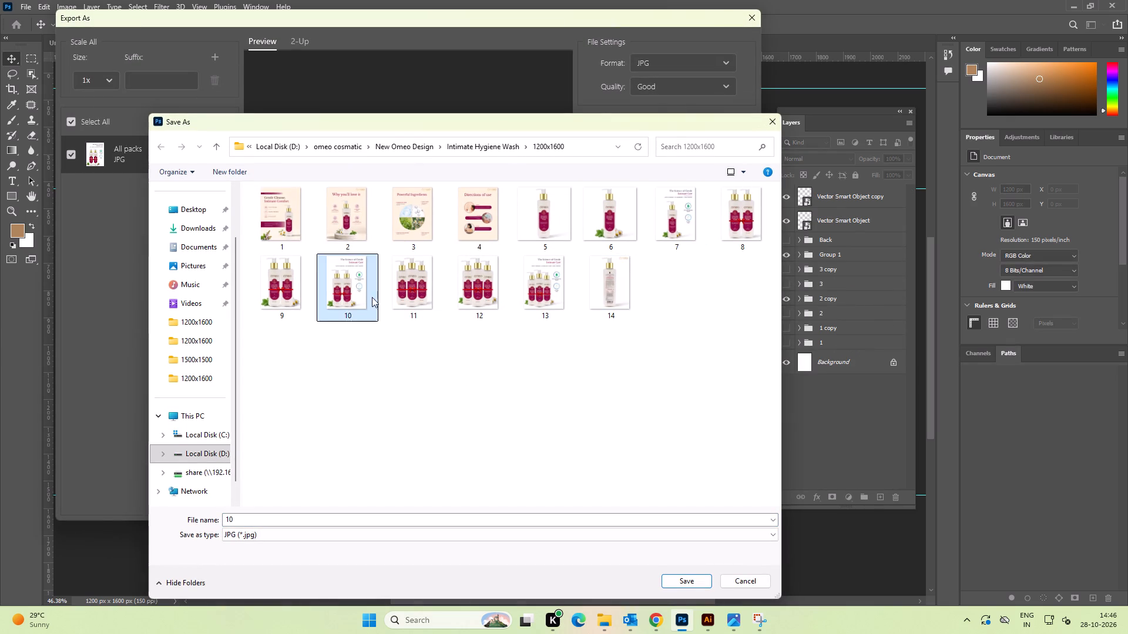
{"action": "double_click", "coordinate": [355, 288]}
{"action": "left_click", "coordinate": [585, 306]}
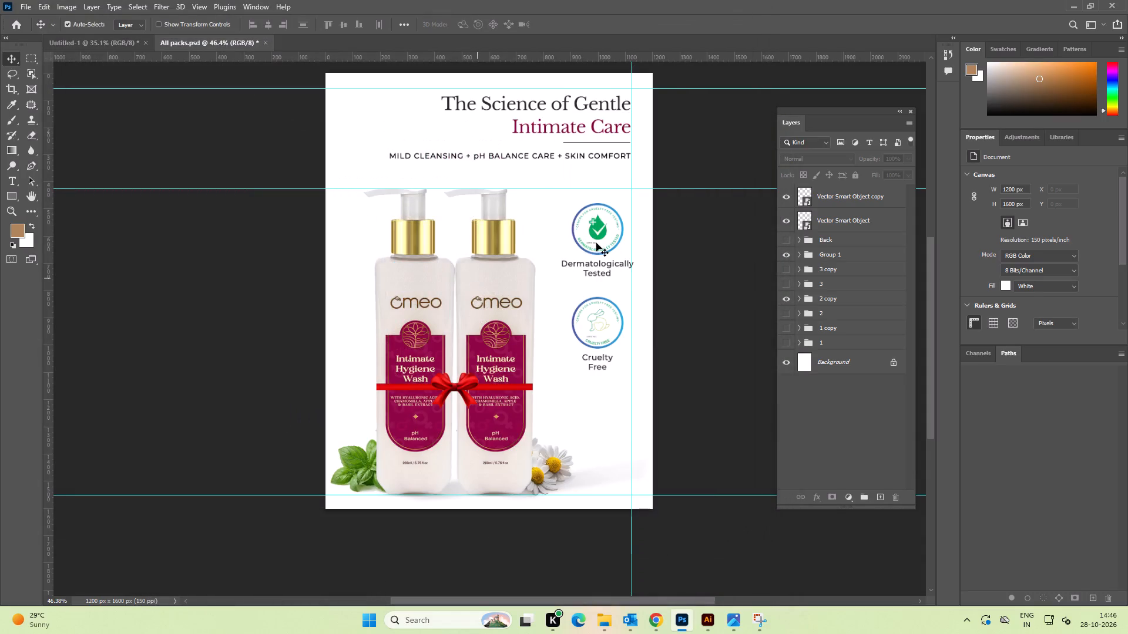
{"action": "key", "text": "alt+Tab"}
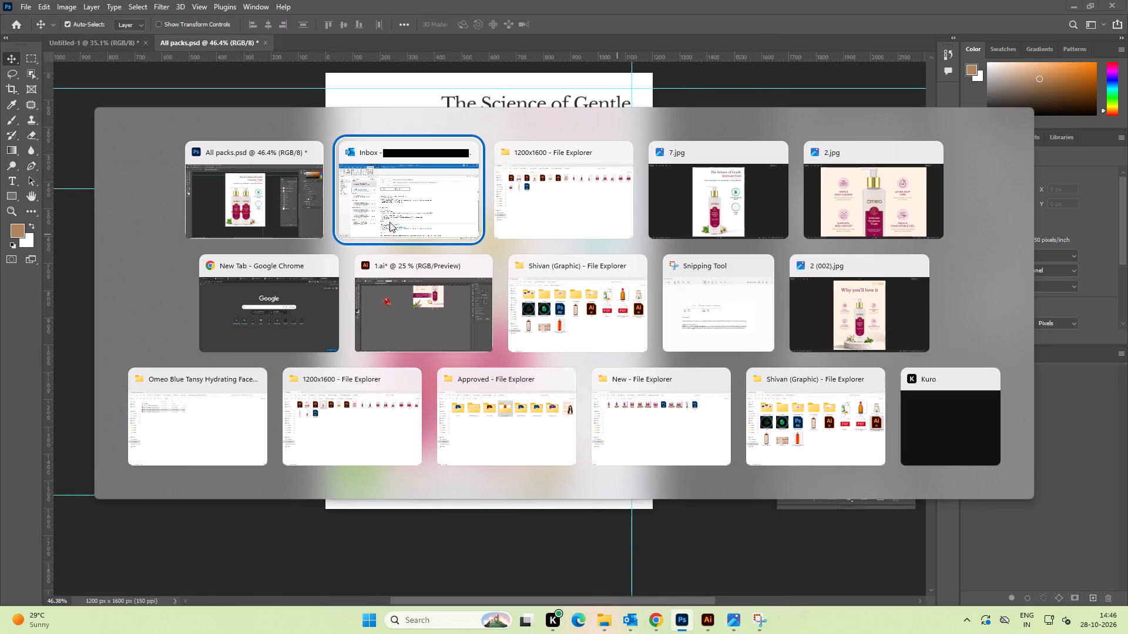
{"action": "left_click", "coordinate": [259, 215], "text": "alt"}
Show the 1 copy group in place of 2 copy and export the single-bottle version as a JPG, replacing 7.jpg.
{"action": "left_click", "coordinate": [787, 301]}
{"action": "left_click", "coordinate": [786, 331]}
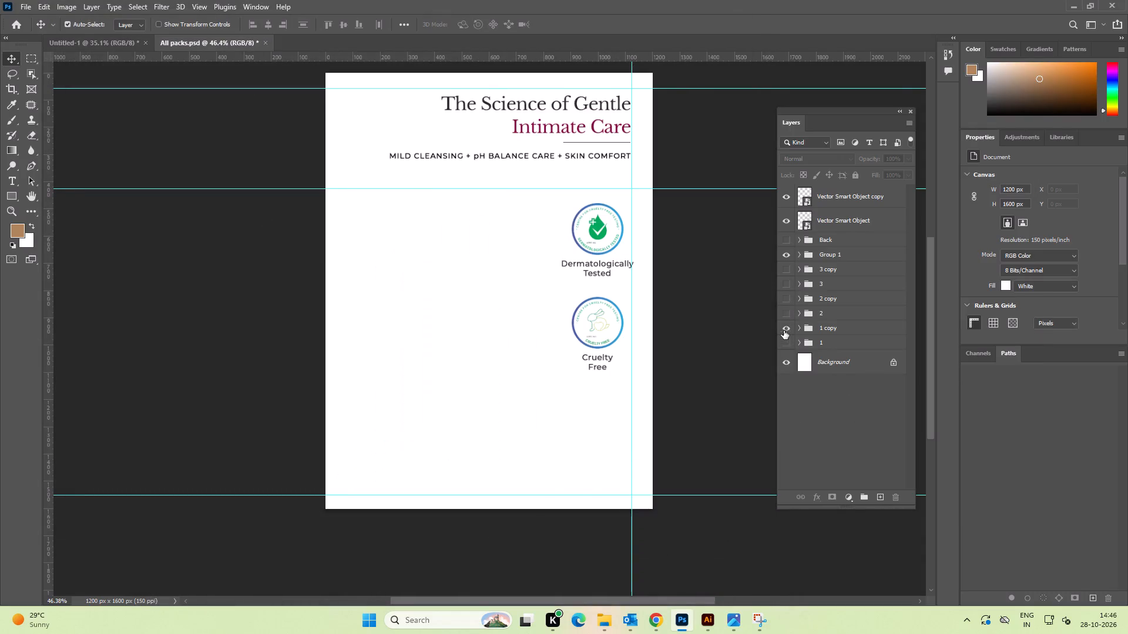
{"action": "key", "text": "ctrl+alt+shift+w"}
{"action": "left_click", "coordinate": [732, 503]}
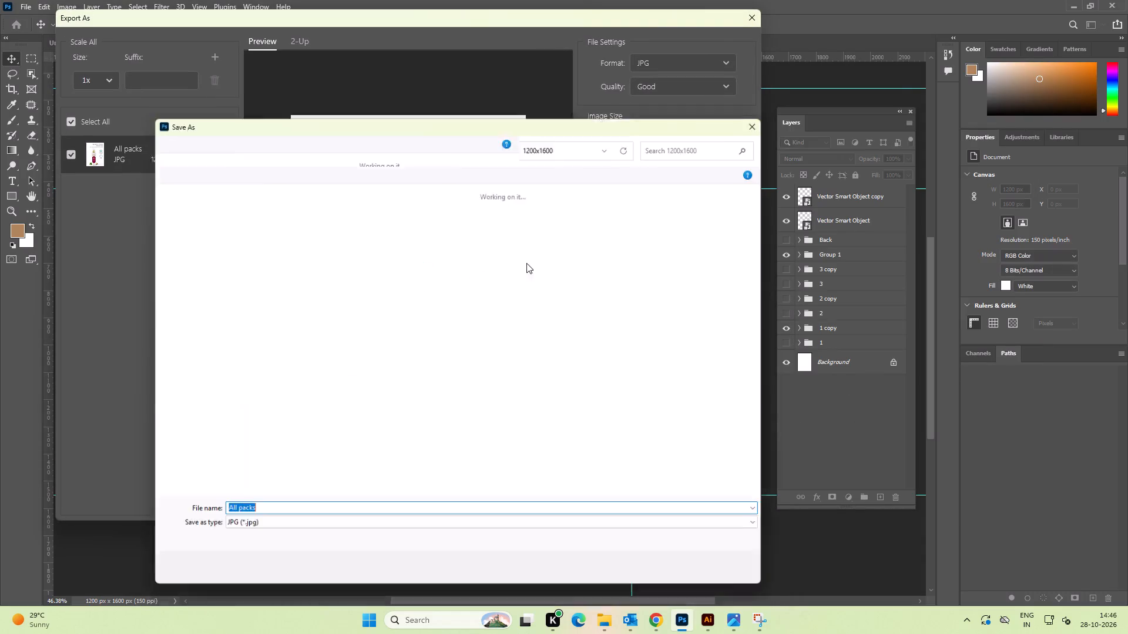
{"action": "left_click", "coordinate": [669, 217]}
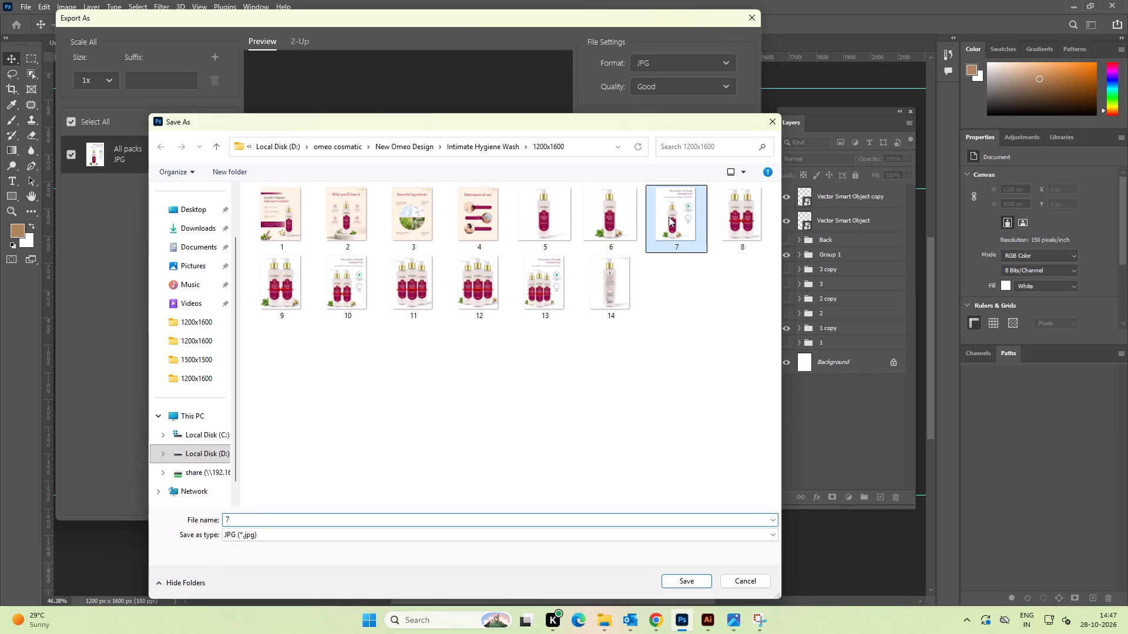
{"action": "double_click", "coordinate": [667, 225]}
{"action": "left_click", "coordinate": [591, 309]}
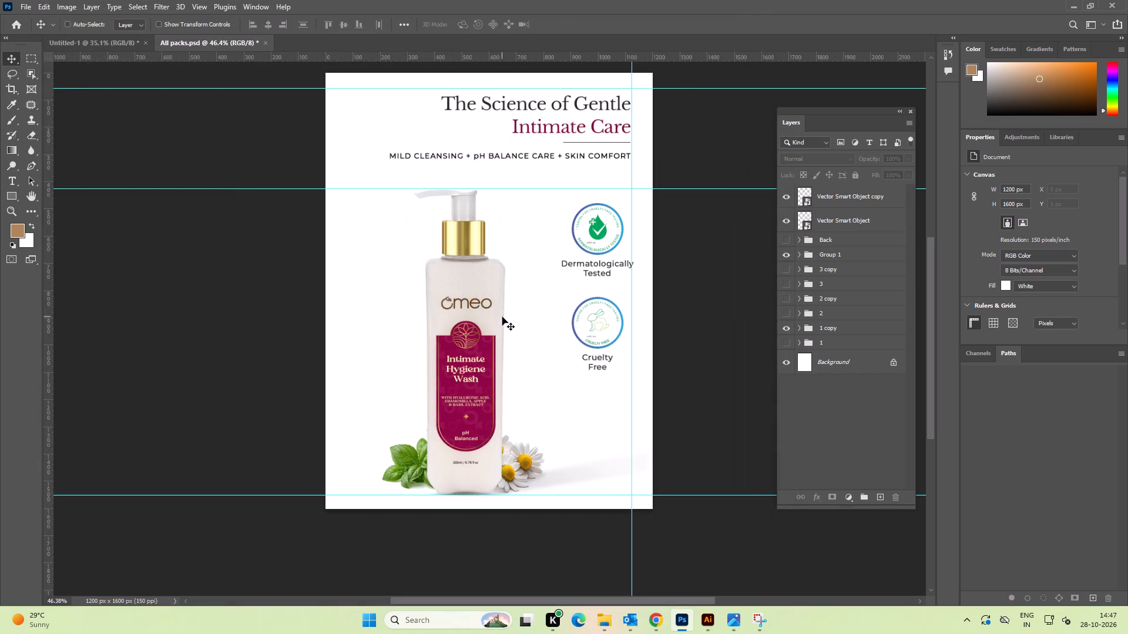
Save All packs.psd and close the document.
{"action": "key", "text": "ctrl+s"}
{"action": "key", "text": "ctrl+s"}
{"action": "left_click", "coordinate": [712, 266]}
{"action": "left_click", "coordinate": [273, 139]}
{"action": "key", "text": "ctrl+s"}
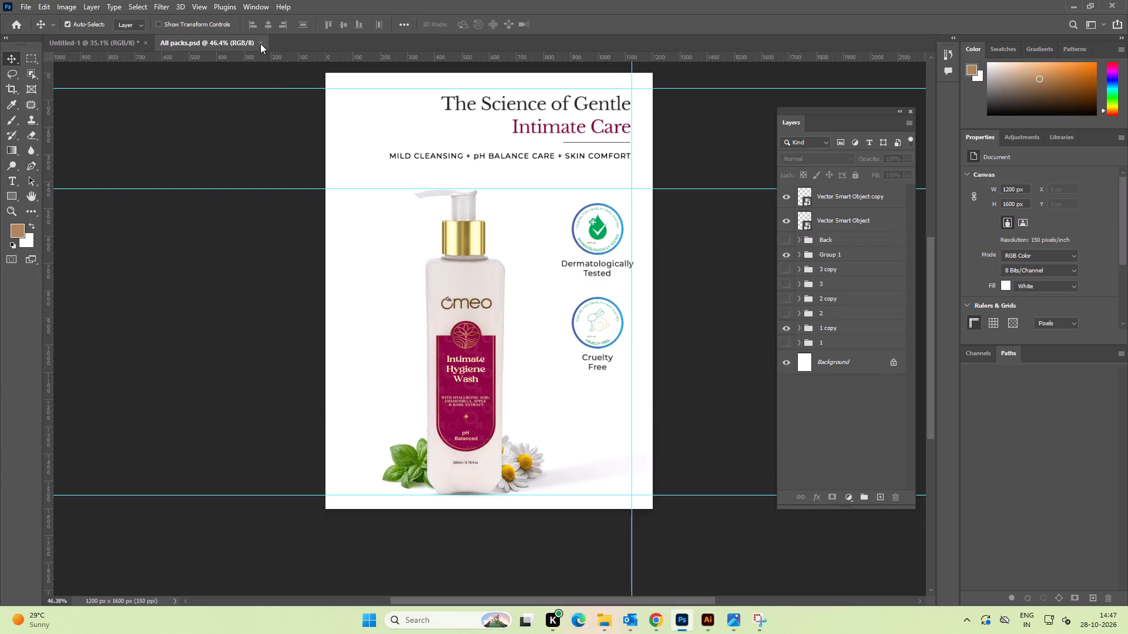
{"action": "left_click", "coordinate": [260, 43]}
Switch to the 1200x1600 folder in File Explorer, go back to the Intimate Hygiene Wash folder and select the 1500x1500 folder.
{"action": "key", "text": "alt+Tab"}
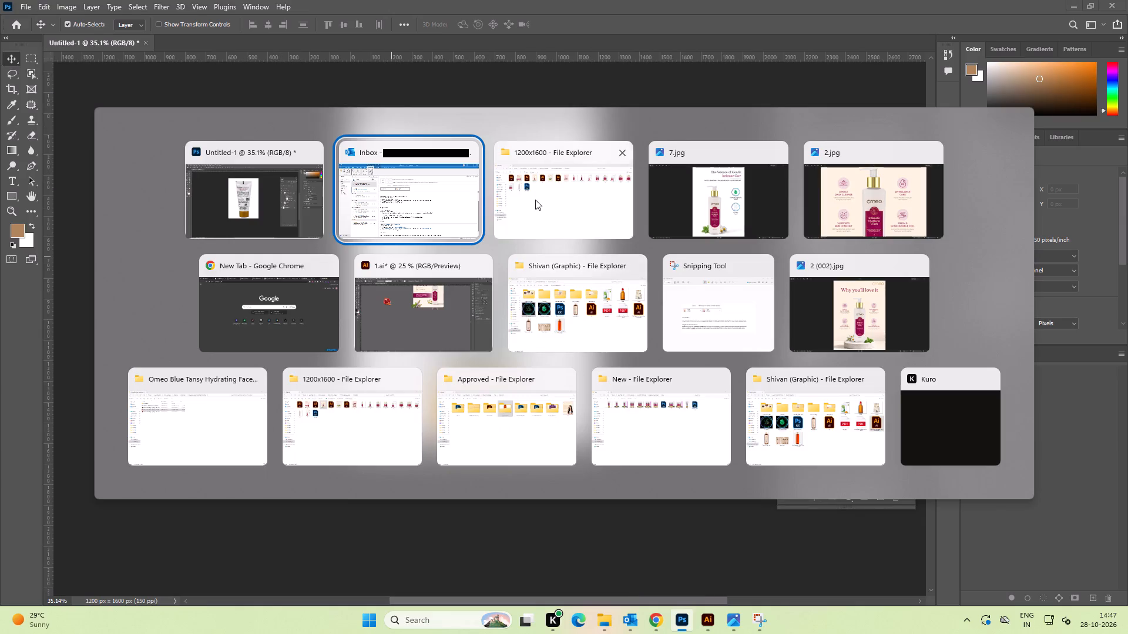
{"action": "left_click", "coordinate": [573, 204], "text": "alt"}
{"action": "left_click", "coordinate": [546, 273]}
{"action": "left_click", "coordinate": [209, 113]}
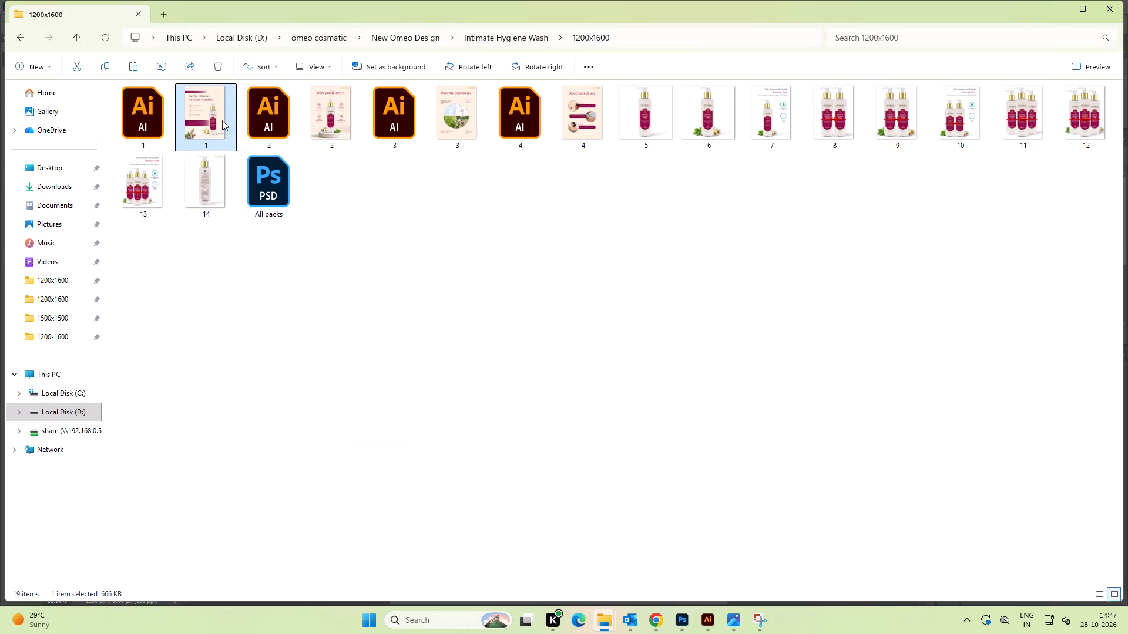
{"action": "left_click", "coordinate": [358, 217]}
{"action": "left_click", "coordinate": [21, 36]}
{"action": "left_click", "coordinate": [303, 136]}
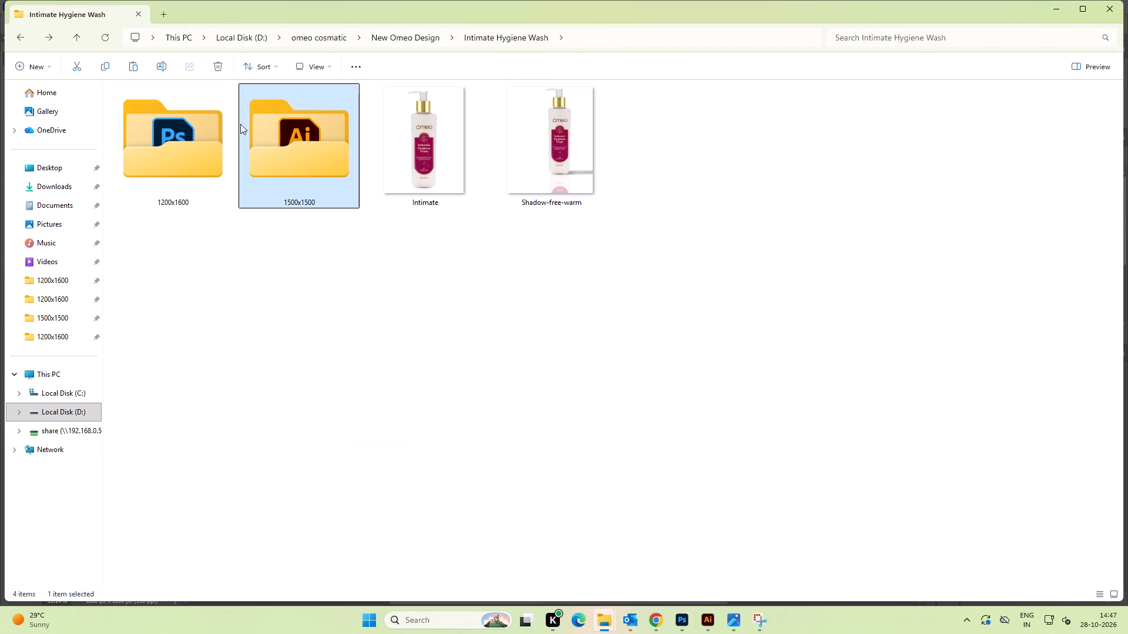
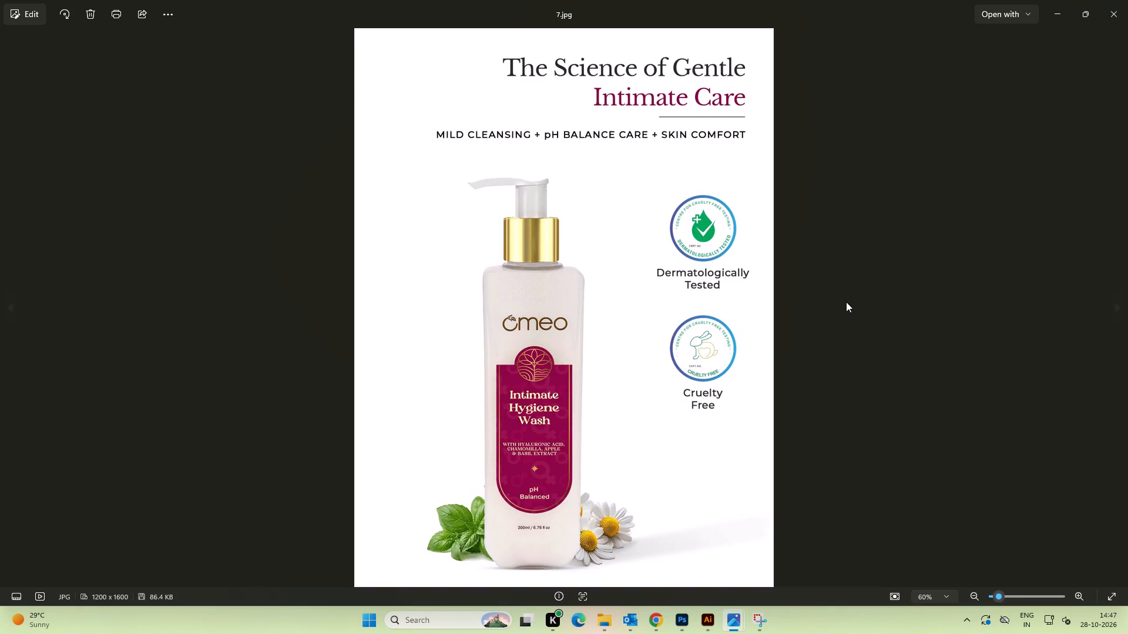
Review the exported 1200x1600 Intimate Hygiene Wash images in sequence from 7.jpg to 14.jpg.
{"action": "key", "text": "Right"}
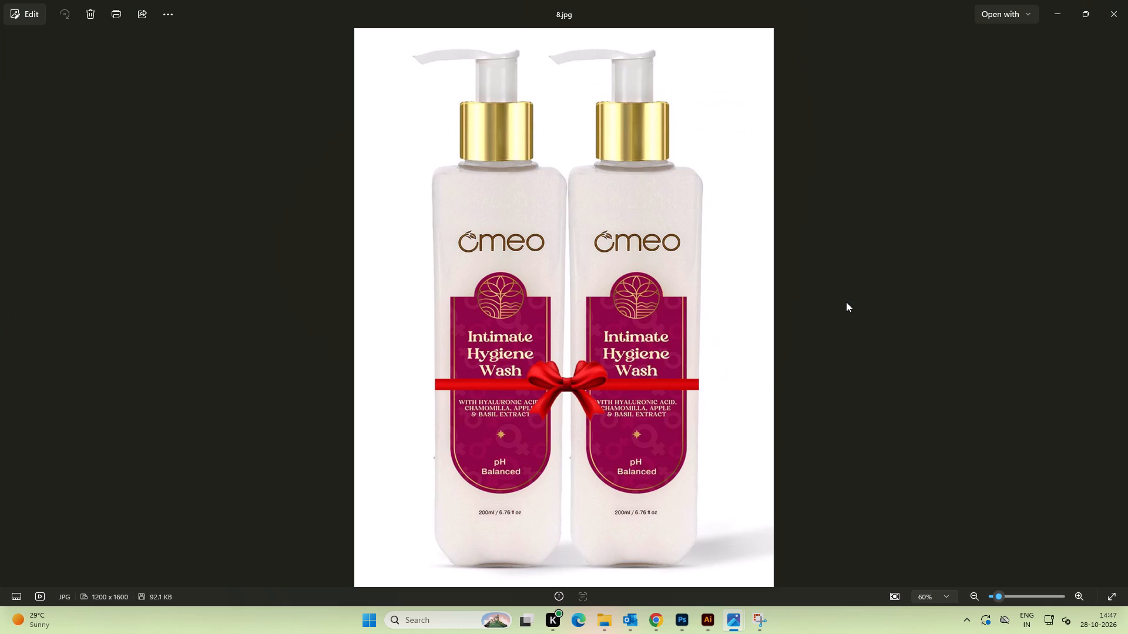
{"action": "key", "text": "Right"}
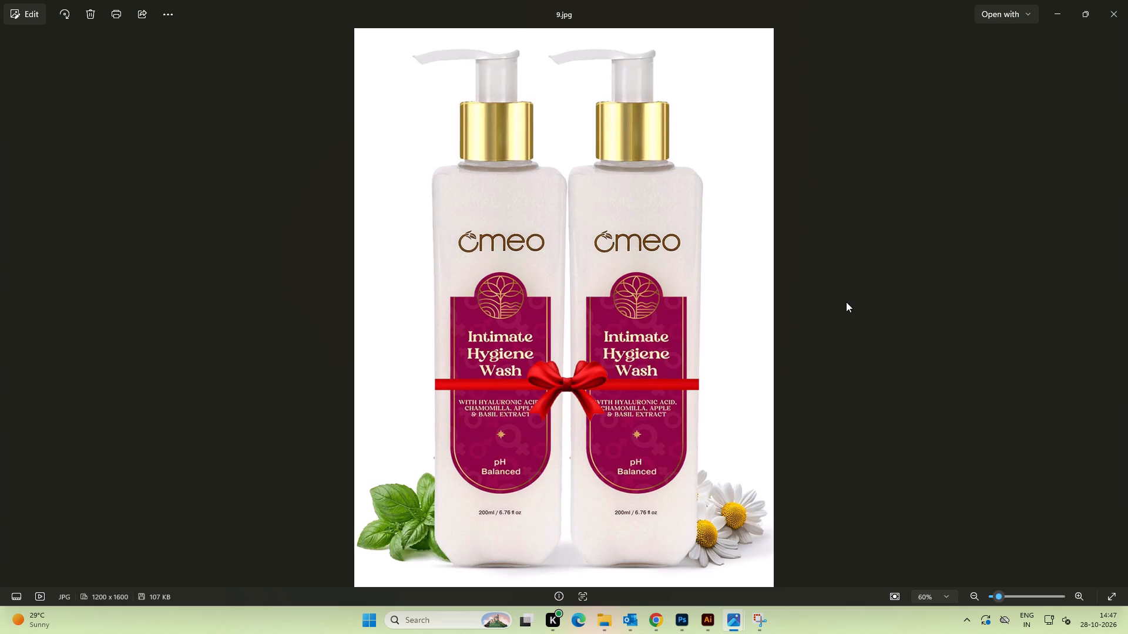
{"action": "key", "text": "Right"}
{"action": "key", "text": "Right"}
{"action": "key", "text": "Left"}
{"action": "key", "text": "Right"}
{"action": "key", "text": "Right"}
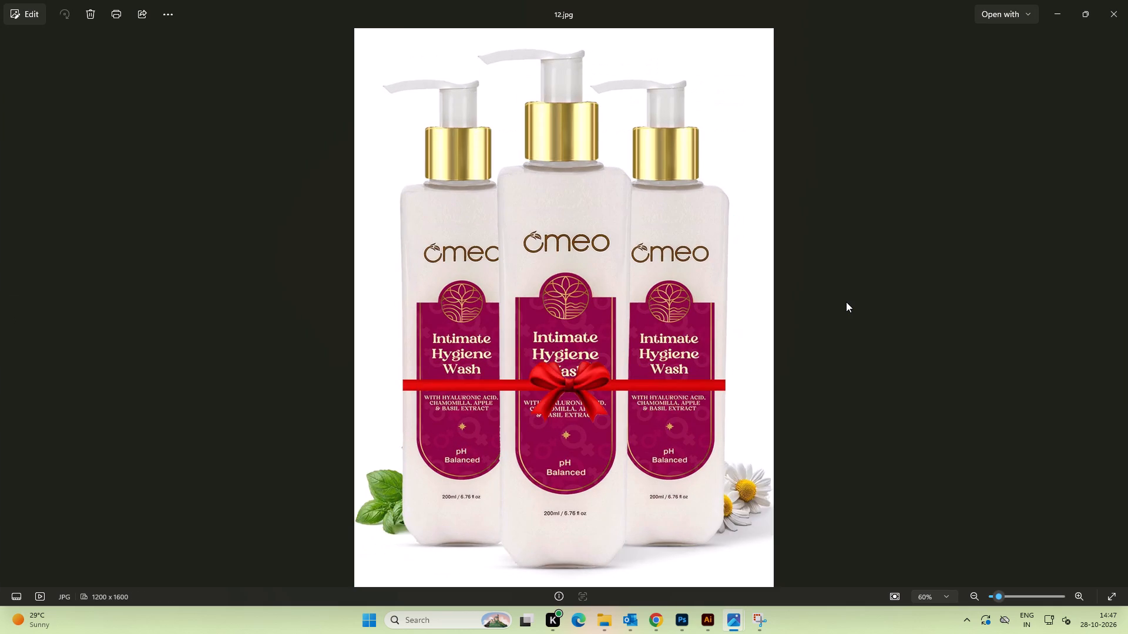
{"action": "key", "text": "Right"}
{"action": "key", "text": "Right"}
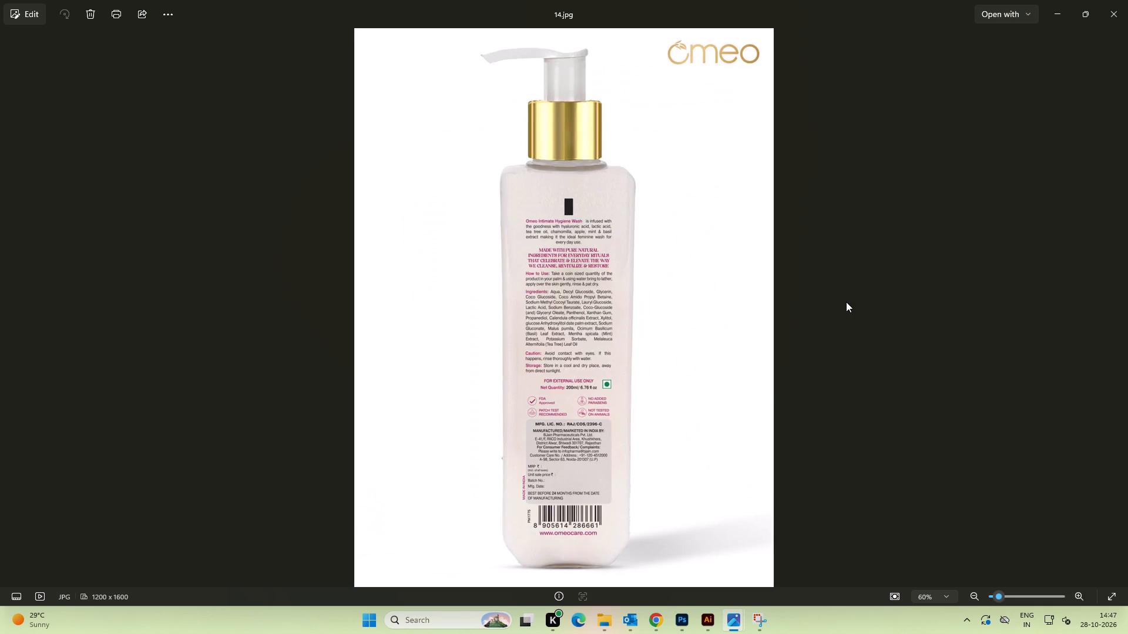
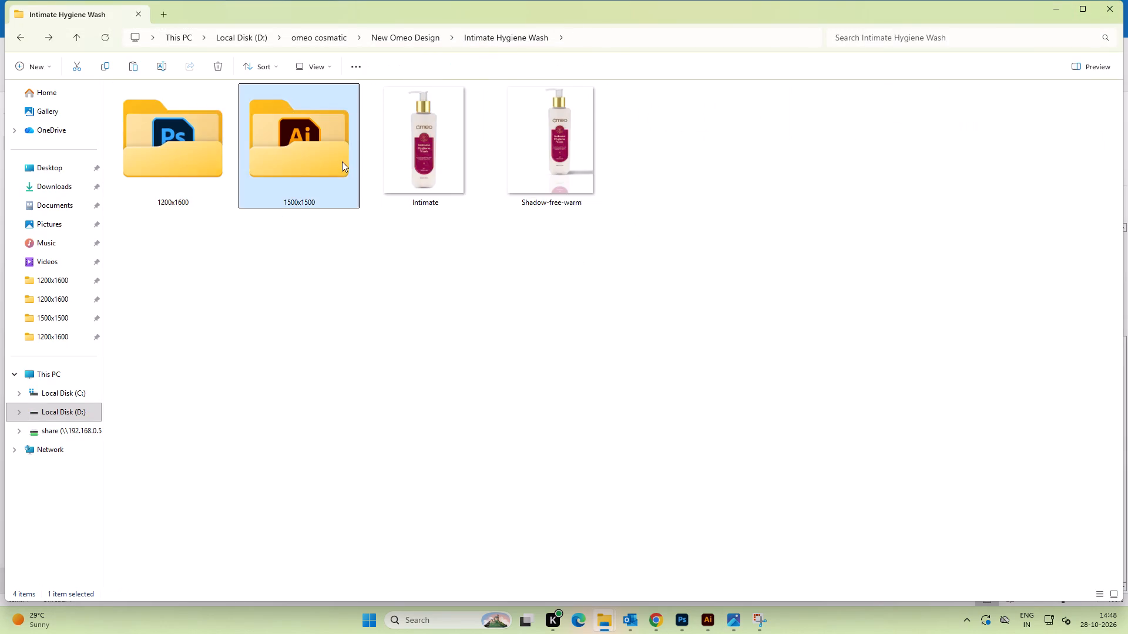
View 1.jpg from the 1500x1500 folder to check the exported design, and close the preview.
{"action": "double_click", "coordinate": [190, 114]}
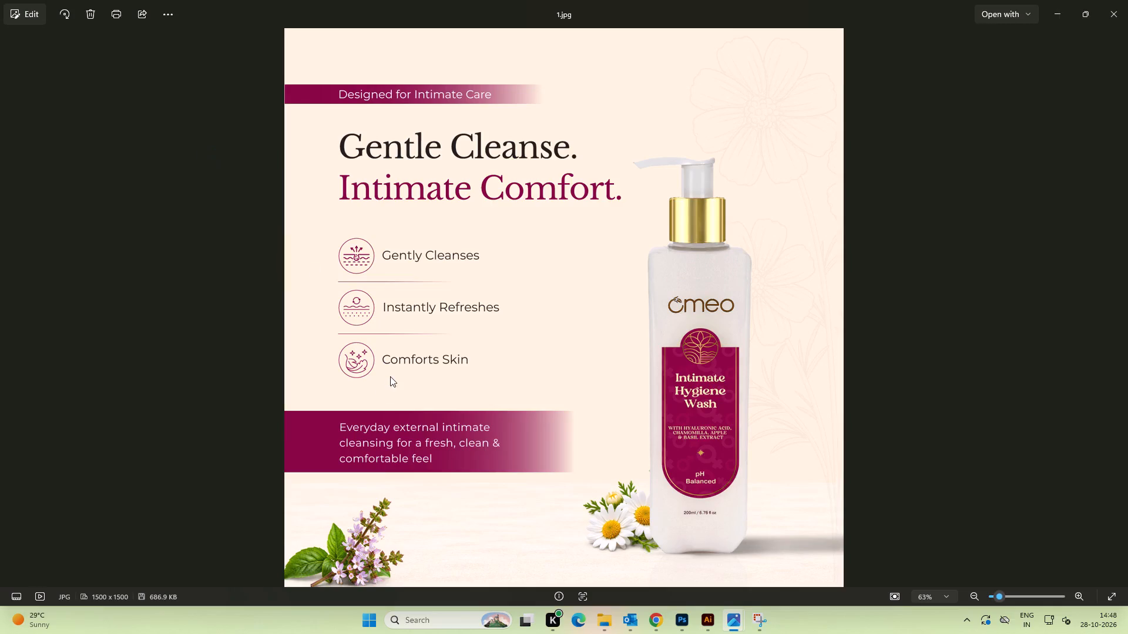
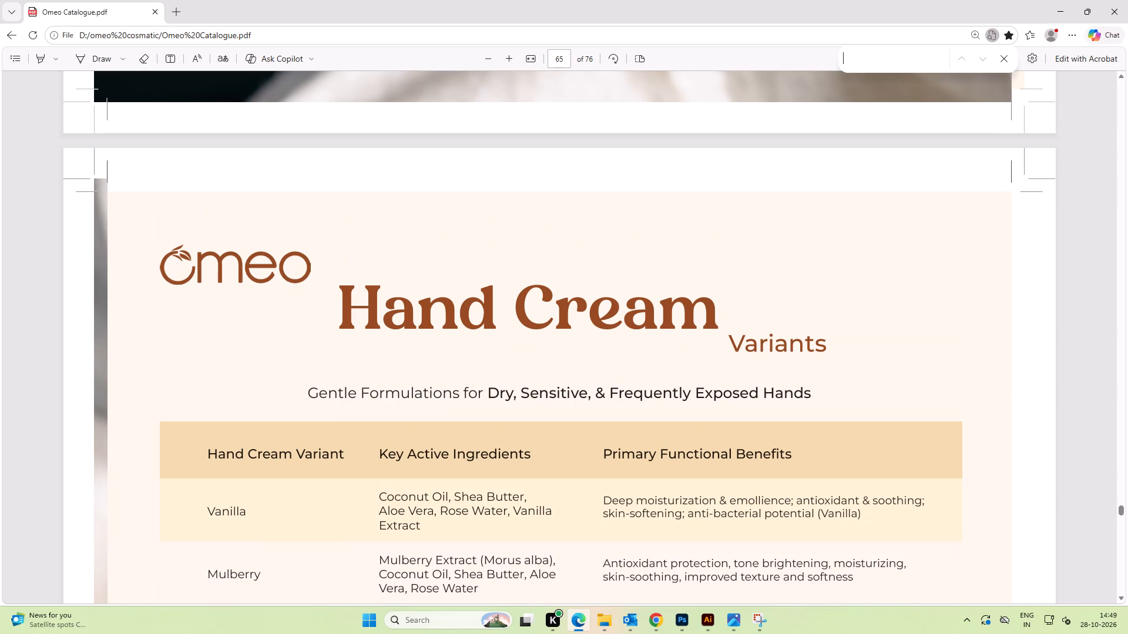
Search the Omeo Catalogue PDF in Microsoft Edge for the intimate product text, starting with "inti".
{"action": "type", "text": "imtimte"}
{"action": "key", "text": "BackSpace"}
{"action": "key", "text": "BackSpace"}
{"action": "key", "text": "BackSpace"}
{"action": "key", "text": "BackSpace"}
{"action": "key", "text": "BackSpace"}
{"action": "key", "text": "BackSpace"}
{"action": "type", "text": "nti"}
Search the Omeo Catalogue PDF in Microsoft Edge for "inti" and clear the search text.
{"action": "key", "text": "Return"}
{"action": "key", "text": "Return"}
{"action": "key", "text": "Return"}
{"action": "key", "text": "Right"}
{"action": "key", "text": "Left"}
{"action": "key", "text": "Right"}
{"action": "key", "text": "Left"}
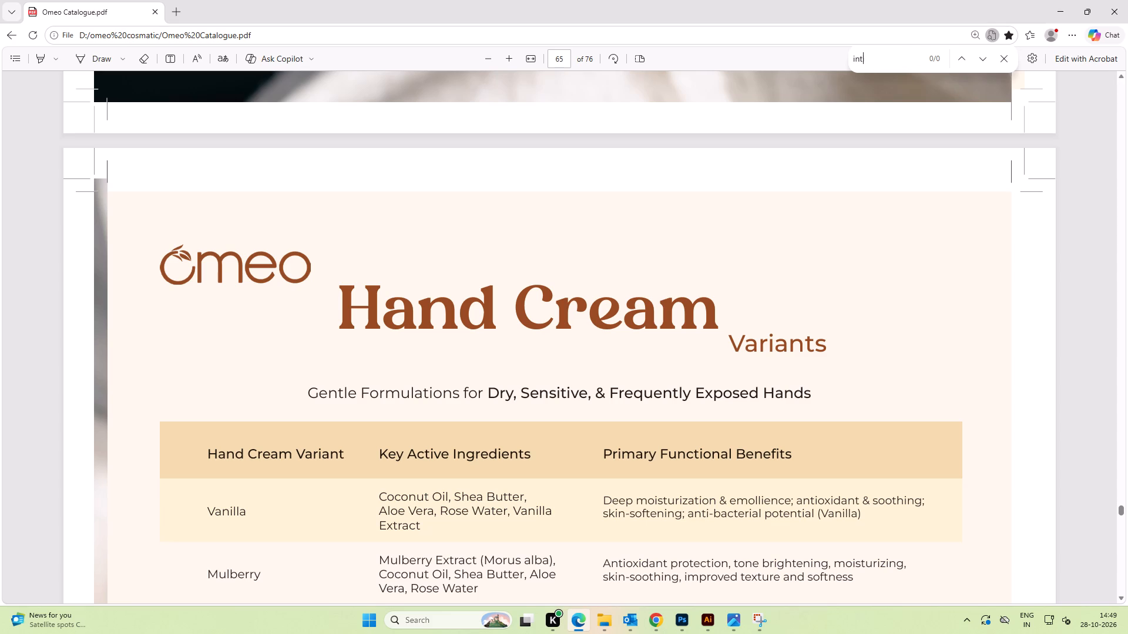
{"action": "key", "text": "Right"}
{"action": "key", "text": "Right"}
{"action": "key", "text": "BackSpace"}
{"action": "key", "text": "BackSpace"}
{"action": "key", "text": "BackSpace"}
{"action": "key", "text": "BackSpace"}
Look through the catalogue pages after Hand Cream and back through the earlier ones for the intimate wash product, and reload the PDF.
{"action": "scroll", "coordinate": [637, 464], "scroll_direction": "down", "scroll_amount": 9}
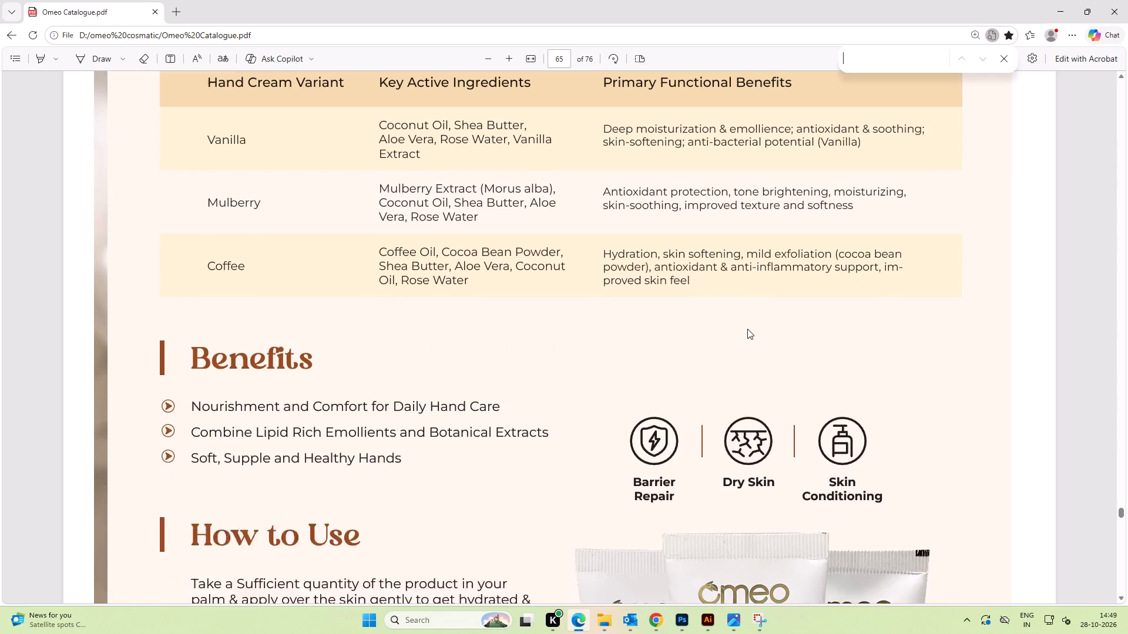
{"action": "scroll", "coordinate": [747, 329], "scroll_direction": "down", "scroll_amount": 5}
{"action": "scroll", "coordinate": [747, 329], "scroll_direction": "up", "scroll_amount": 1}
{"action": "scroll", "coordinate": [744, 329], "scroll_direction": "down", "scroll_amount": 13}
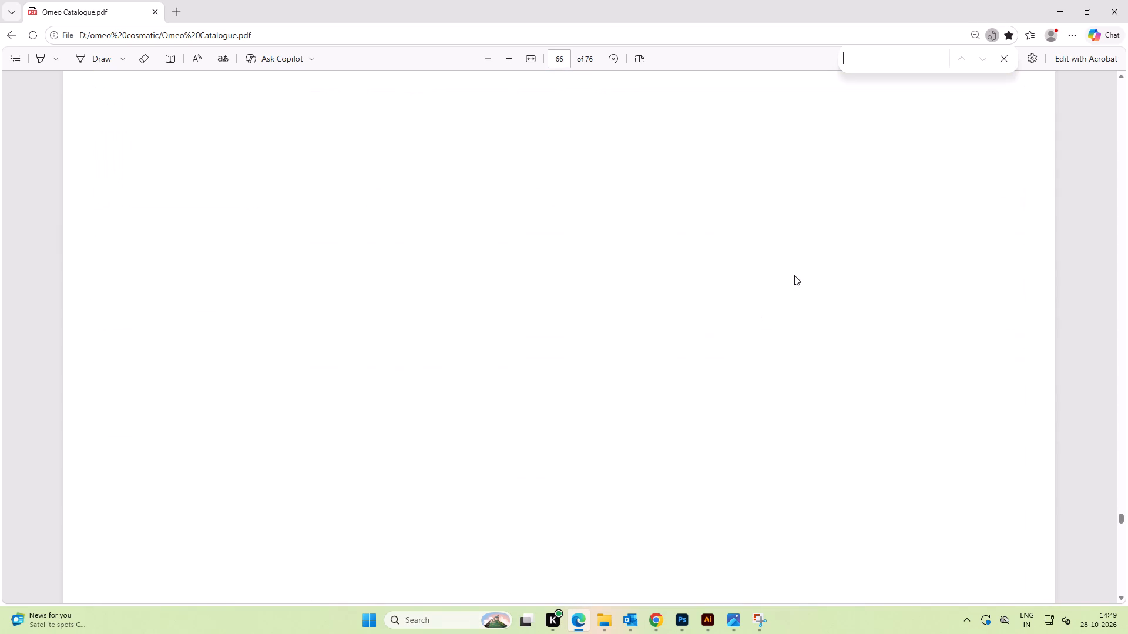
{"action": "scroll", "coordinate": [794, 275], "scroll_direction": "up", "scroll_amount": 9}
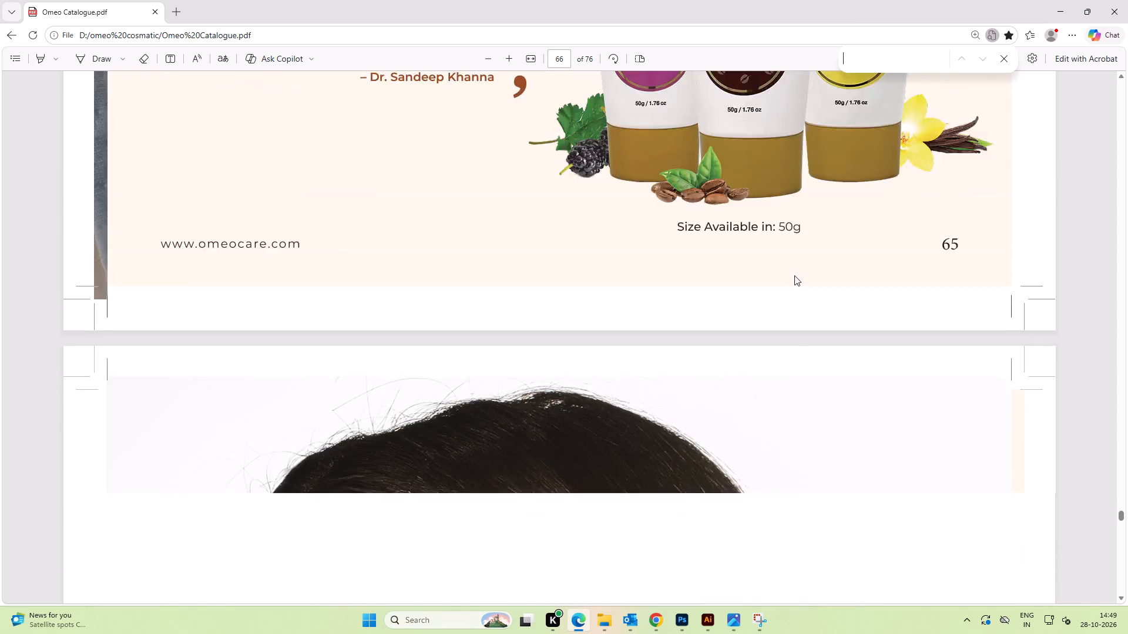
{"action": "scroll", "coordinate": [794, 275], "scroll_direction": "down", "scroll_amount": 20}
{"action": "scroll", "coordinate": [794, 275], "scroll_direction": "down", "scroll_amount": 1}
{"action": "scroll", "coordinate": [794, 275], "scroll_direction": "up", "scroll_amount": 1}
{"action": "scroll", "coordinate": [794, 275], "scroll_direction": "down", "scroll_amount": 12}
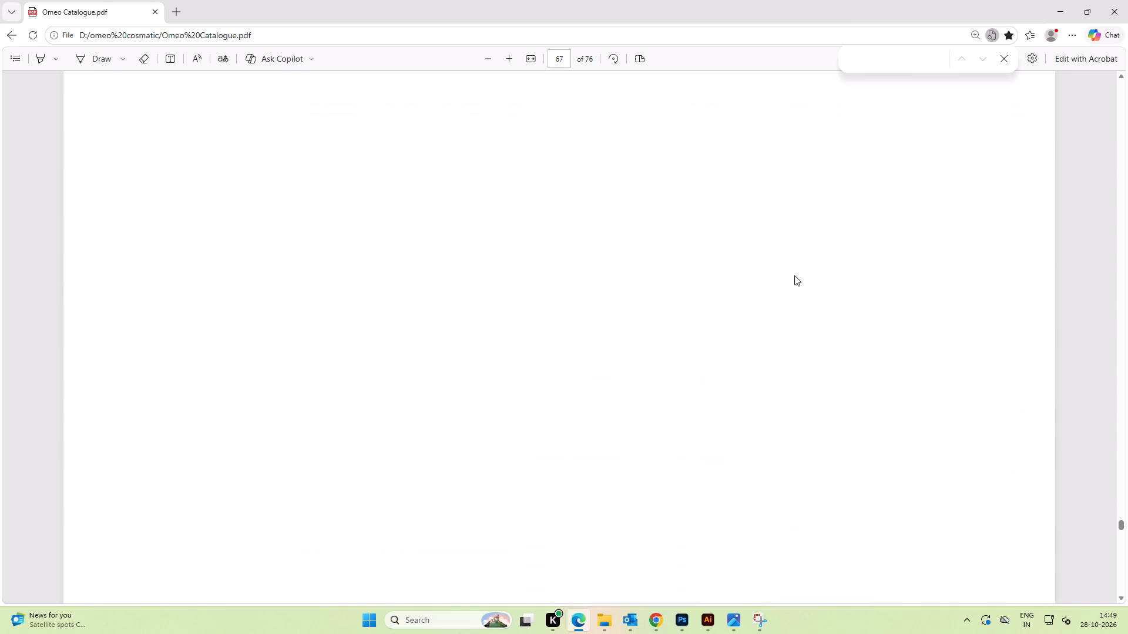
{"action": "scroll", "coordinate": [794, 275], "scroll_direction": "down", "scroll_amount": 5}
{"action": "scroll", "coordinate": [794, 275], "scroll_direction": "up", "scroll_amount": 1}
{"action": "scroll", "coordinate": [794, 275], "scroll_direction": "down", "scroll_amount": 2}
{"action": "scroll", "coordinate": [753, 333], "scroll_direction": "down", "scroll_amount": 7, "text": "ctrl"}
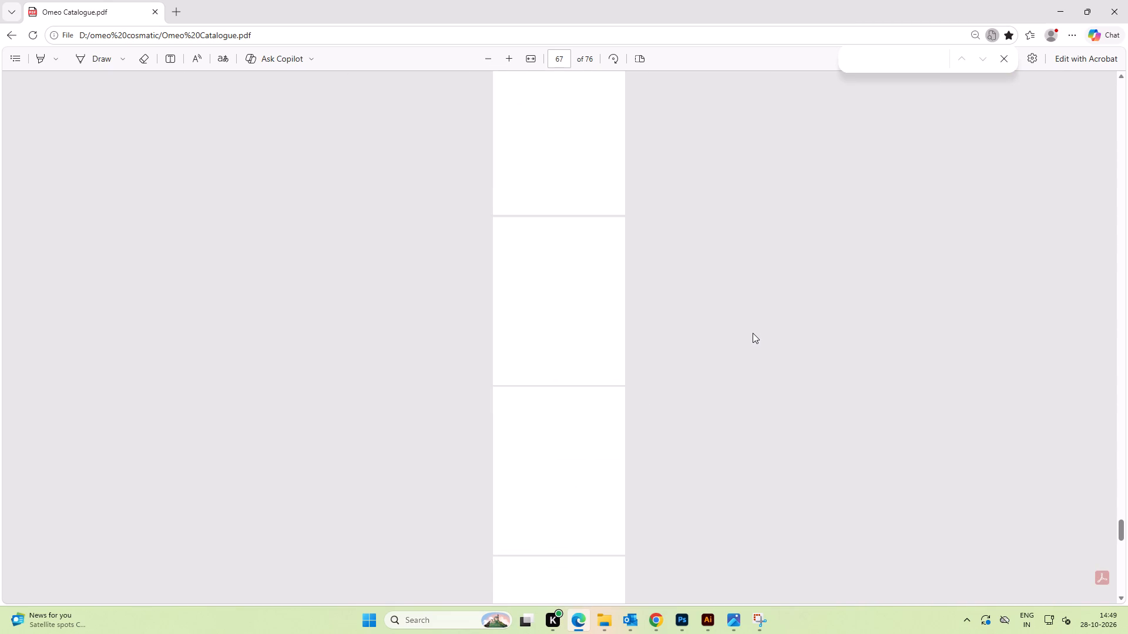
{"action": "scroll", "coordinate": [753, 333], "scroll_direction": "up", "scroll_amount": 20}
{"action": "scroll", "coordinate": [753, 333], "scroll_direction": "up", "scroll_amount": 19}
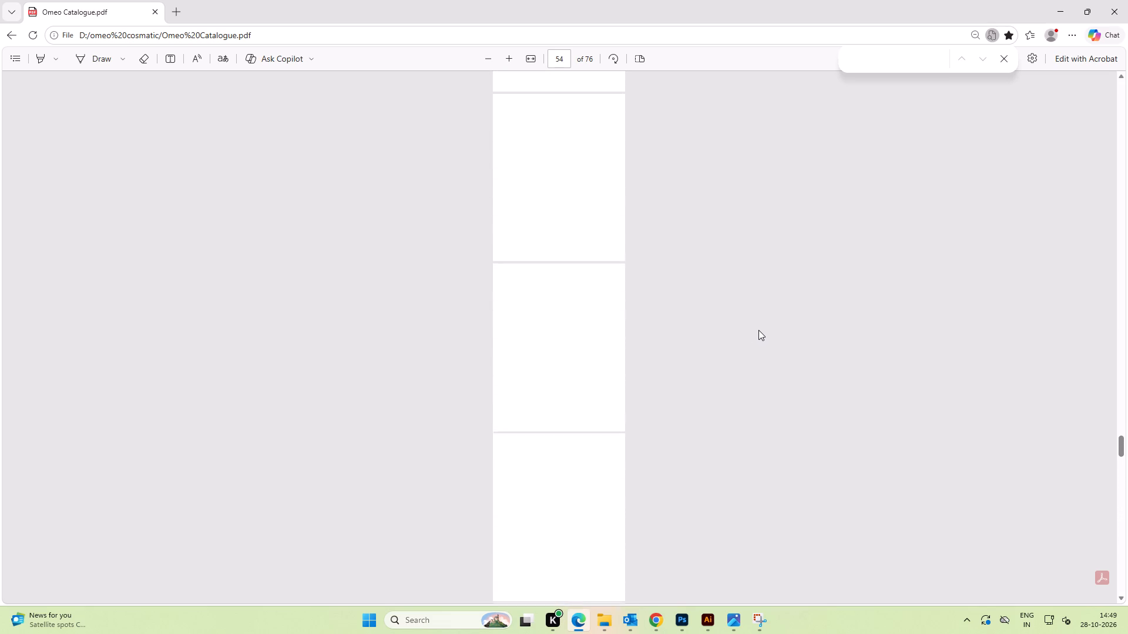
{"action": "scroll", "coordinate": [758, 330], "scroll_direction": "up", "scroll_amount": 20}
{"action": "scroll", "coordinate": [758, 330], "scroll_direction": "up", "scroll_amount": 17}
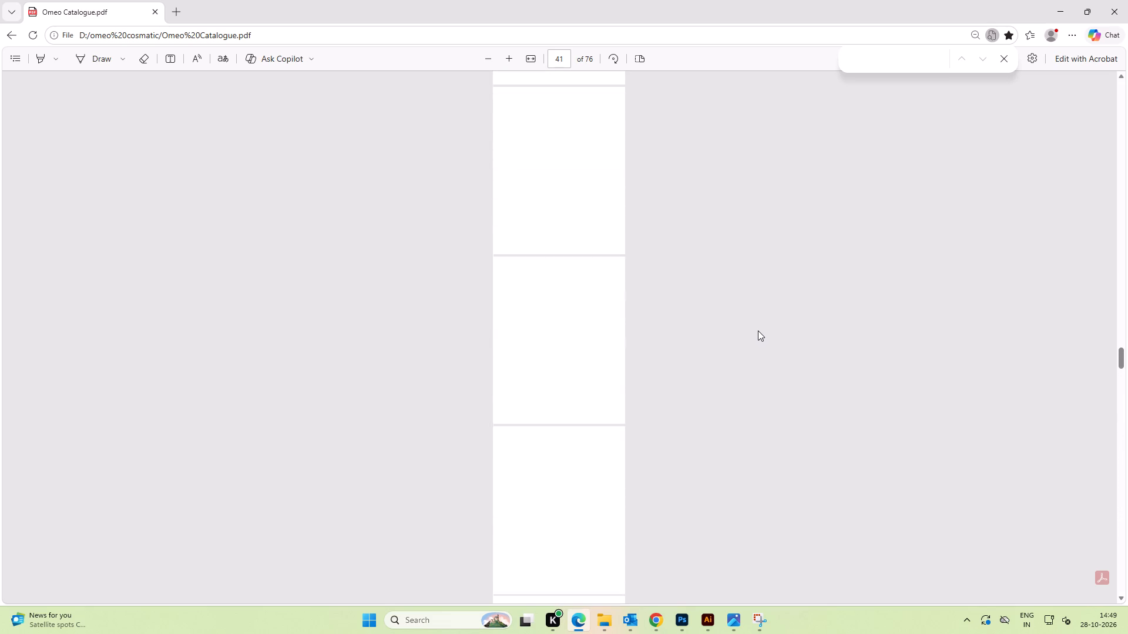
{"action": "scroll", "coordinate": [758, 331], "scroll_direction": "down", "scroll_amount": 1}
{"action": "scroll", "coordinate": [758, 331], "scroll_direction": "up", "scroll_amount": 20}
{"action": "scroll", "coordinate": [758, 331], "scroll_direction": "up", "scroll_amount": 1}
{"action": "key", "text": "ctrl+r"}
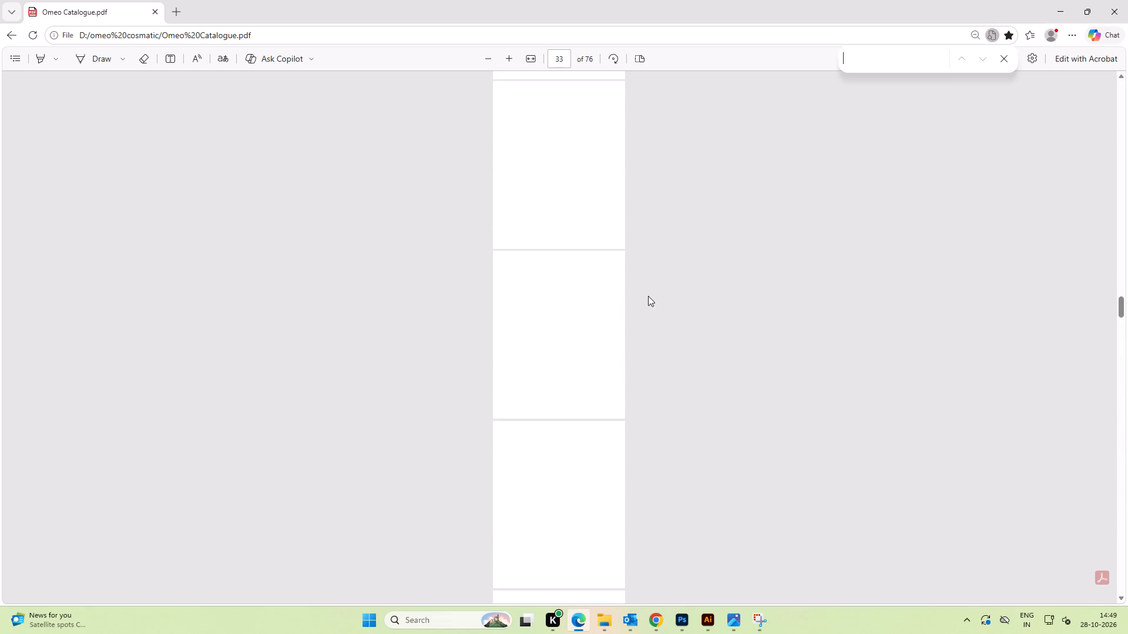
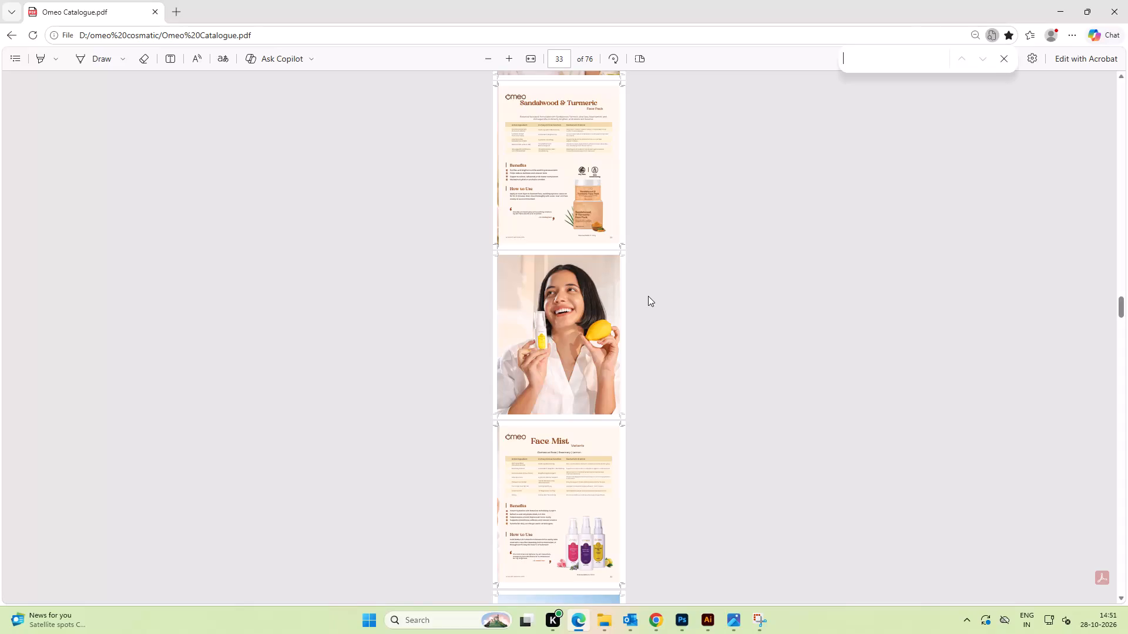
Search the catalogue PDF for "intim" and examine the ingredients and benefits on the Intimate Hygiene product page.
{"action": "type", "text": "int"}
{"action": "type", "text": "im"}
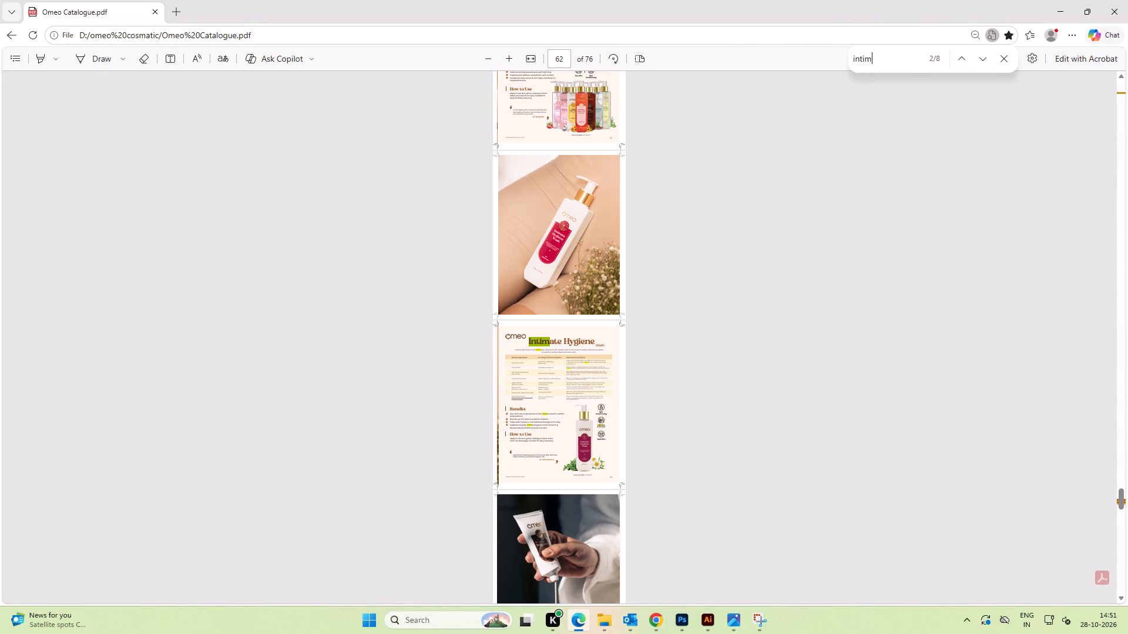
{"action": "scroll", "coordinate": [556, 406], "scroll_direction": "up", "scroll_amount": 4, "text": "ctrl"}
{"action": "scroll", "coordinate": [627, 410], "scroll_direction": "up", "scroll_amount": 4, "text": "ctrl"}
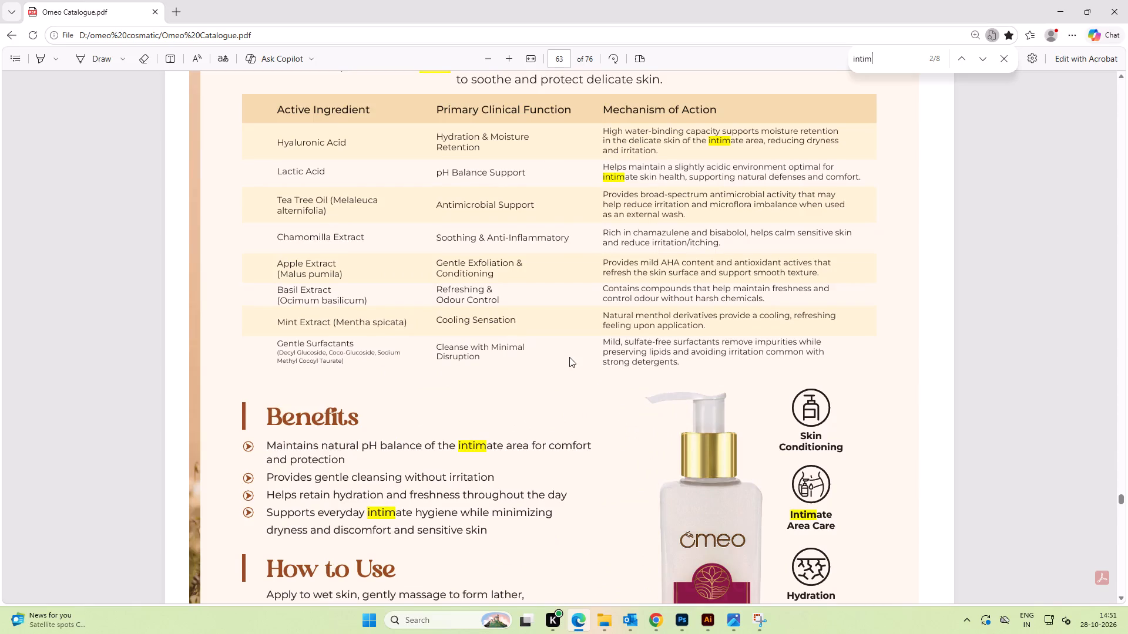
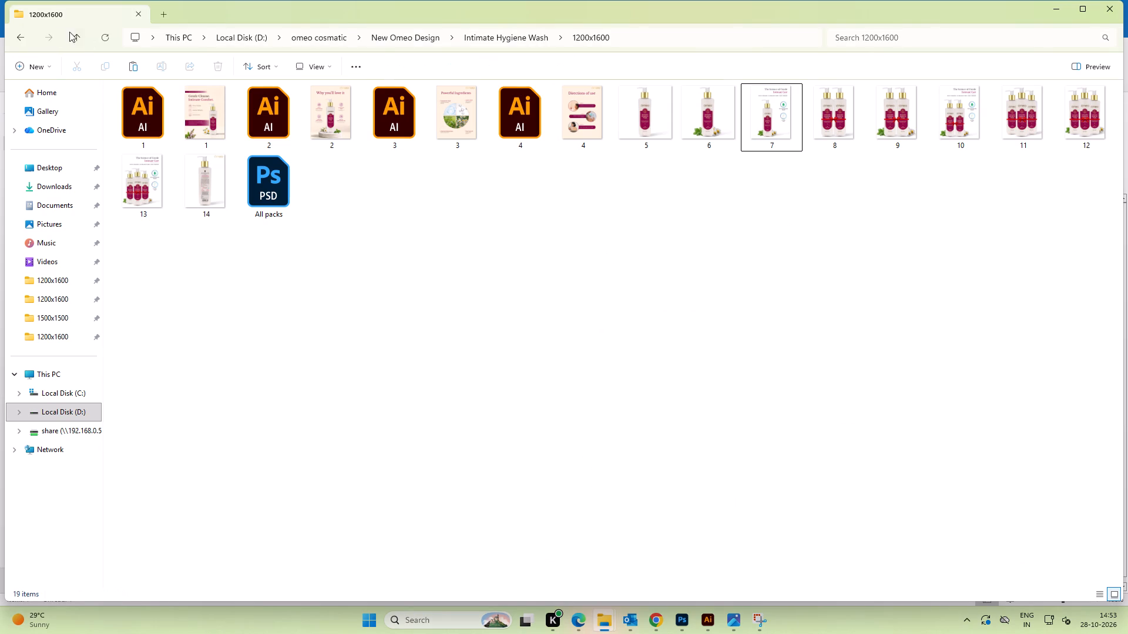
Go back to New Omeo Design and open JPEG 2 from Hand Cream > Coffee-Hand-Cream > 1200x1600 for viewing.
{"action": "left_click", "coordinate": [18, 32]}
{"action": "left_click", "coordinate": [1077, 12]}
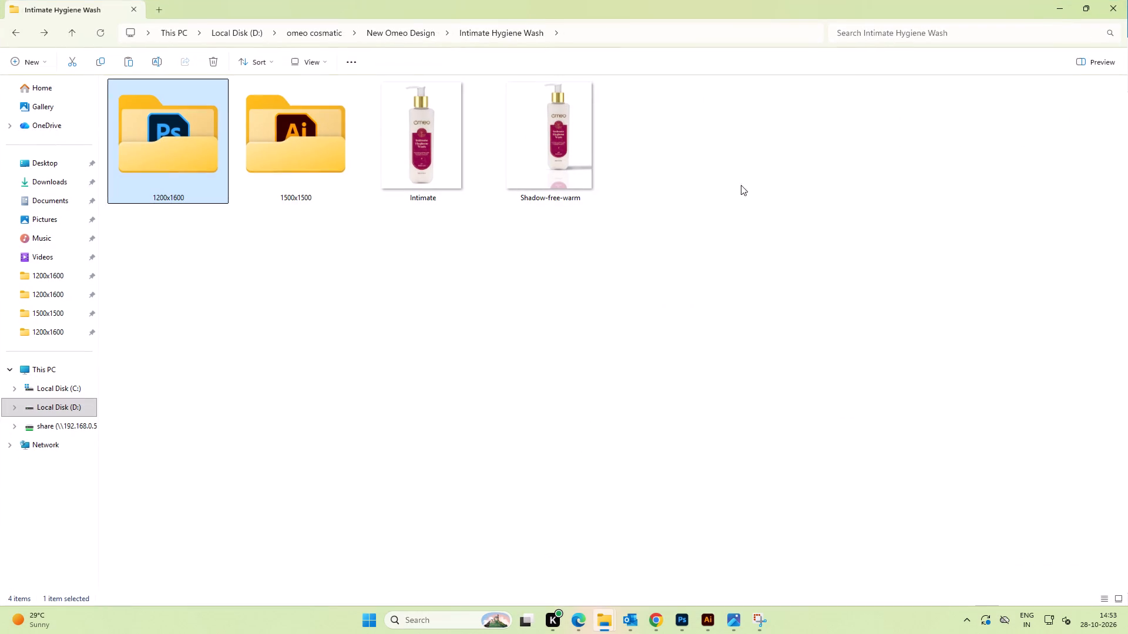
{"action": "left_click", "coordinate": [16, 39]}
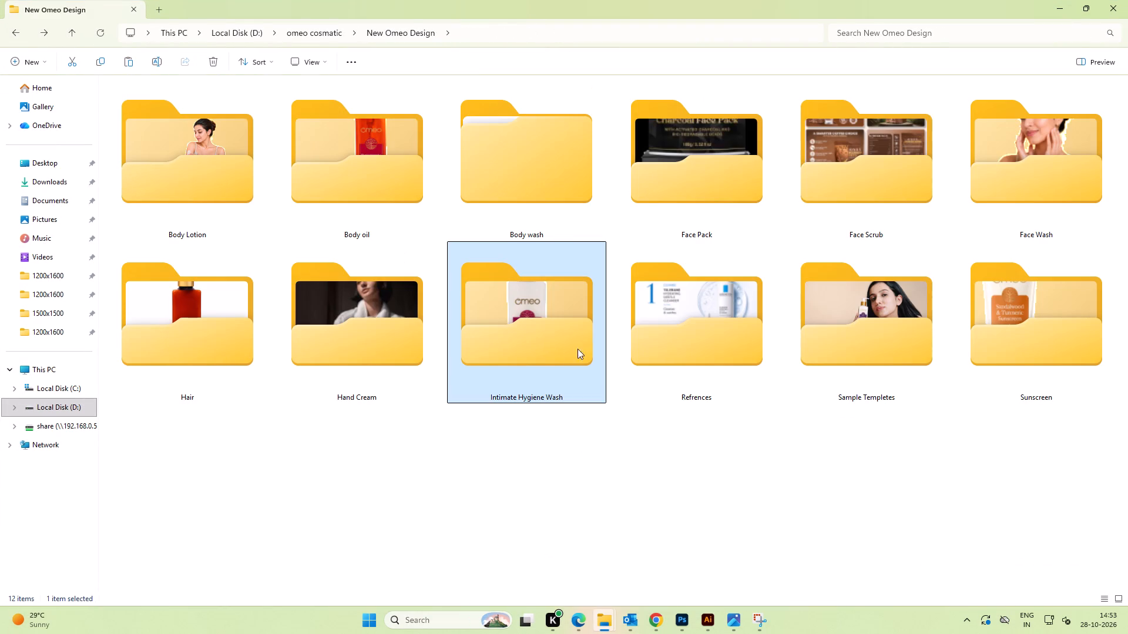
{"action": "left_click", "coordinate": [905, 454]}
{"action": "left_click", "coordinate": [993, 359]}
{"action": "left_click", "coordinate": [847, 352]}
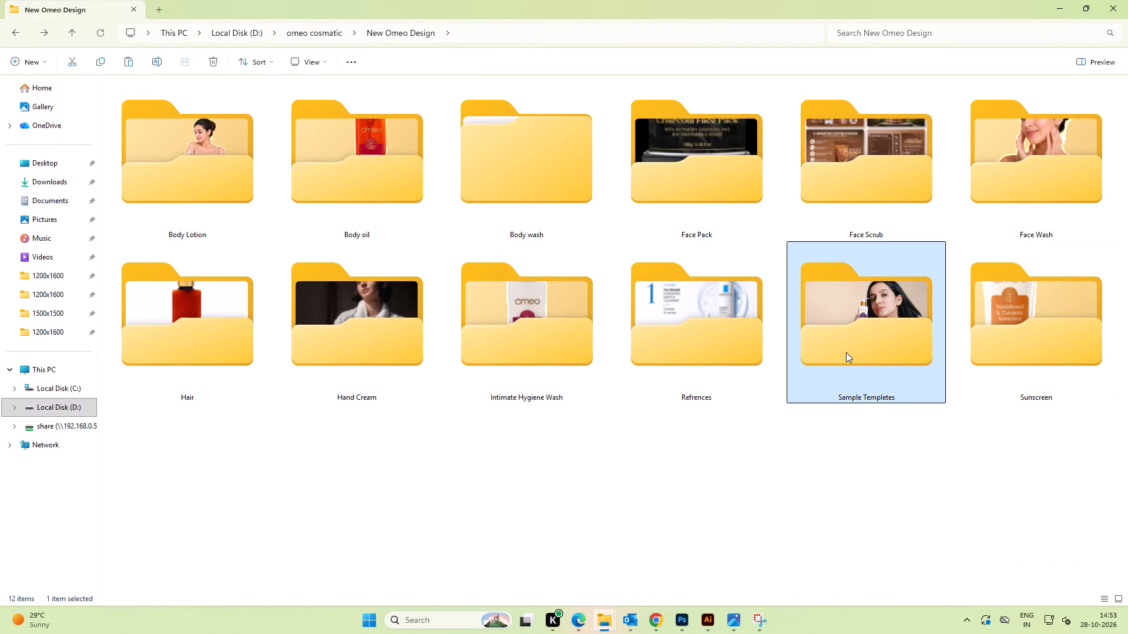
{"action": "left_click", "coordinate": [637, 506]}
{"action": "double_click", "coordinate": [351, 322]}
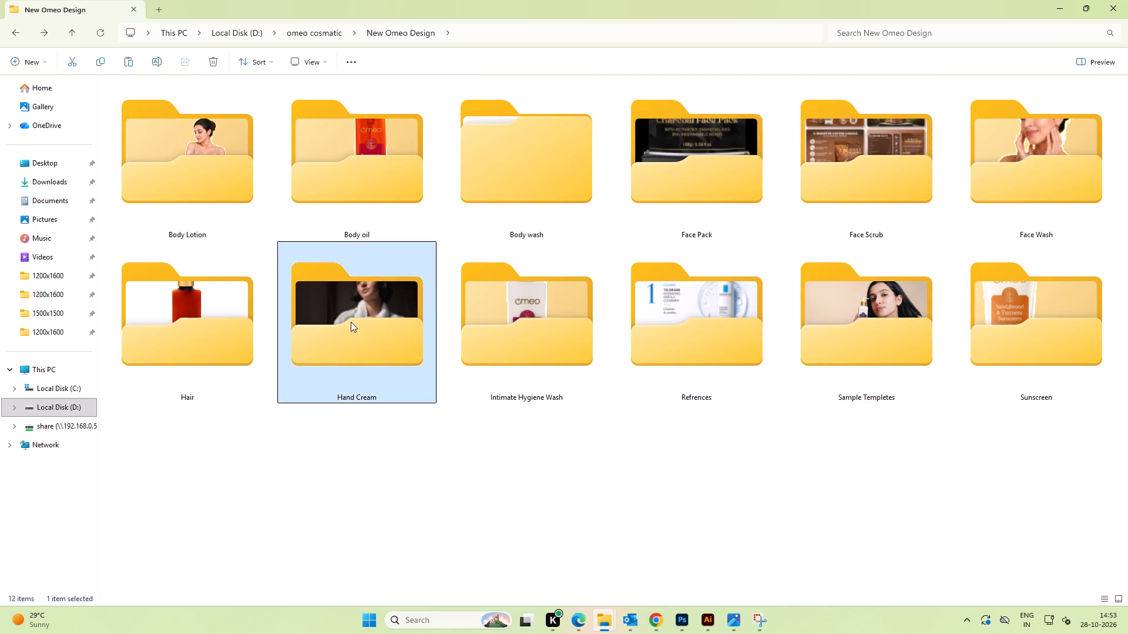
{"action": "double_click", "coordinate": [204, 183]}
{"action": "double_click", "coordinate": [166, 146]}
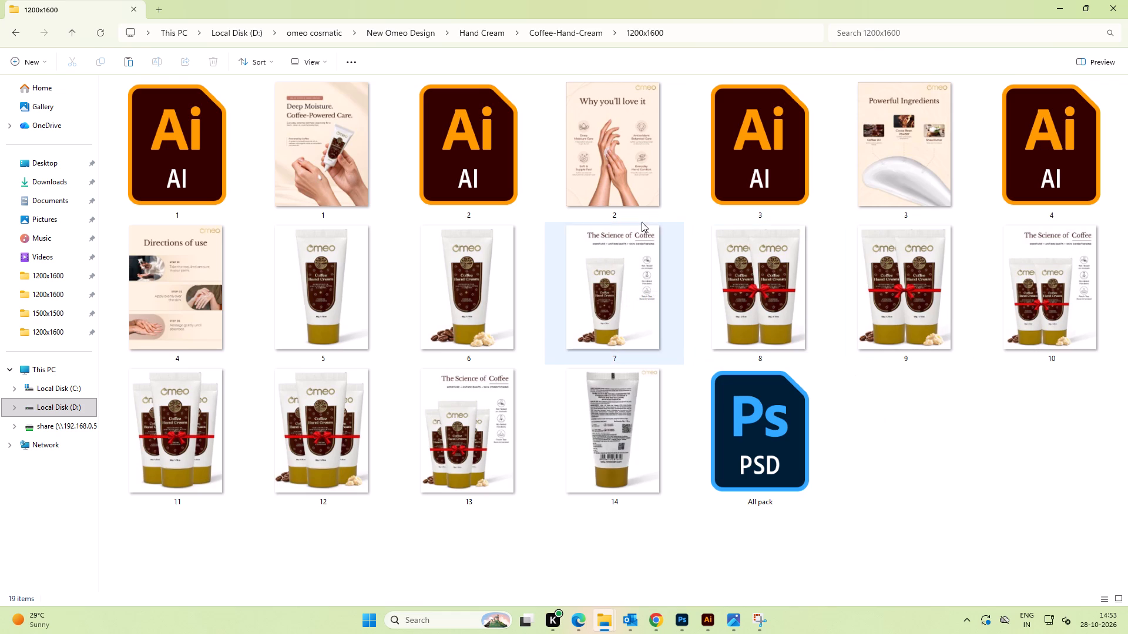
{"action": "double_click", "coordinate": [615, 144]}
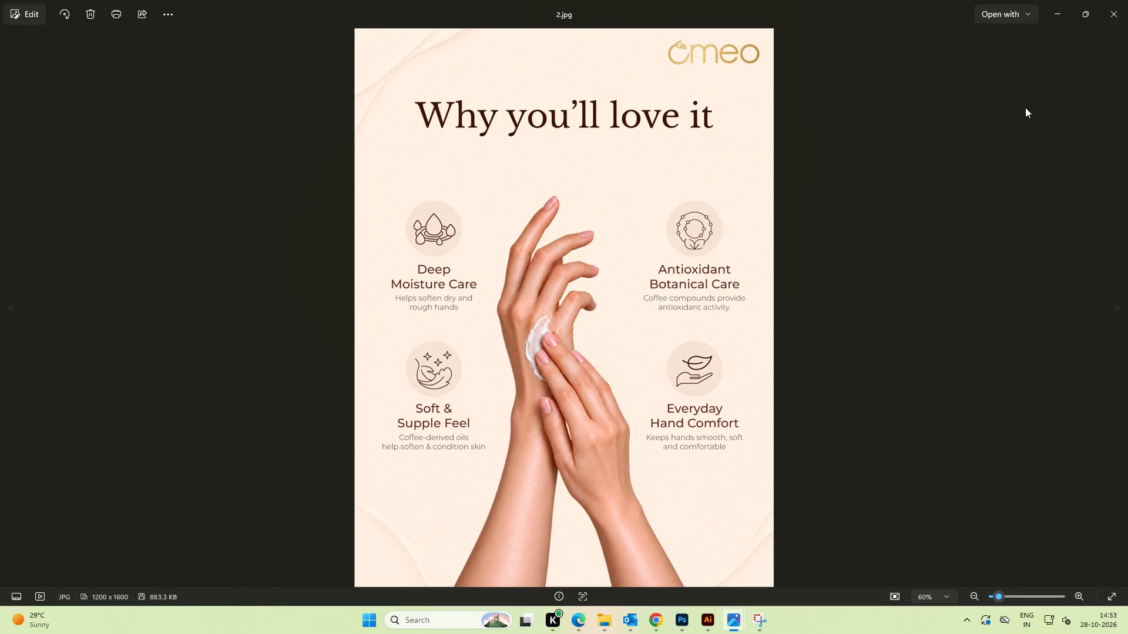
Close the coffee hand cream image and review images 1 and 2 in the Mulberry-Hand-Cream 1200x1600 folder.
{"action": "left_click", "coordinate": [1125, 8]}
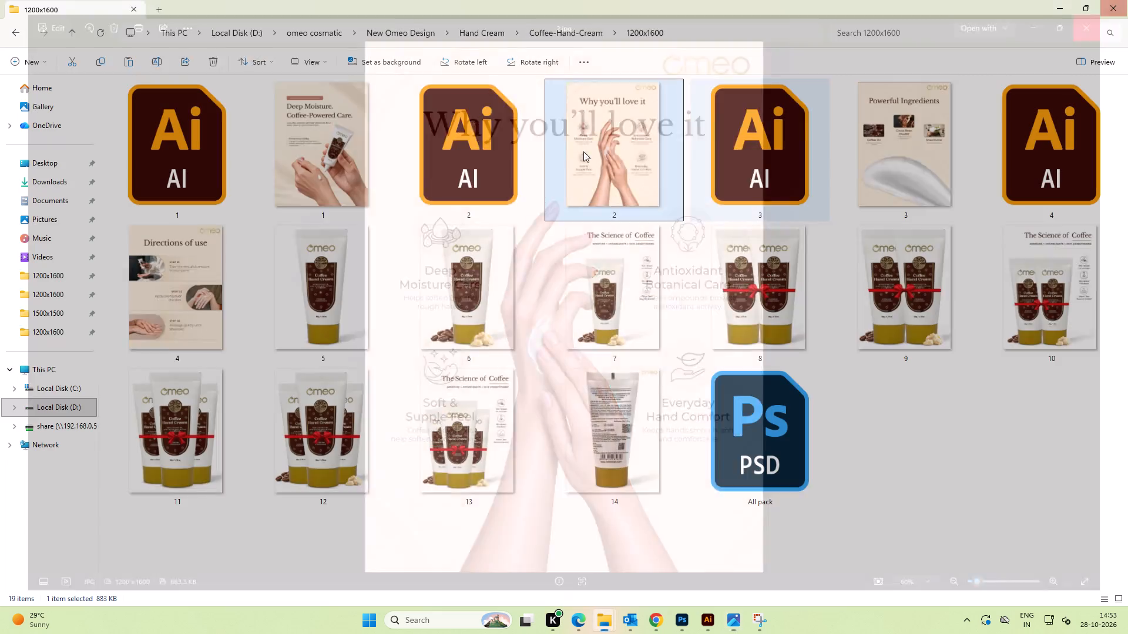
{"action": "key", "text": "BackSpace"}
{"action": "left_click", "coordinate": [243, 144]}
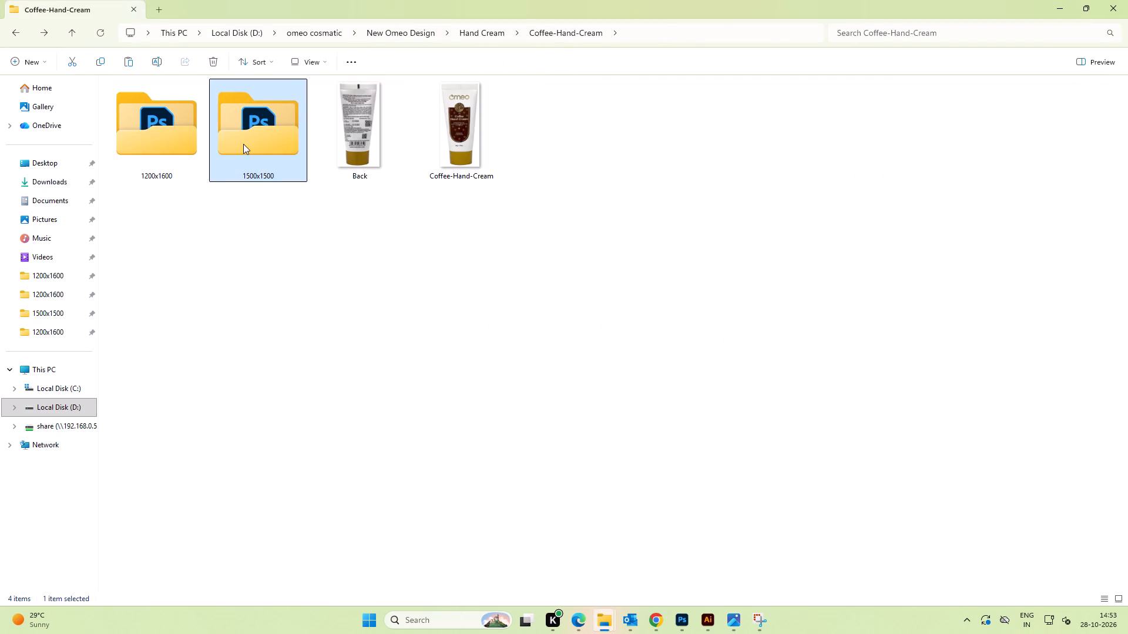
{"action": "key", "text": "BackSpace"}
{"action": "double_click", "coordinate": [358, 150]}
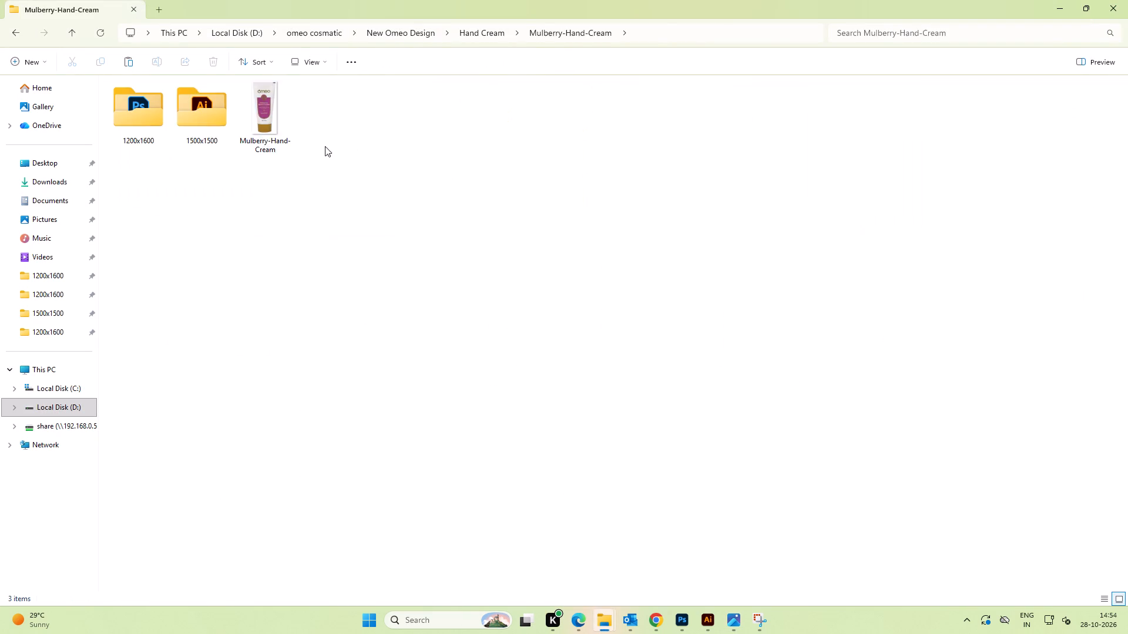
{"action": "double_click", "coordinate": [133, 110]}
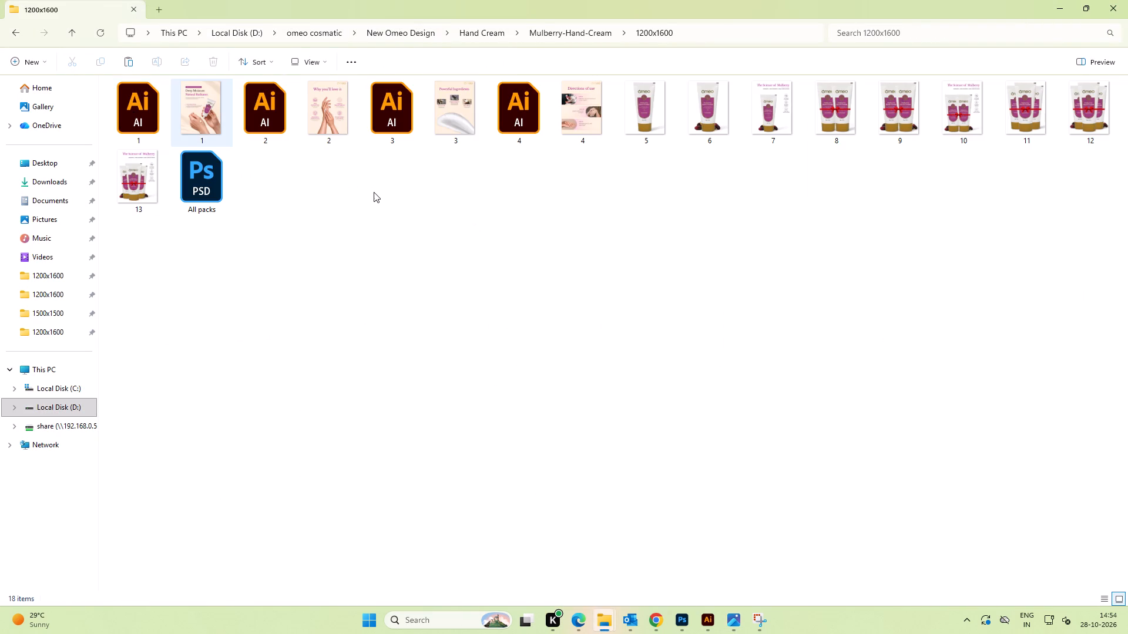
{"action": "scroll", "coordinate": [374, 192], "scroll_direction": "up", "scroll_amount": 12, "text": "ctrl"}
{"action": "double_click", "coordinate": [309, 164]}
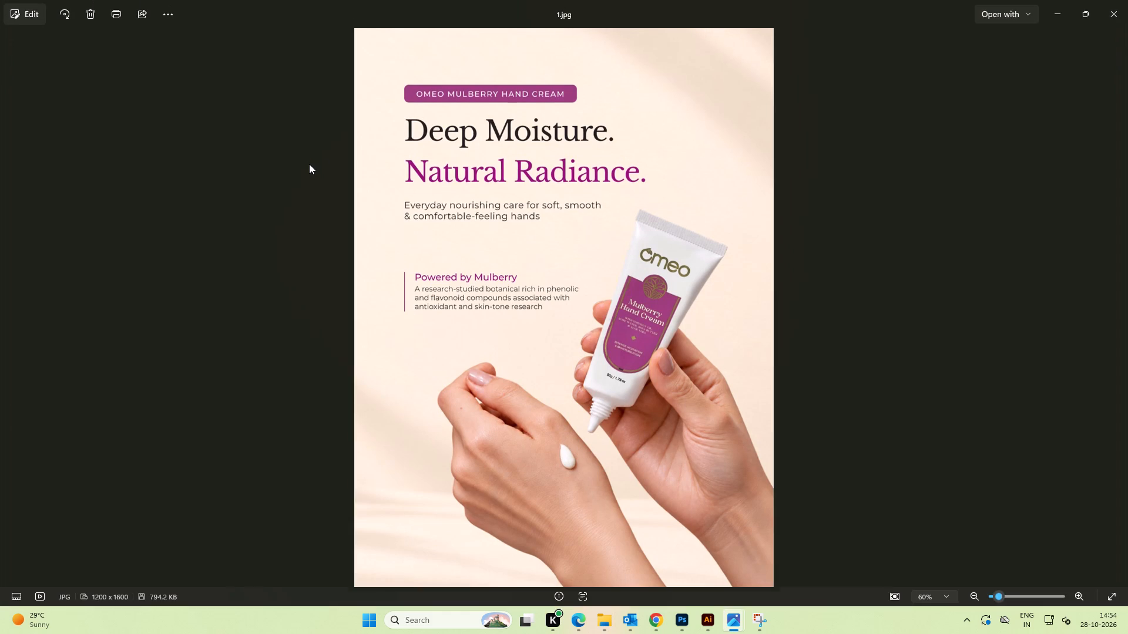
{"action": "key", "text": "Right"}
{"action": "key", "text": "Right"}
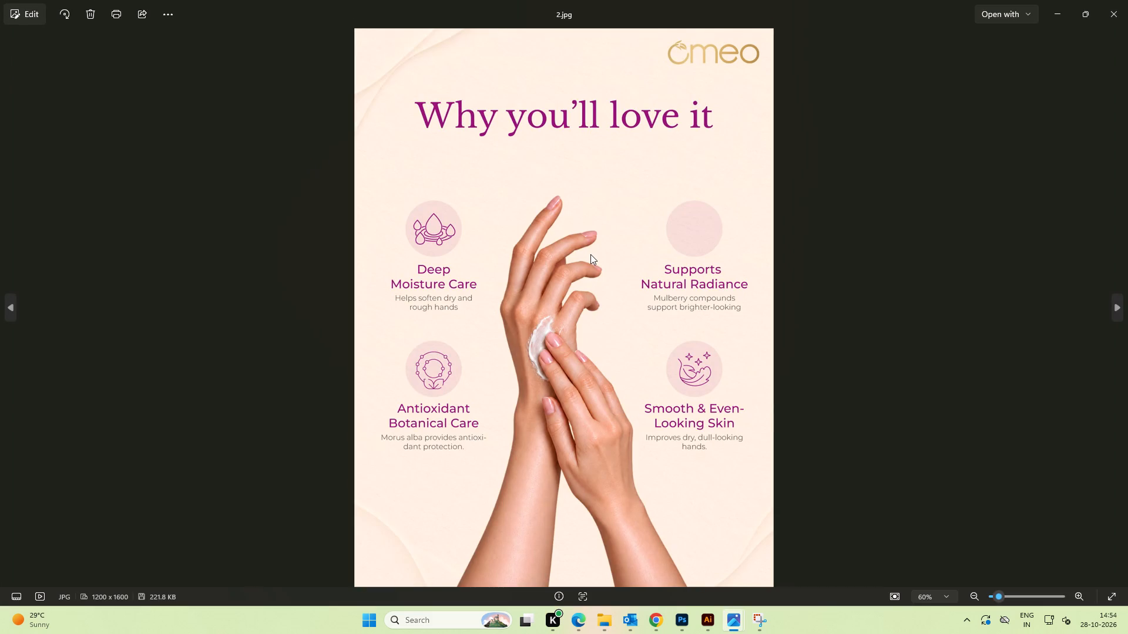
Close the mulberry hand cream image and open image 1 from the Vanilla-Hand-Cream 1200x1600 folder.
{"action": "left_click", "coordinate": [1114, 23]}
{"action": "key", "text": "BackSpace"}
{"action": "key", "text": "BackSpace"}
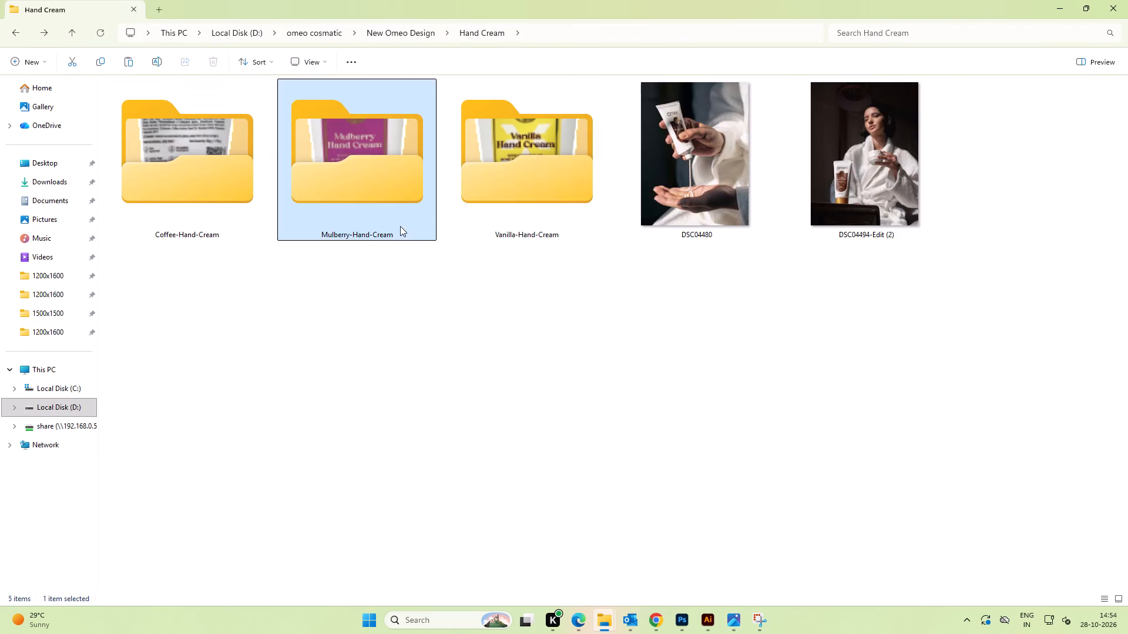
{"action": "double_click", "coordinate": [542, 176]}
{"action": "double_click", "coordinate": [138, 128]}
{"action": "double_click", "coordinate": [202, 115]}
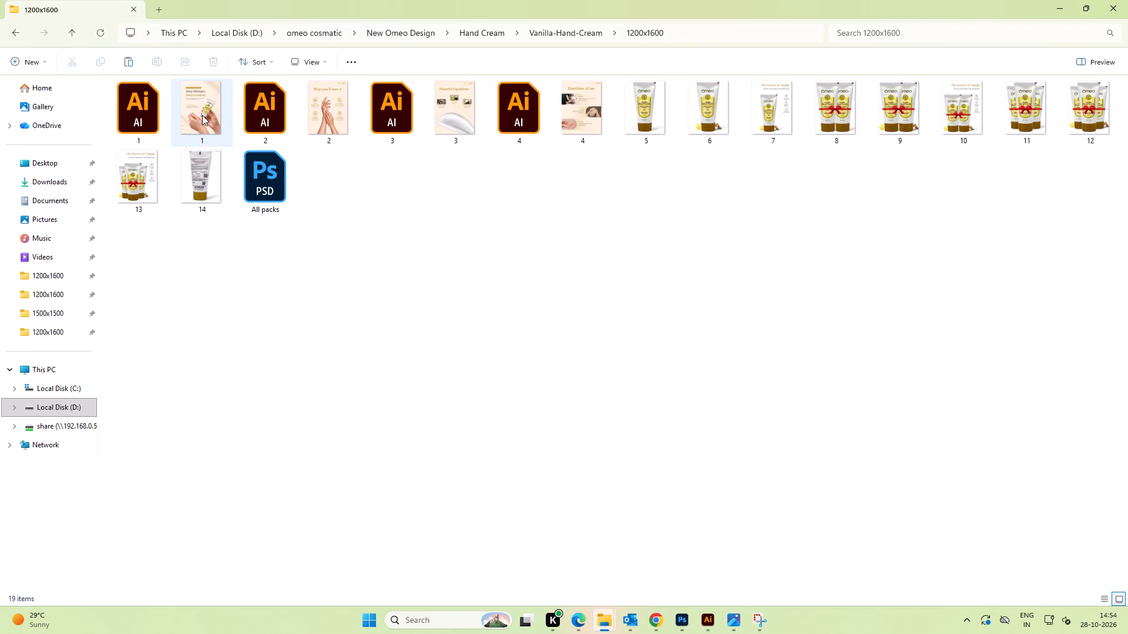
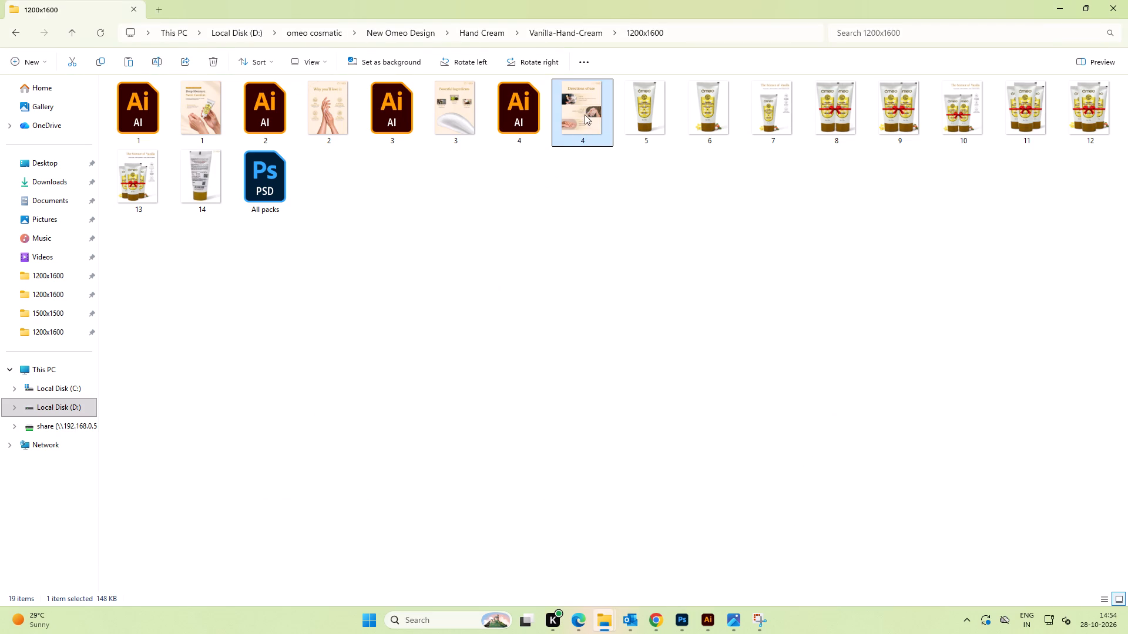
Close the vanilla hand cream image and open an Illustrator file from the Mulberry-Hand-Cream 1200x1600 folder.
{"action": "left_click", "coordinate": [1101, 14]}
{"action": "key", "text": "BackSpace"}
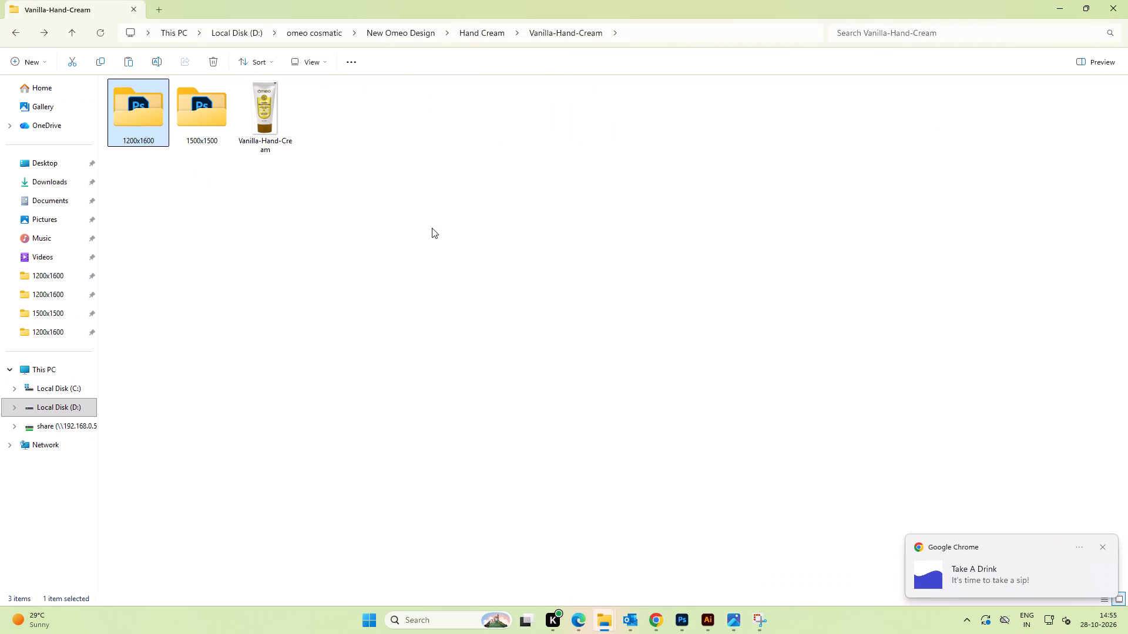
{"action": "key", "text": "BackSpace"}
{"action": "double_click", "coordinate": [406, 161]}
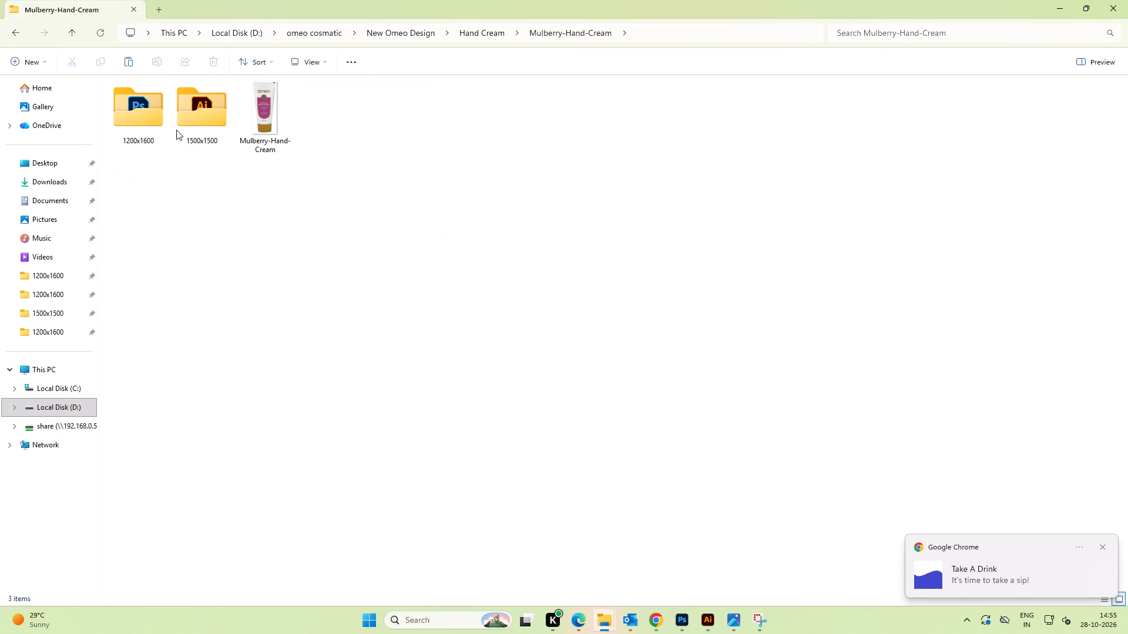
{"action": "double_click", "coordinate": [134, 116]}
{"action": "double_click", "coordinate": [458, 160]}
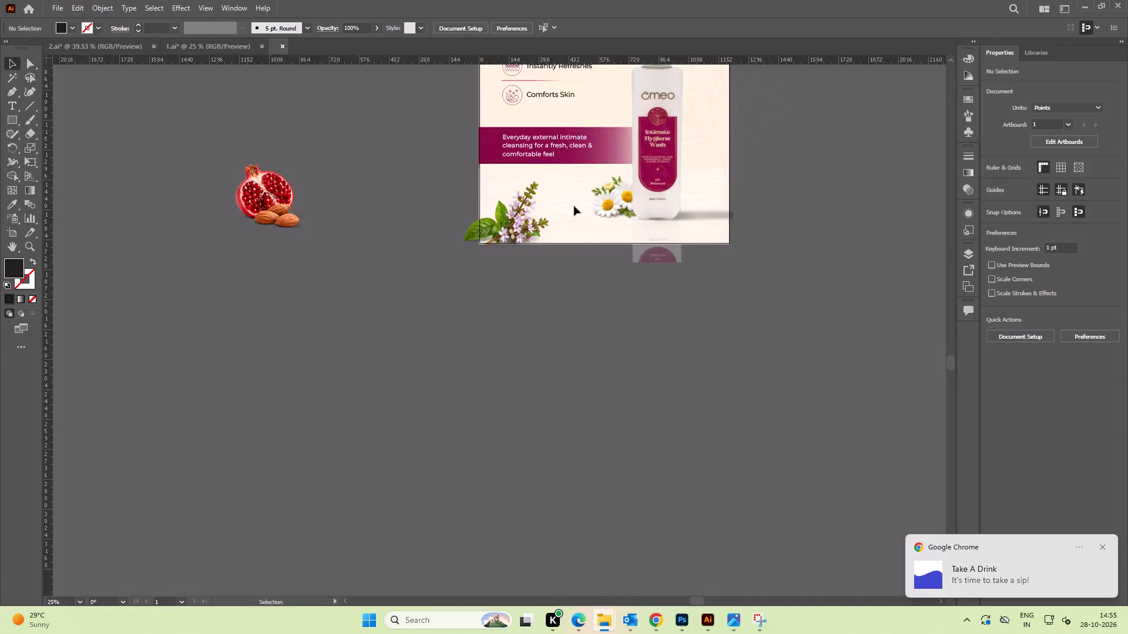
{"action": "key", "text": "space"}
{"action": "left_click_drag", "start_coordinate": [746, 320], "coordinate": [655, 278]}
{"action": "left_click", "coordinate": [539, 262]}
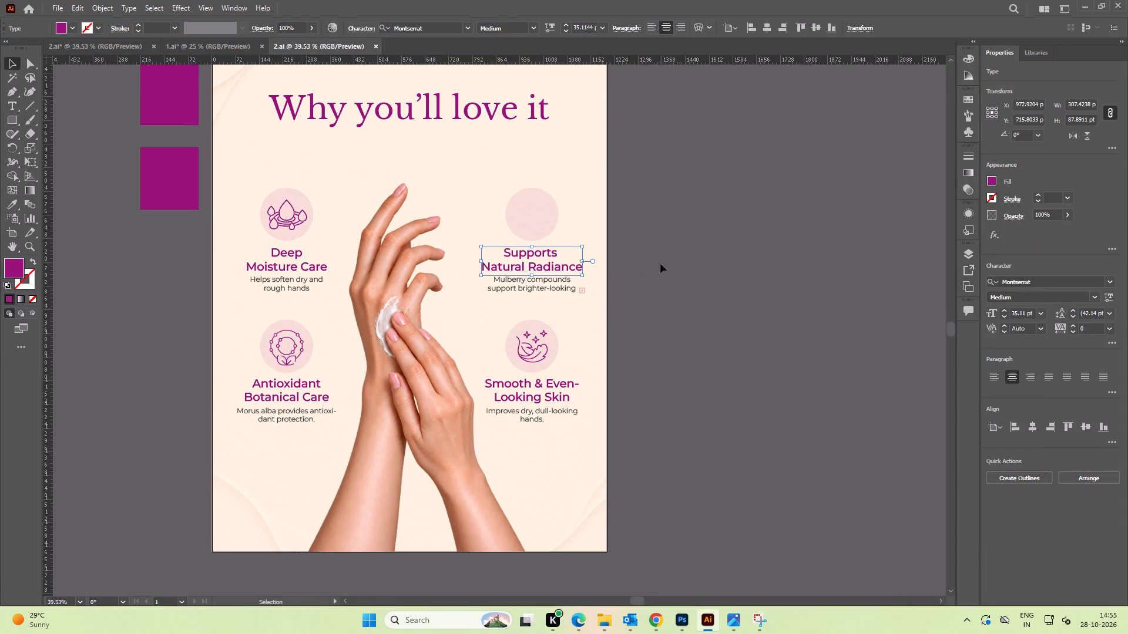
Close the leftover Intimate Hygiene Wash image previews and the spare Approved, New and duplicate graphics folder windows.
{"action": "key", "text": "alt+Tab"}
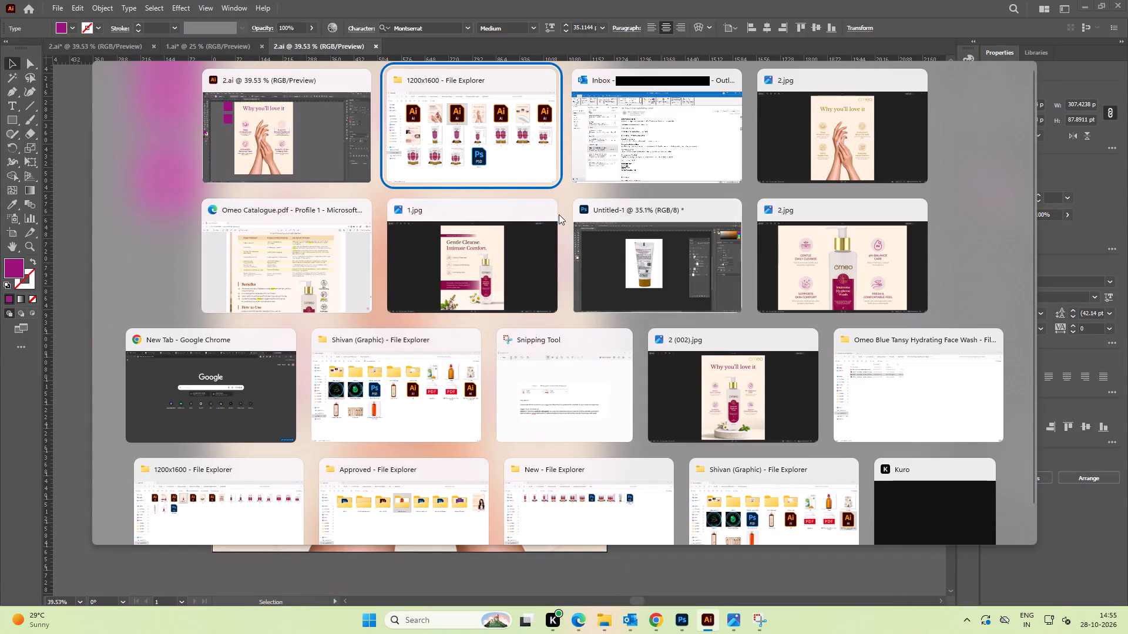
{"action": "left_click", "coordinate": [554, 213], "text": "alt"}
{"action": "left_click", "coordinate": [813, 215], "text": "alt"}
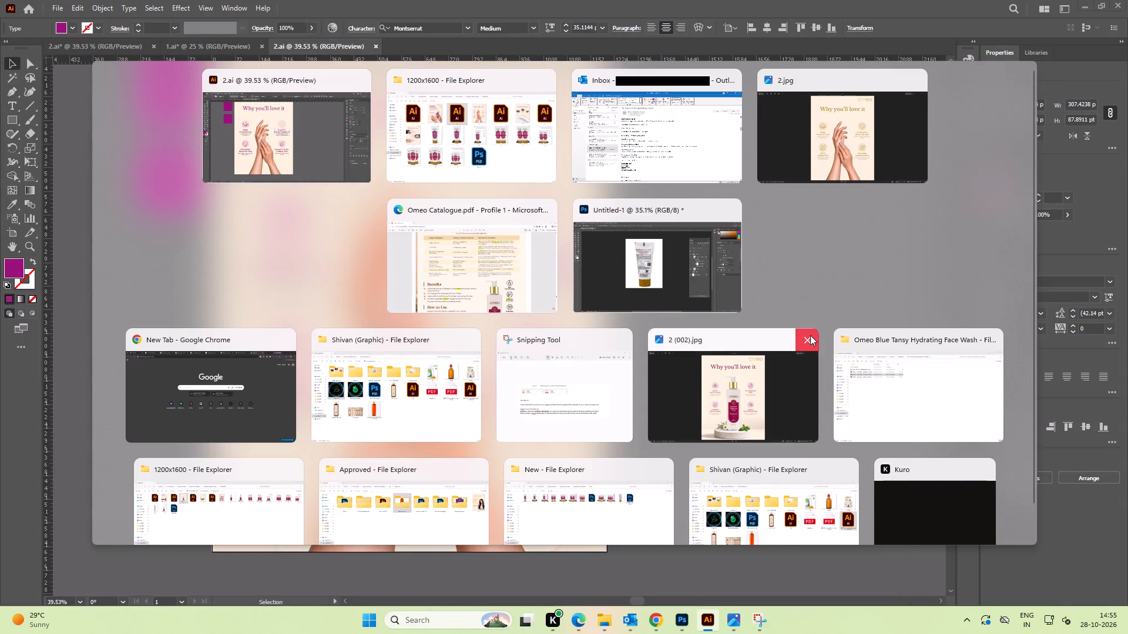
{"action": "left_click", "coordinate": [810, 335], "text": "alt"}
{"action": "scroll", "coordinate": [760, 431], "scroll_direction": "down", "scroll_amount": 4, "text": "alt"}
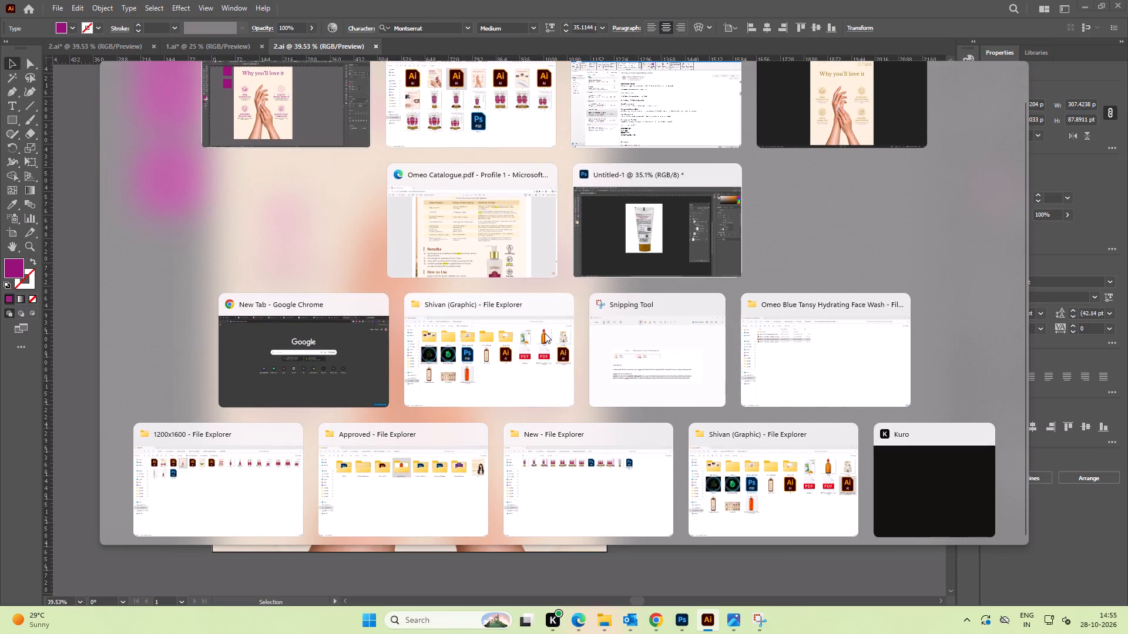
{"action": "left_click", "coordinate": [476, 433], "text": "alt"}
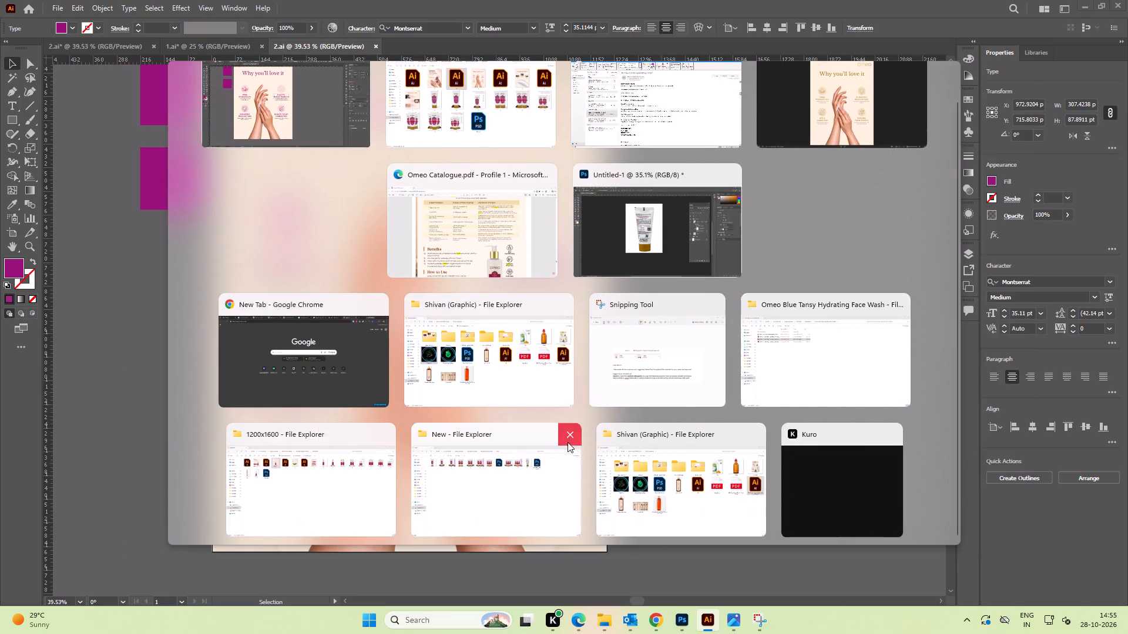
{"action": "left_click", "coordinate": [570, 440], "text": "alt"}
{"action": "left_click", "coordinate": [659, 437], "text": "alt"}
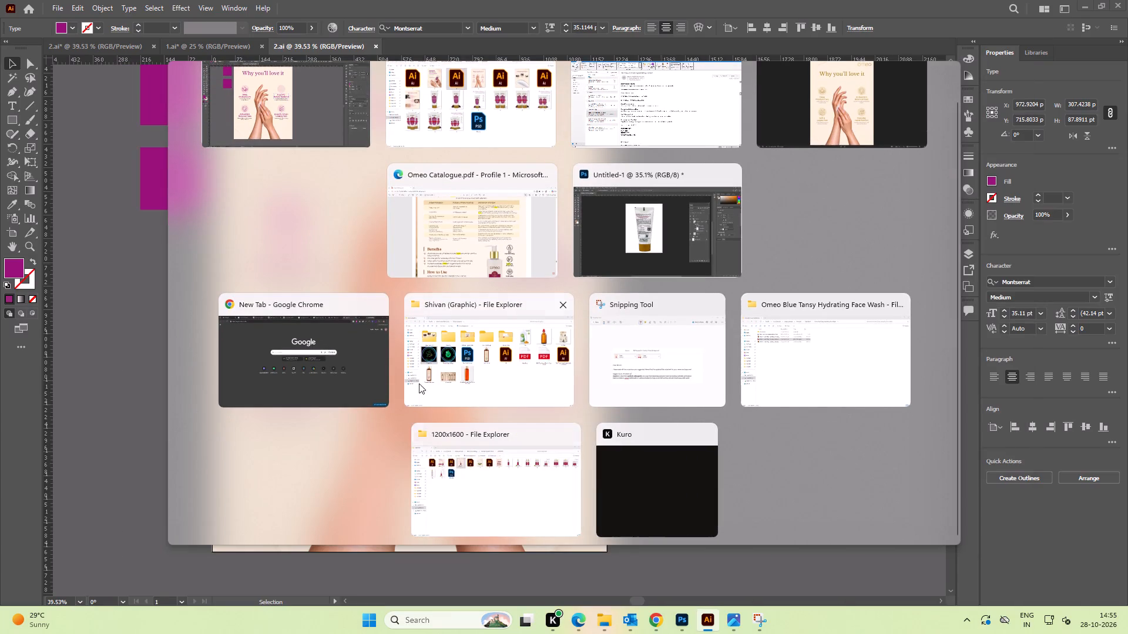
Go from the Mulberry-Hand-Cream folder to Face Scrub > Charcoal > 1200x1200 and review its first listing images.
{"action": "scroll", "coordinate": [446, 278], "scroll_direction": "up", "scroll_amount": 2, "text": "alt"}
{"action": "left_click", "coordinate": [502, 130], "text": "alt"}
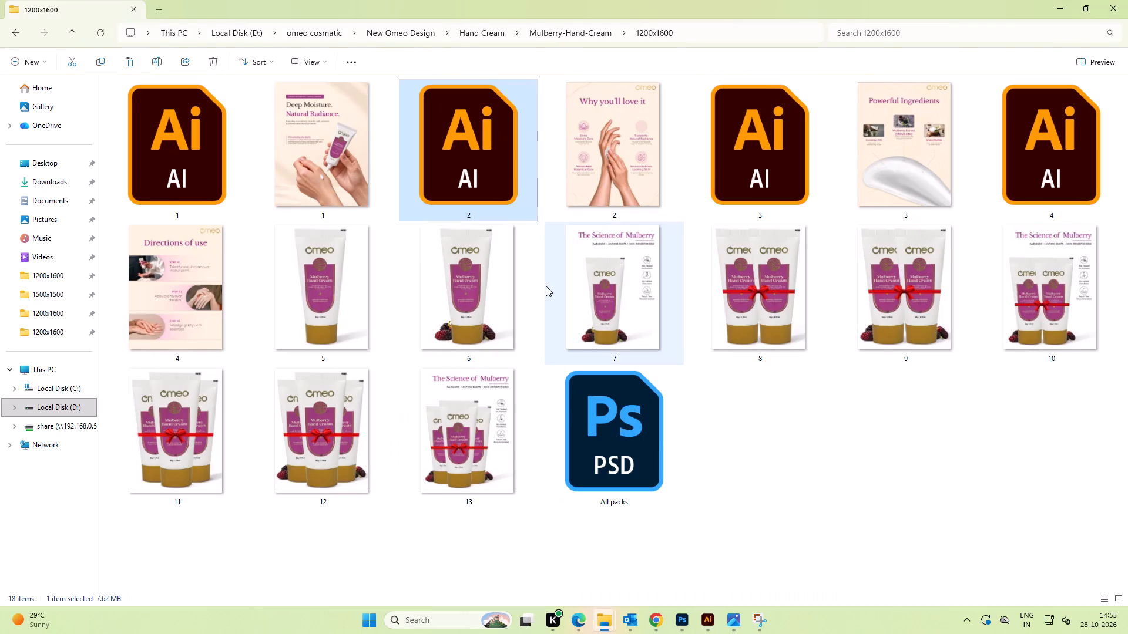
{"action": "key", "text": "BackSpace"}
{"action": "key", "text": "BackSpace"}
{"action": "key", "text": "BackSpace"}
{"action": "left_click", "coordinate": [620, 451]}
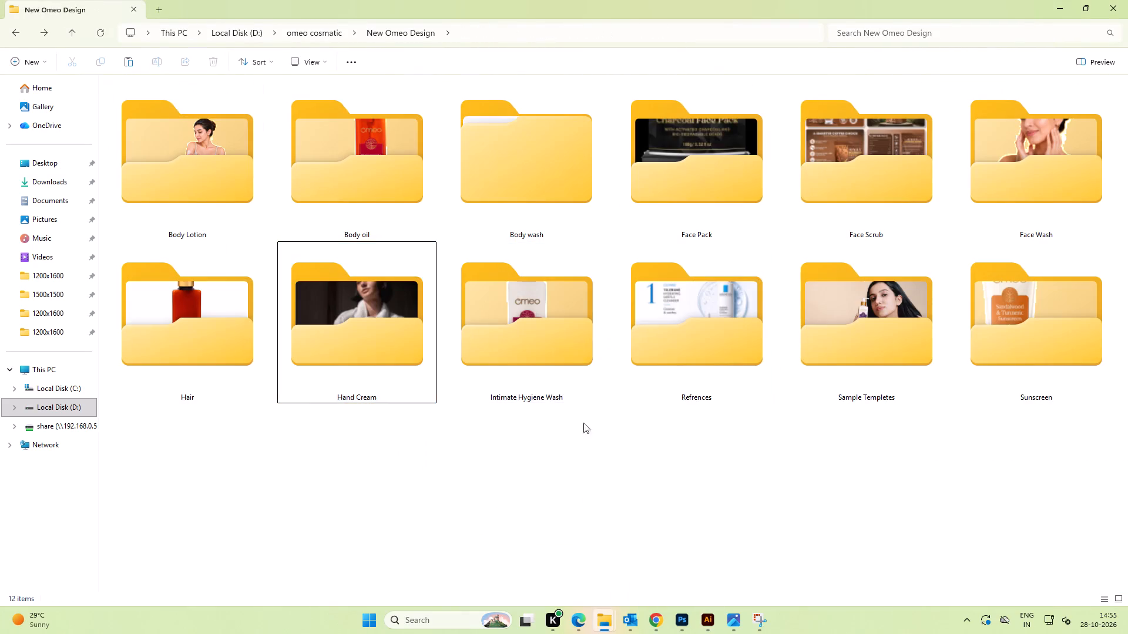
{"action": "left_click", "coordinate": [553, 387]}
{"action": "left_click", "coordinate": [505, 321]}
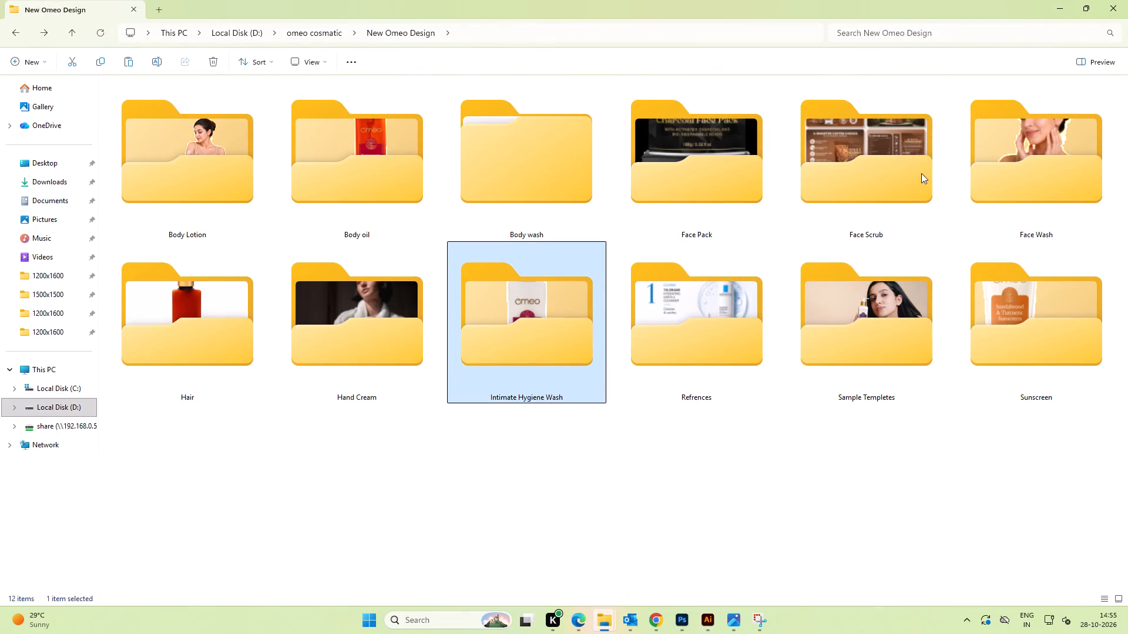
{"action": "double_click", "coordinate": [885, 174]}
{"action": "double_click", "coordinate": [224, 146]}
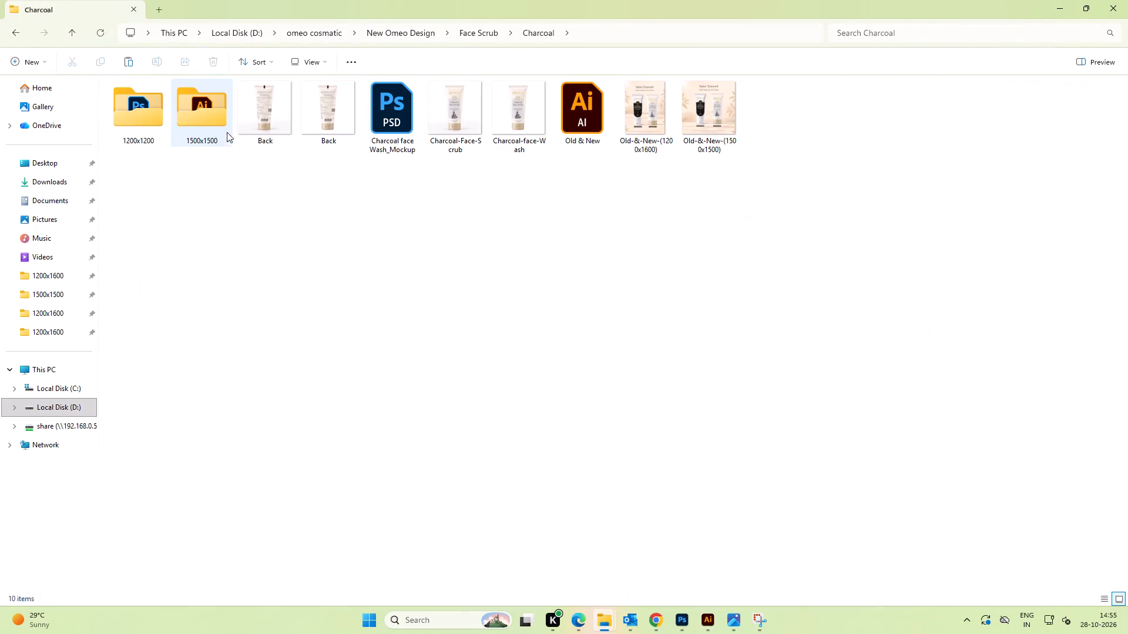
{"action": "double_click", "coordinate": [149, 113]}
{"action": "double_click", "coordinate": [186, 122]}
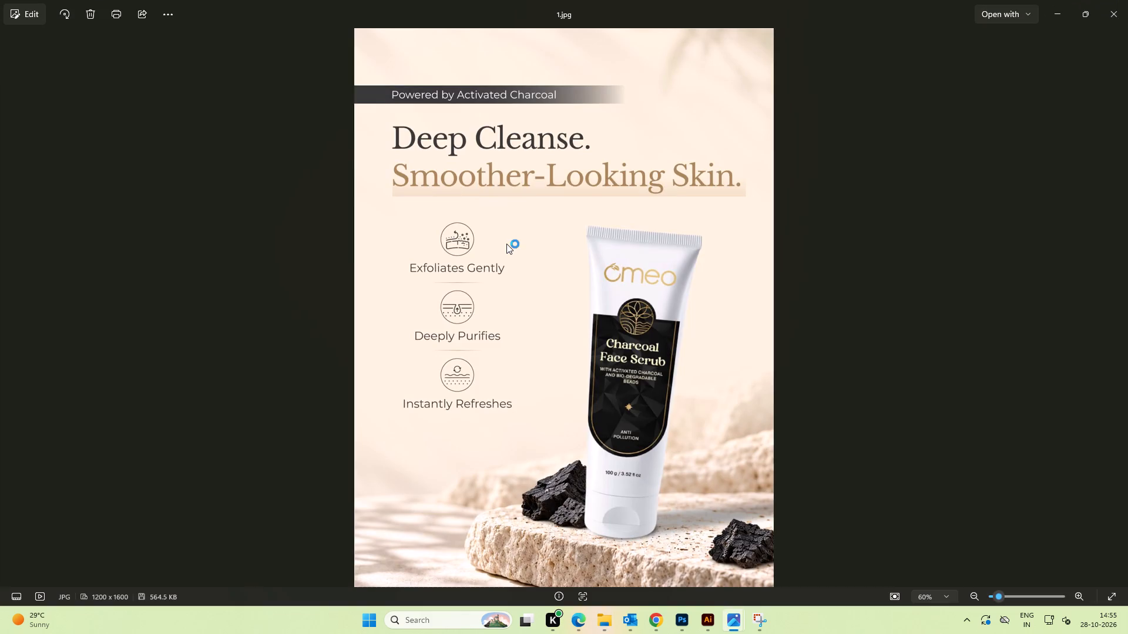
{"action": "key", "text": "Right"}
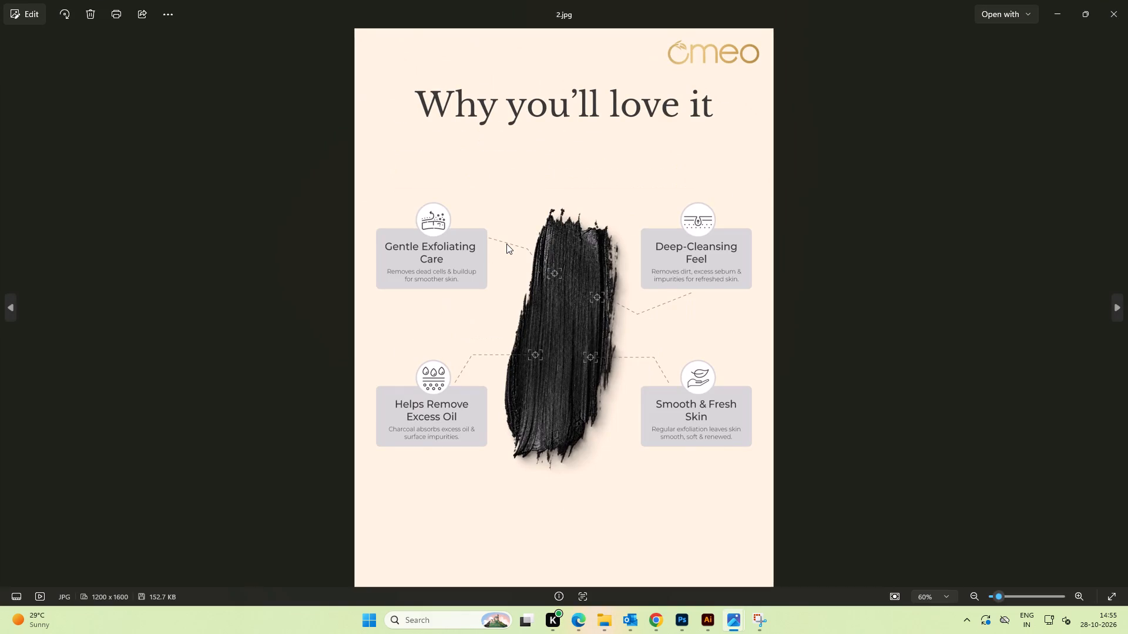
{"action": "key", "text": "Right"}
{"action": "left_click", "coordinate": [1122, 8]}
Browse to Sandalwood & Turmeric Scrub > 1200x1600 in the Face Scrub folder and review listing images 1 and 2.
{"action": "key", "text": "BackSpace"}
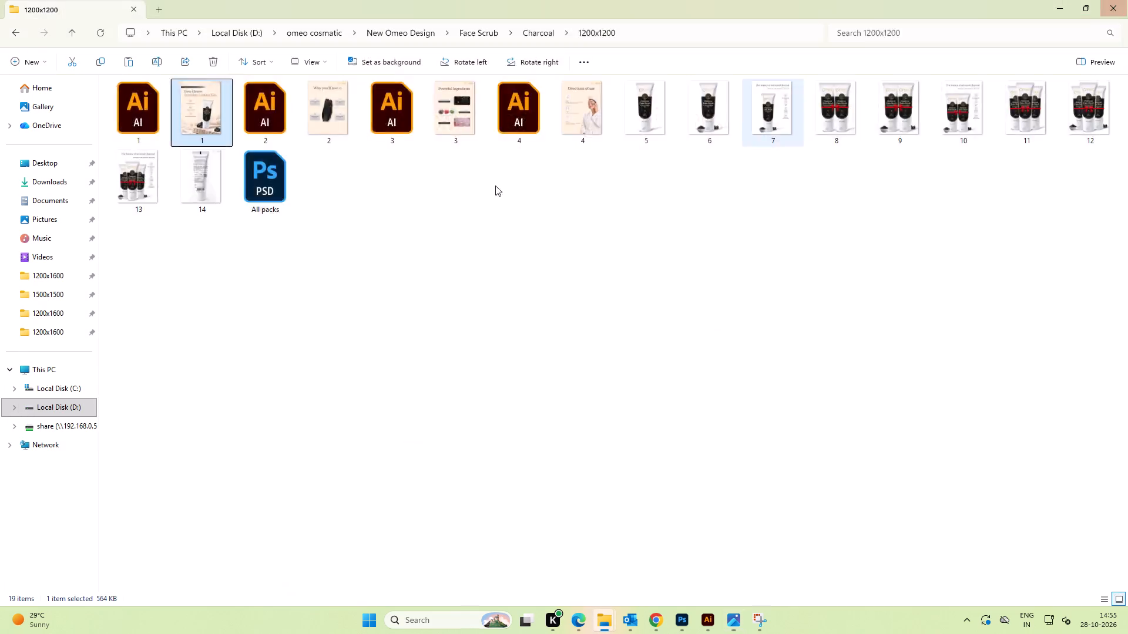
{"action": "key", "text": "BackSpace"}
{"action": "double_click", "coordinate": [380, 206]}
{"action": "key", "text": "BackSpace"}
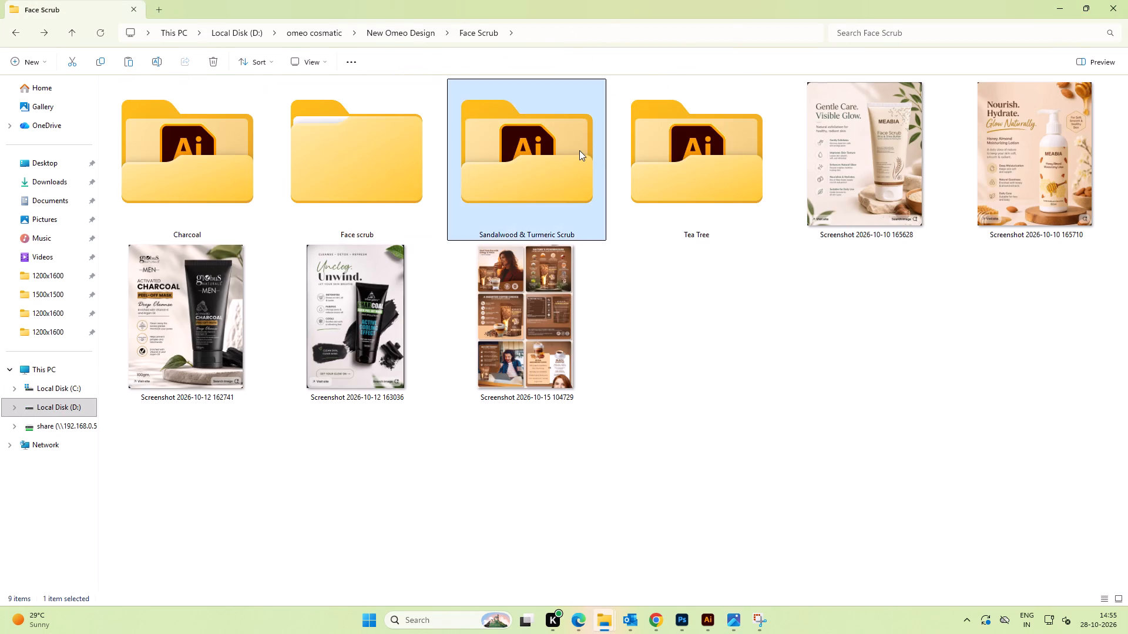
{"action": "double_click", "coordinate": [579, 151]}
{"action": "double_click", "coordinate": [151, 112]}
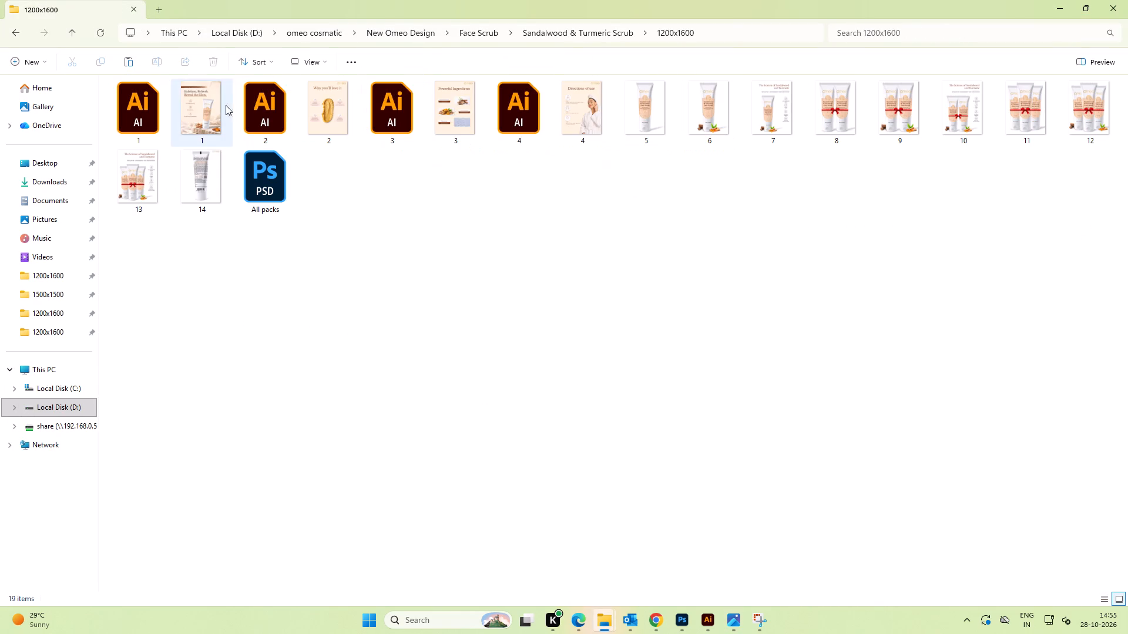
{"action": "double_click", "coordinate": [221, 103]}
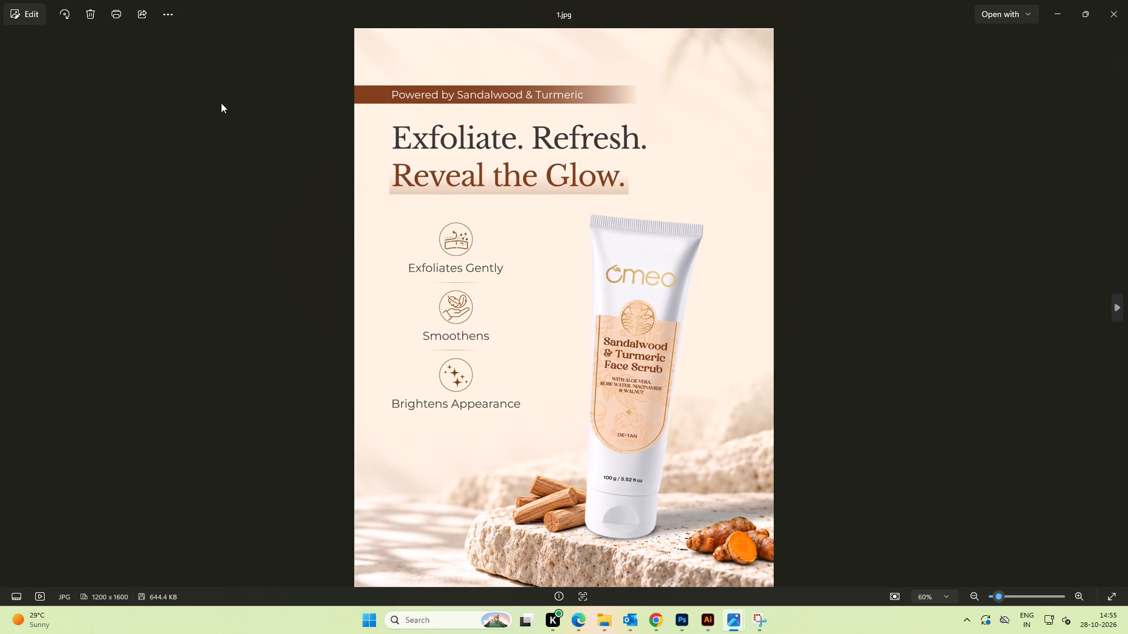
{"action": "key", "text": "Right"}
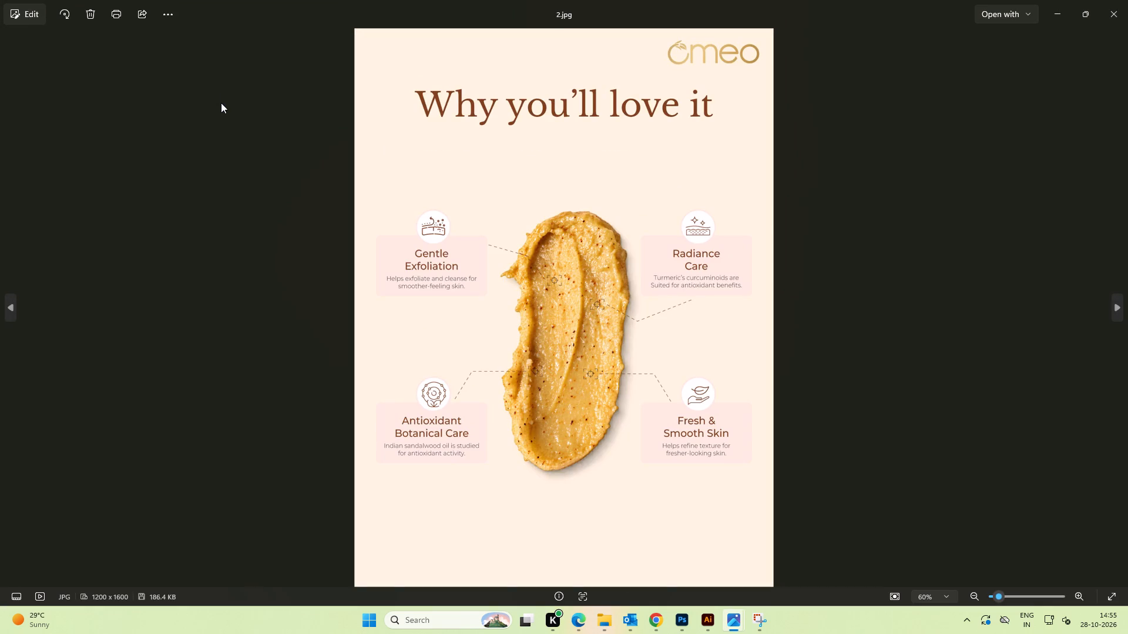
{"action": "left_click", "coordinate": [1119, 22]}
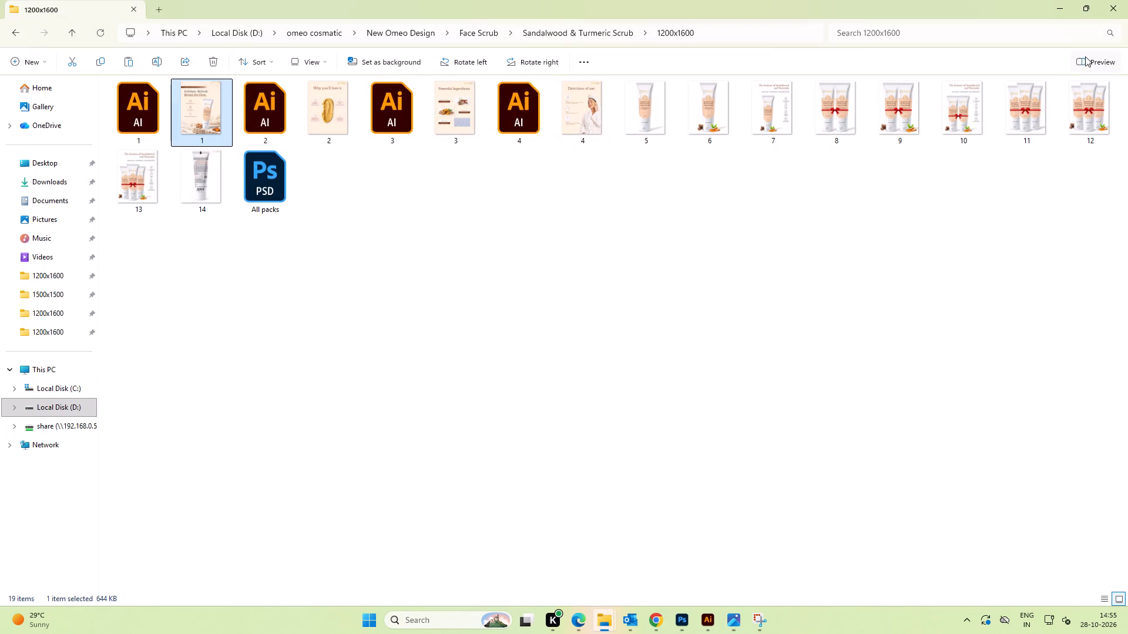
Open 2.ai from the Sandalwood & Turmeric Scrub 1200x1600 folder and copy the Radiance Care icon.
{"action": "double_click", "coordinate": [263, 105]}
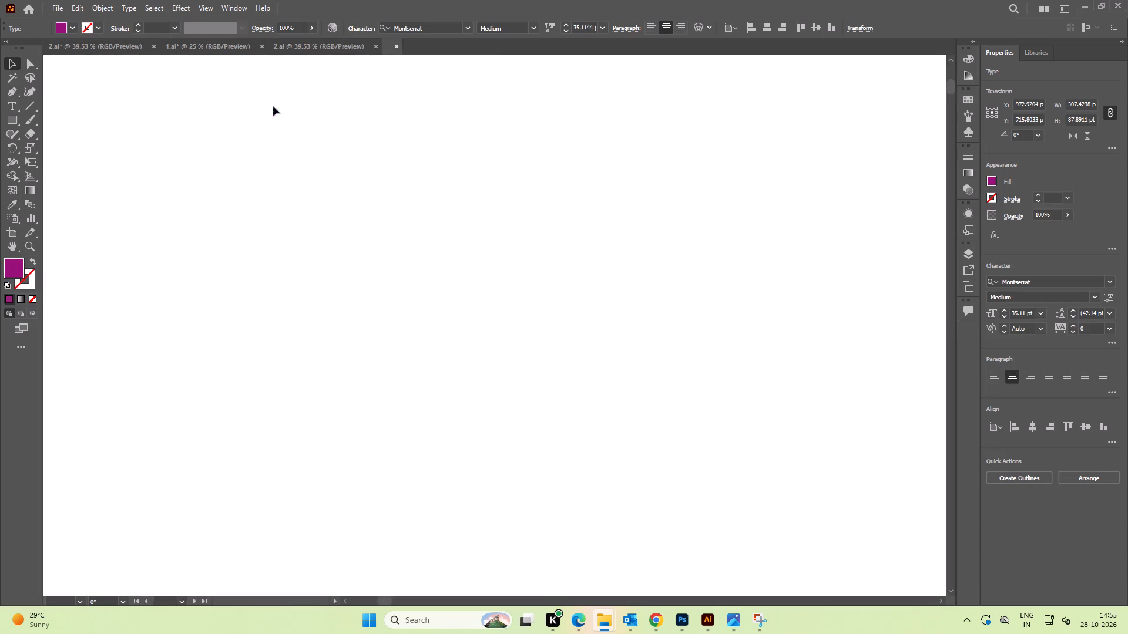
{"action": "left_click", "coordinate": [633, 259]}
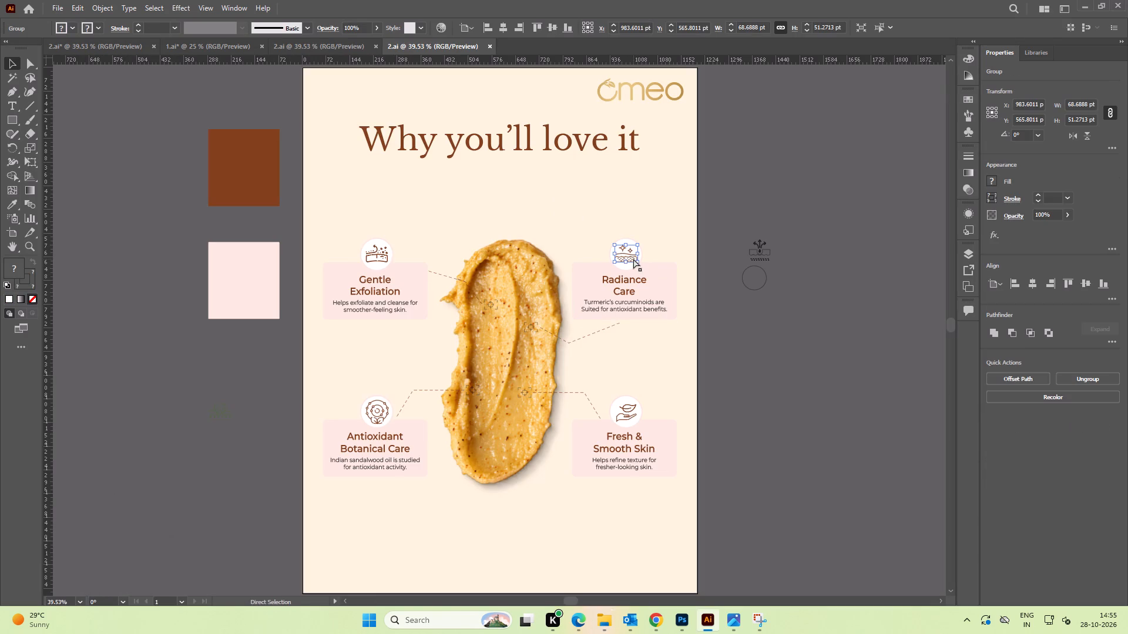
{"action": "key", "text": "ctrl+c"}
{"action": "key", "text": "ctrl+c"}
{"action": "key", "text": "ctrl+c"}
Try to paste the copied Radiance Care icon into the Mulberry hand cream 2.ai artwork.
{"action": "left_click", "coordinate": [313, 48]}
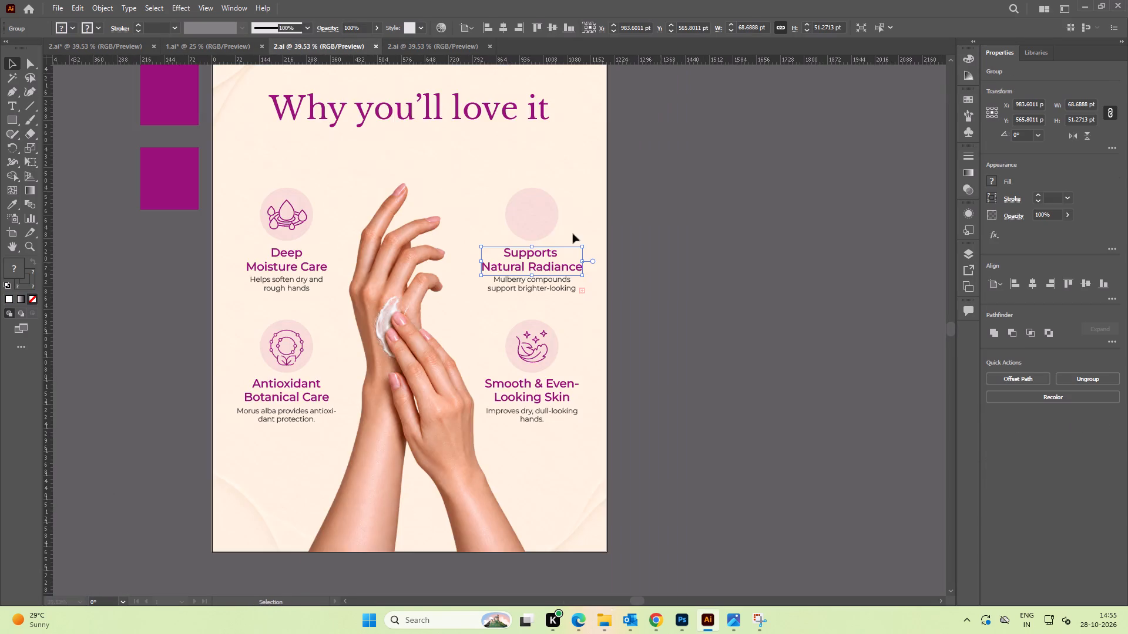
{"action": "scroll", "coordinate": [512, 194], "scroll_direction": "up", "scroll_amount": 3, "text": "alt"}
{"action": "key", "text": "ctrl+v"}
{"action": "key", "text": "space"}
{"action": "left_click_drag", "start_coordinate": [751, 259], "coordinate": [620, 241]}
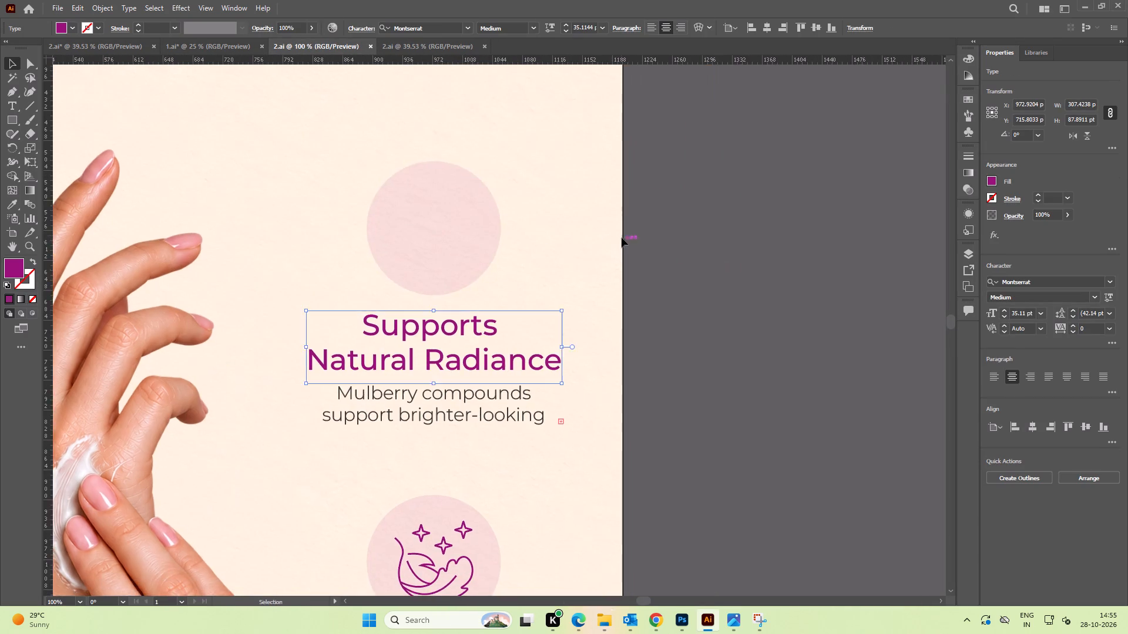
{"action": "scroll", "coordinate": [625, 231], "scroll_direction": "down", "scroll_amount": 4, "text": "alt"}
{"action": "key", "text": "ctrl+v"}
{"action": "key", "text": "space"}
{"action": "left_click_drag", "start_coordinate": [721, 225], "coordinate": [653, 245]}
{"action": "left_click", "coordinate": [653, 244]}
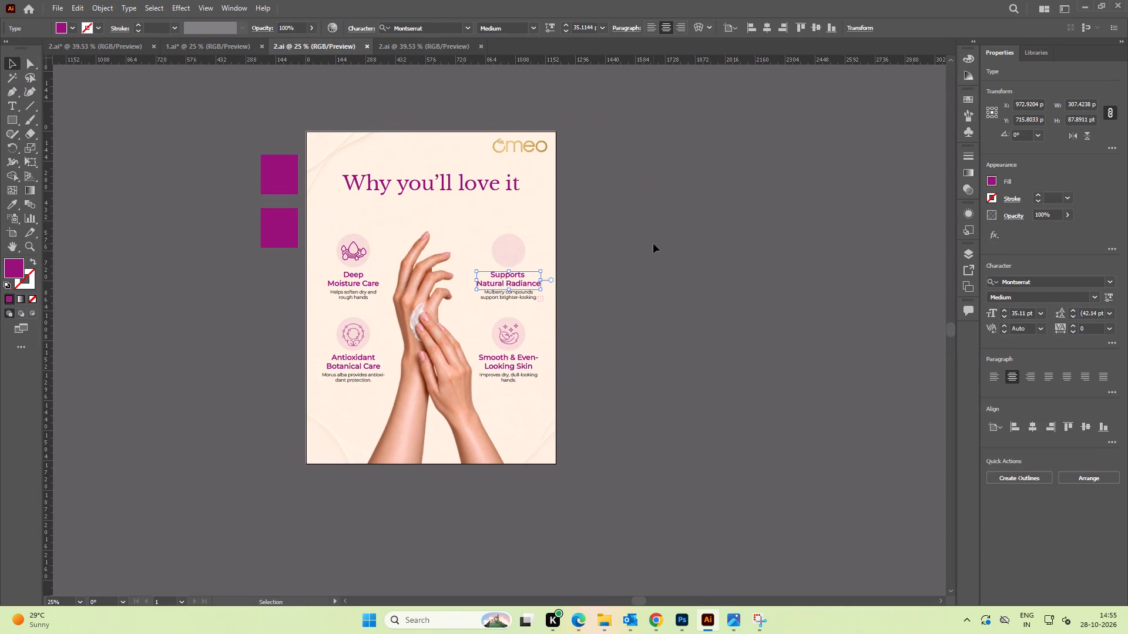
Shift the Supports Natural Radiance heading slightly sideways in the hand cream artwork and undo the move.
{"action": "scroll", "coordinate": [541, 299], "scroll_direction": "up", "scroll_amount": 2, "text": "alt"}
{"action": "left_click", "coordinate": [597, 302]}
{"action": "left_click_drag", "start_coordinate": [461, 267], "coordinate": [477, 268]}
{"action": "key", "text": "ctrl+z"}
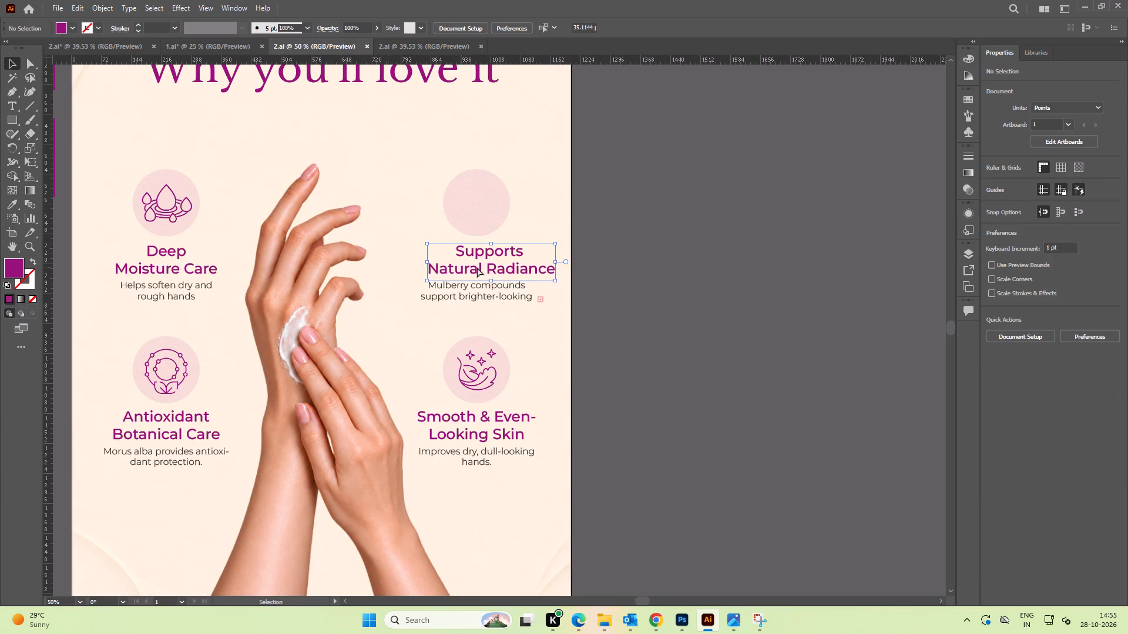
Carry the Radiance Care icon from the Sandalwood & Turmeric scrub artwork over to the hand cream 2.ai document.
{"action": "left_click", "coordinate": [409, 51]}
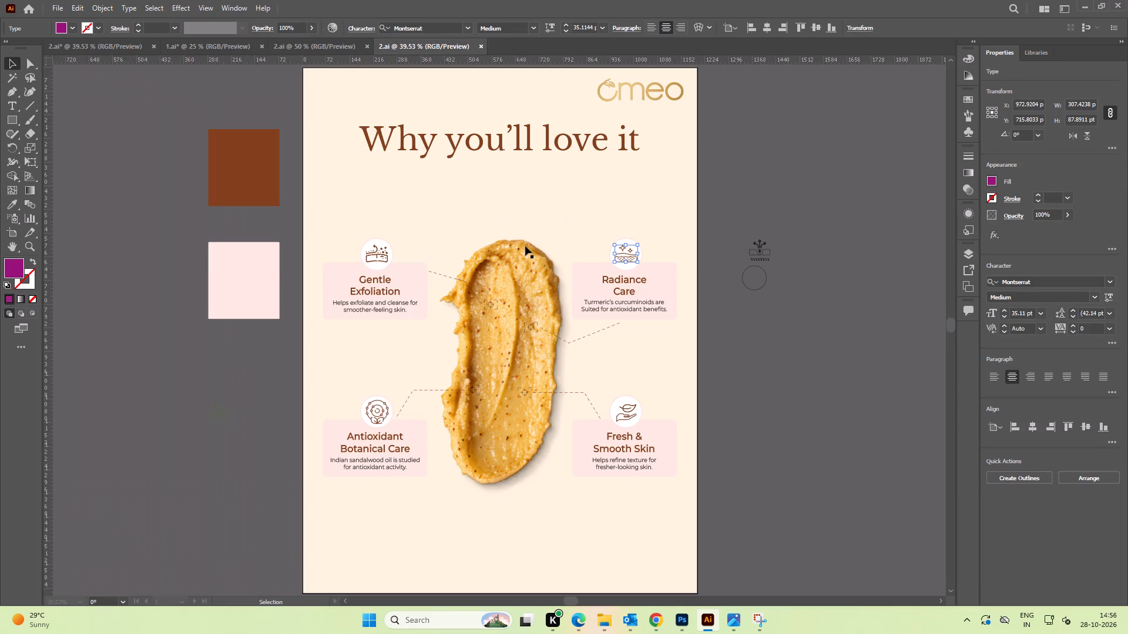
{"action": "left_click", "coordinate": [629, 257]}
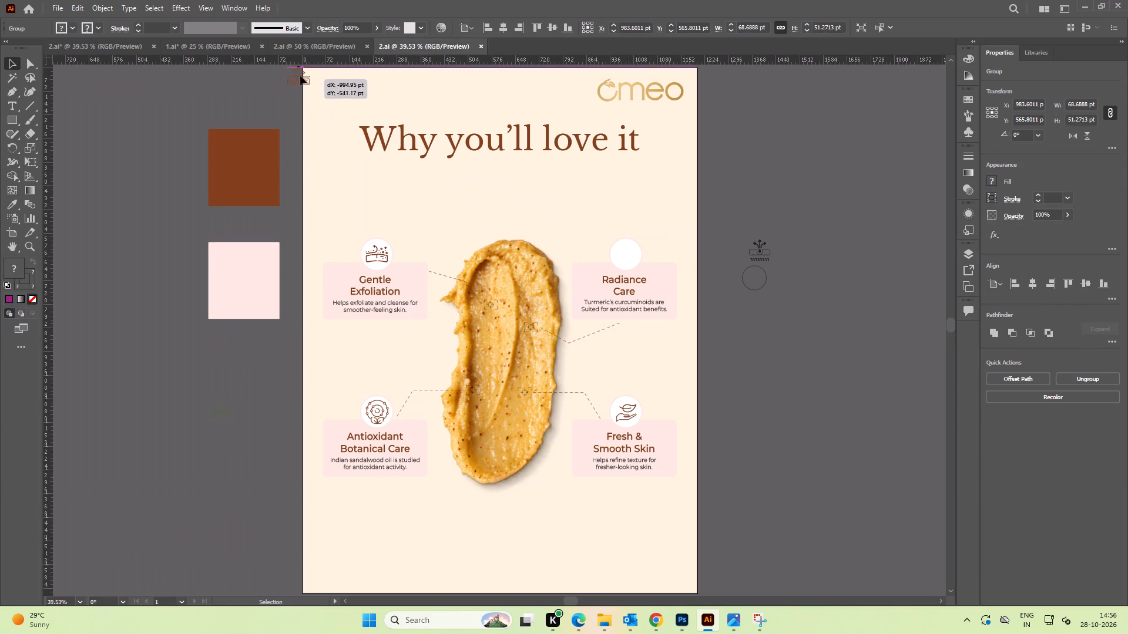